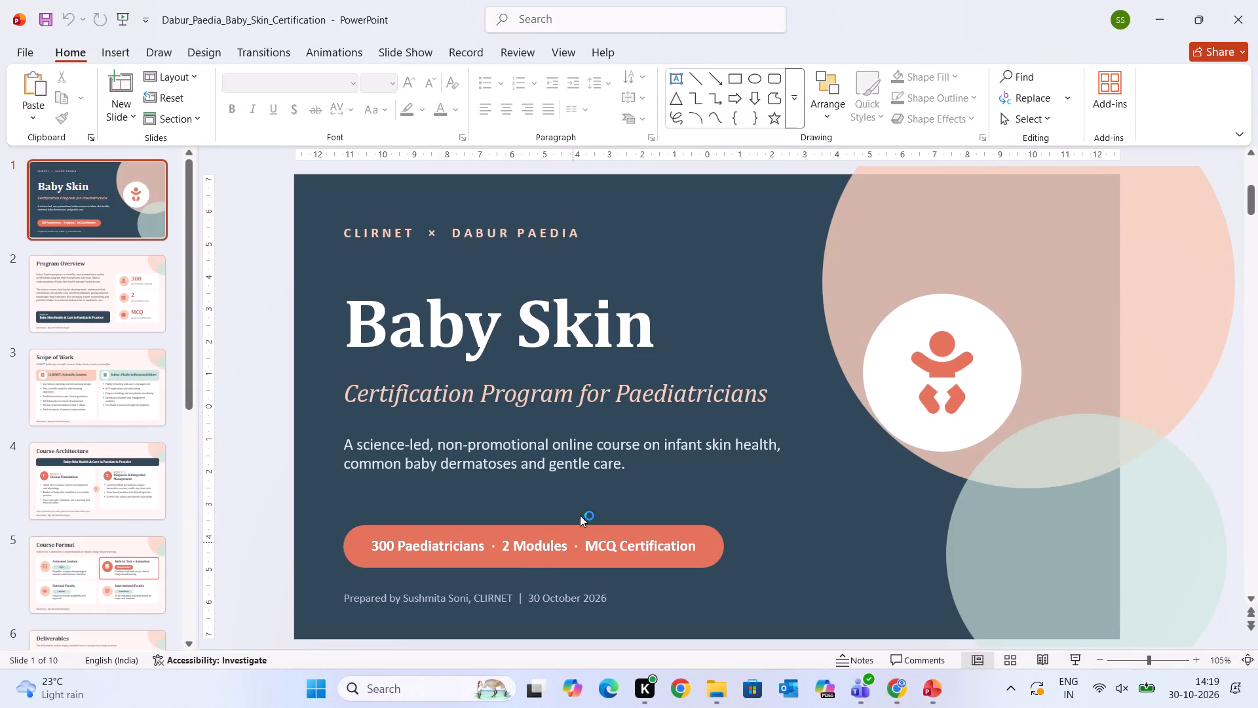
Delete the "CLIRNET × DABUR PAEDIA" line from the title slide.
left_click(413, 230)
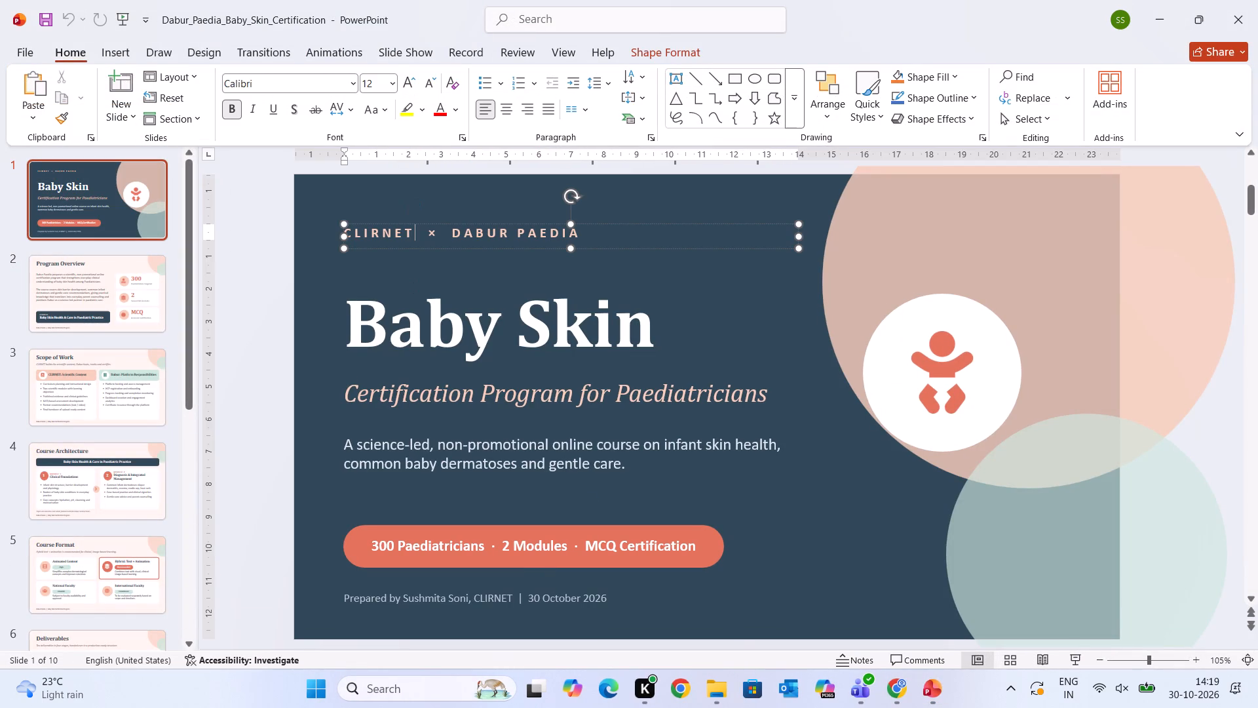
left_click_drag(481, 224, 481, 239)
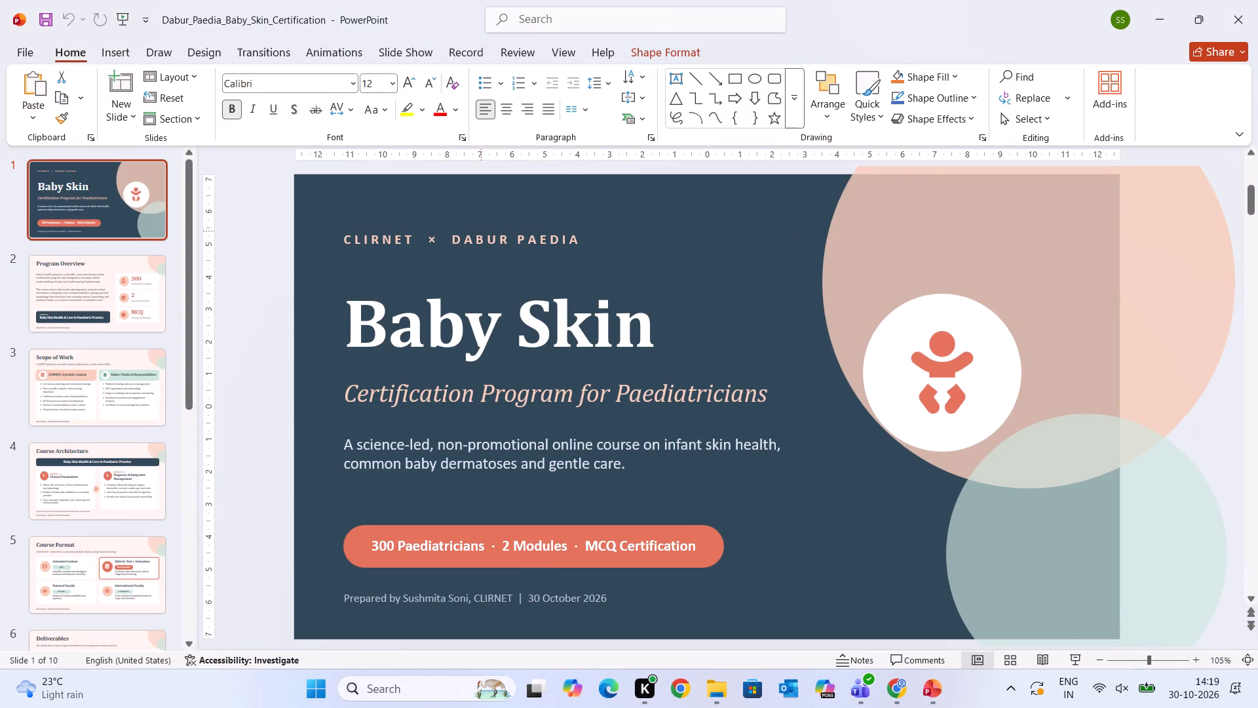
left_click_drag(481, 239, 484, 460)
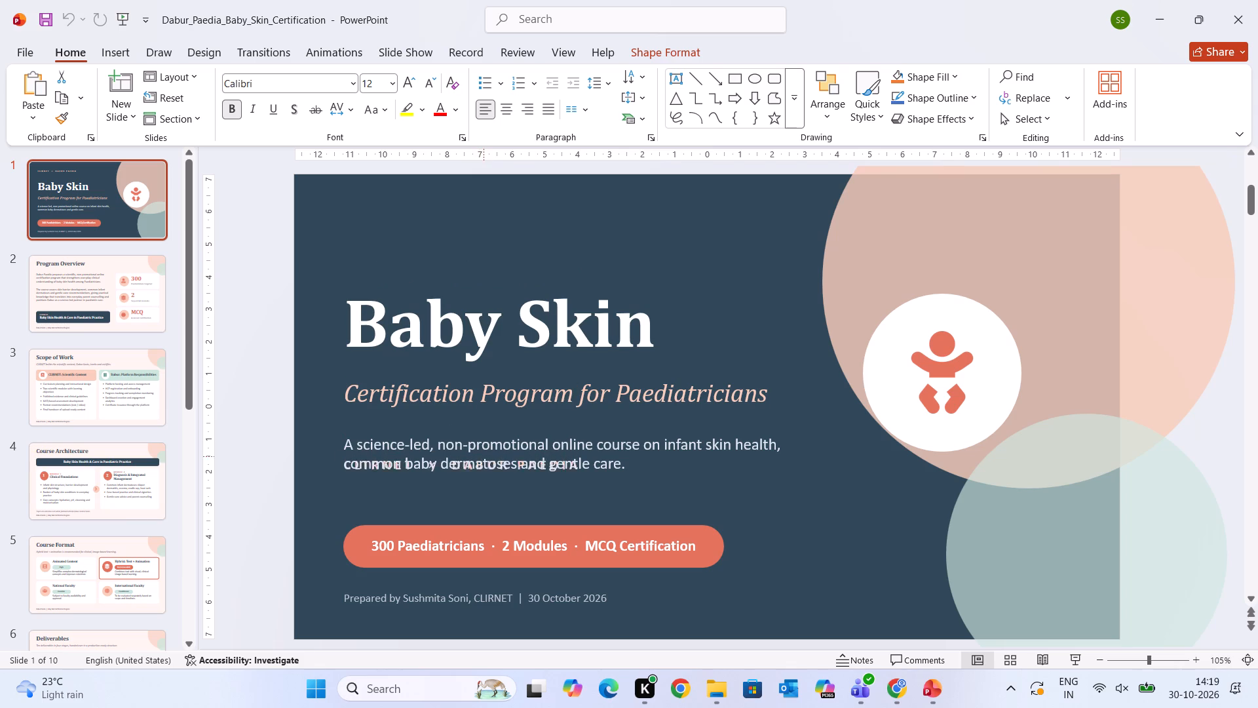
left_click_drag(484, 460, 487, 486)
left_click(487, 486)
key("BackSpace")
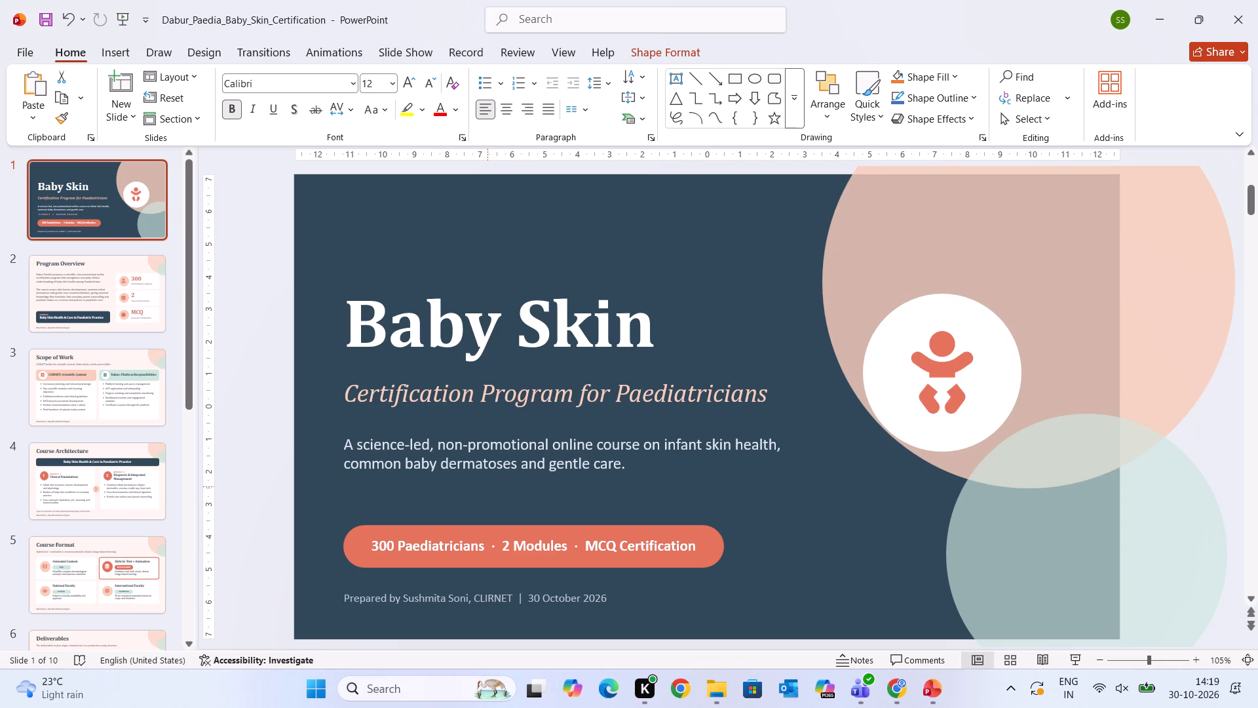
Set the font of the "Baby Skin" title on slide 1 to Poppins.
left_click(492, 352)
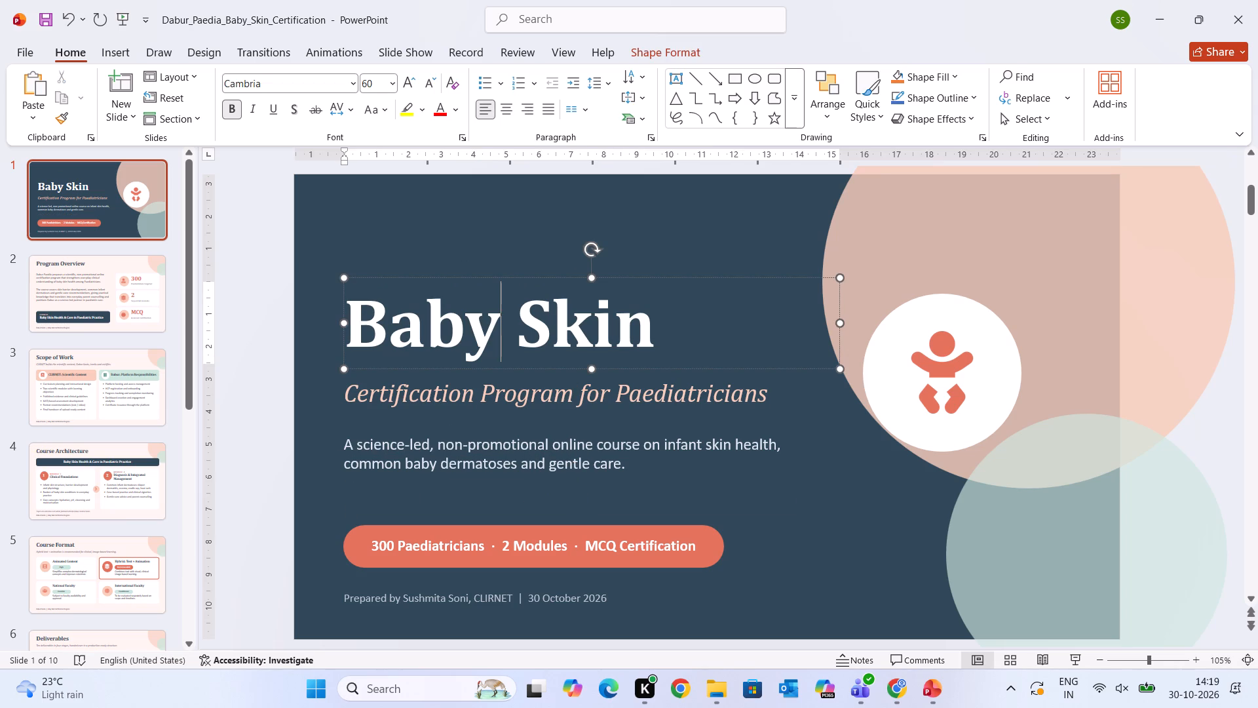
left_click(652, 334)
left_click(667, 273)
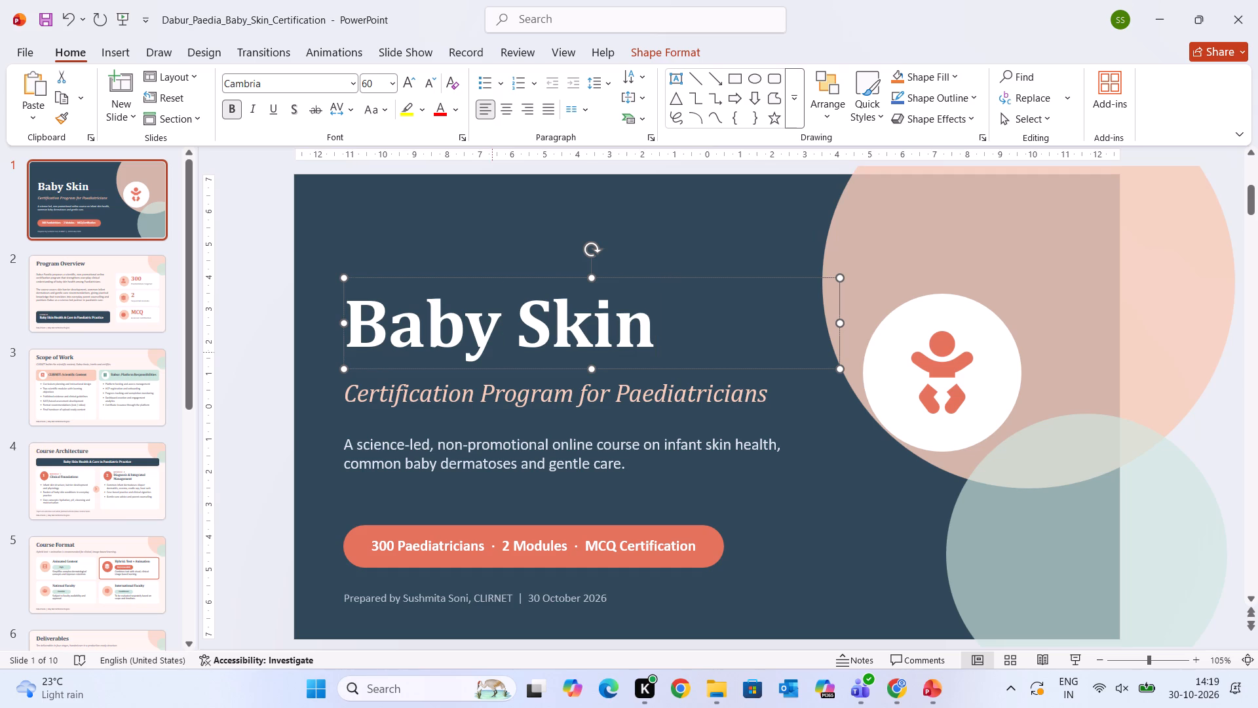
left_click(665, 277)
left_click_drag(653, 332, 406, 323)
left_click(286, 83)
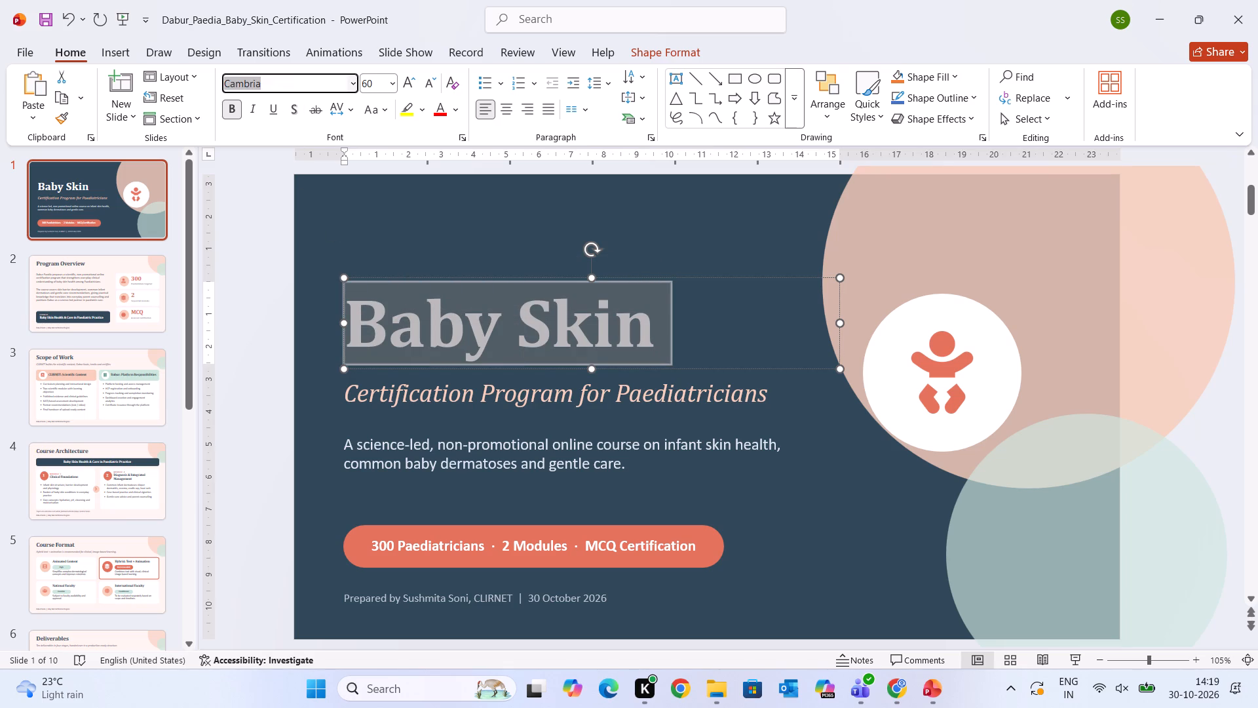
type("pop")
key("Return")
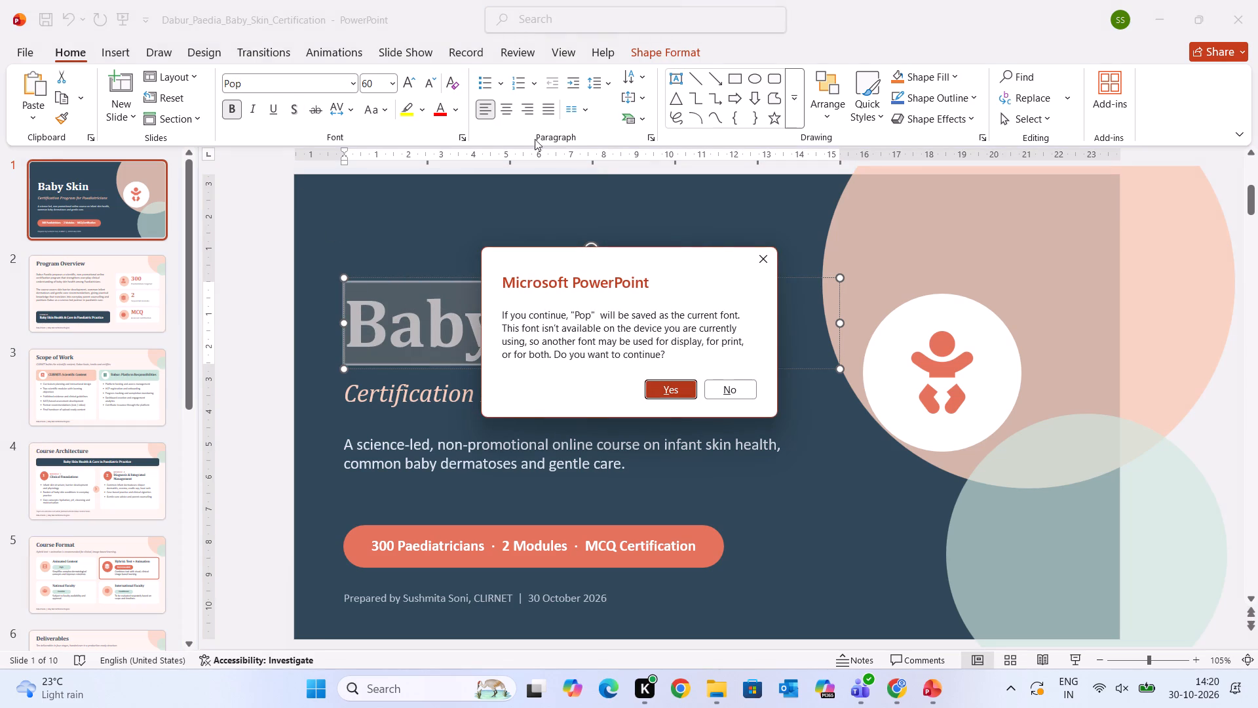
left_click(760, 253)
left_click(273, 81)
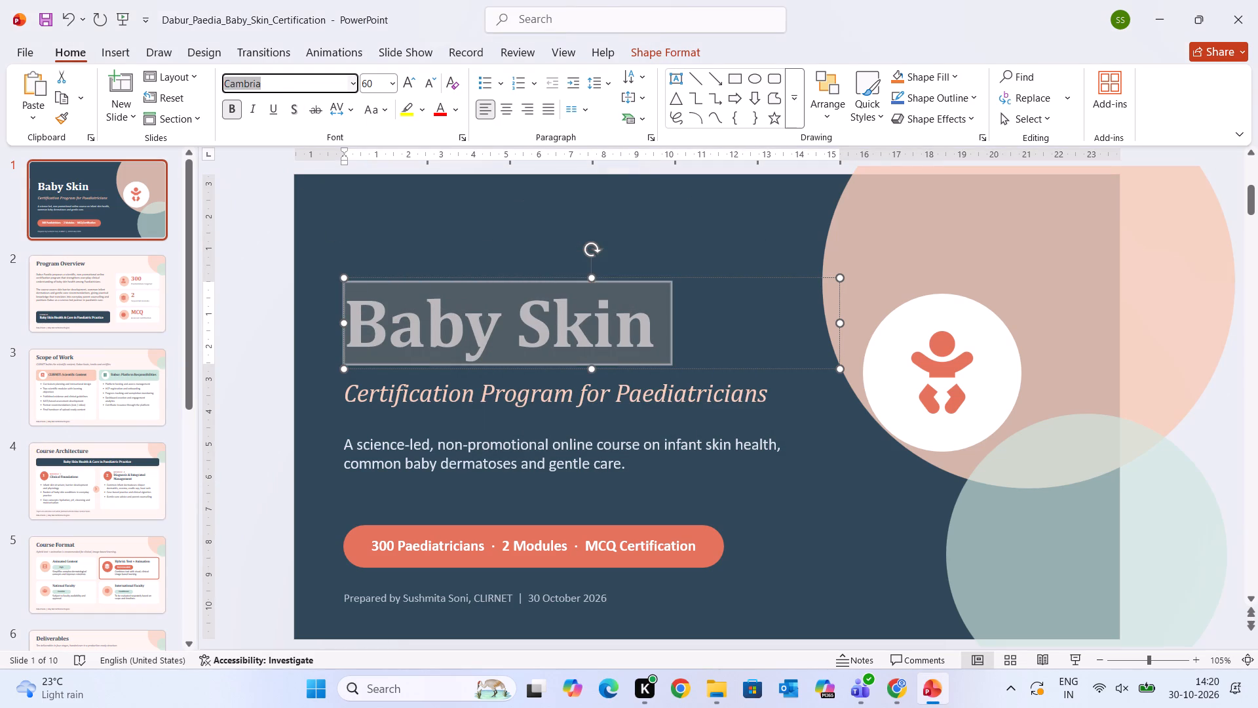
type("pop")
key("o")
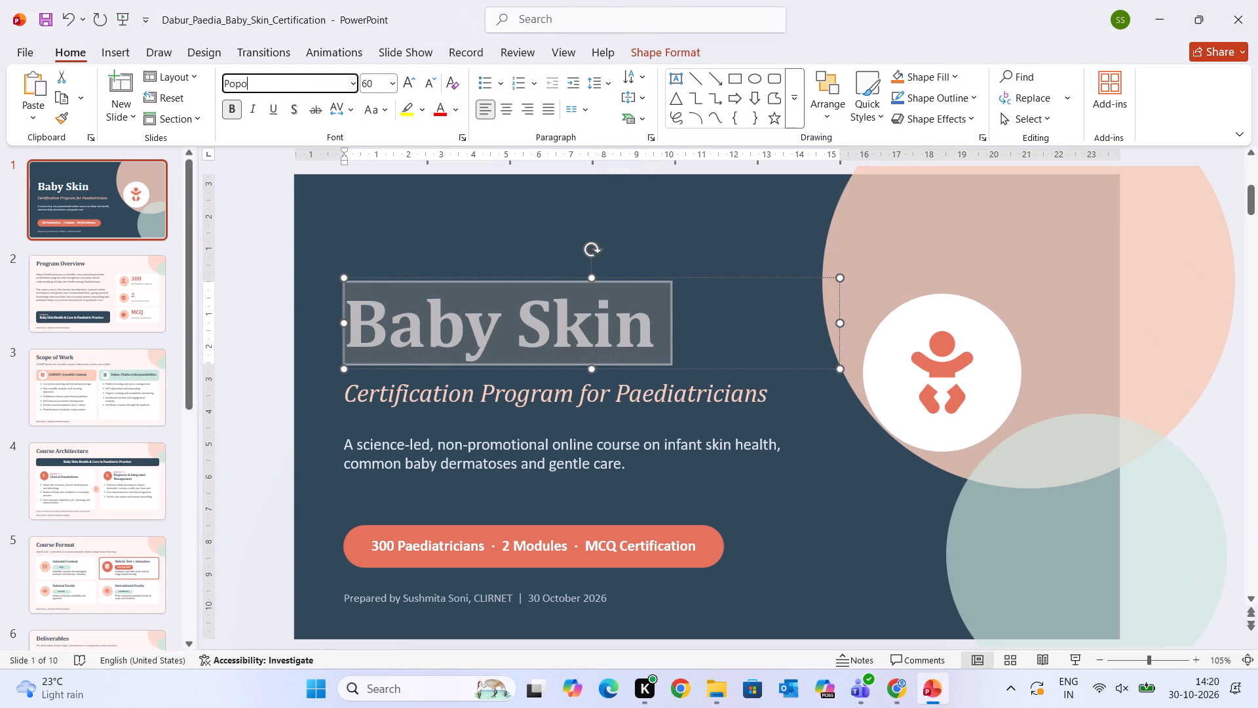
key("BackSpace")
type("pins")
key("Return")
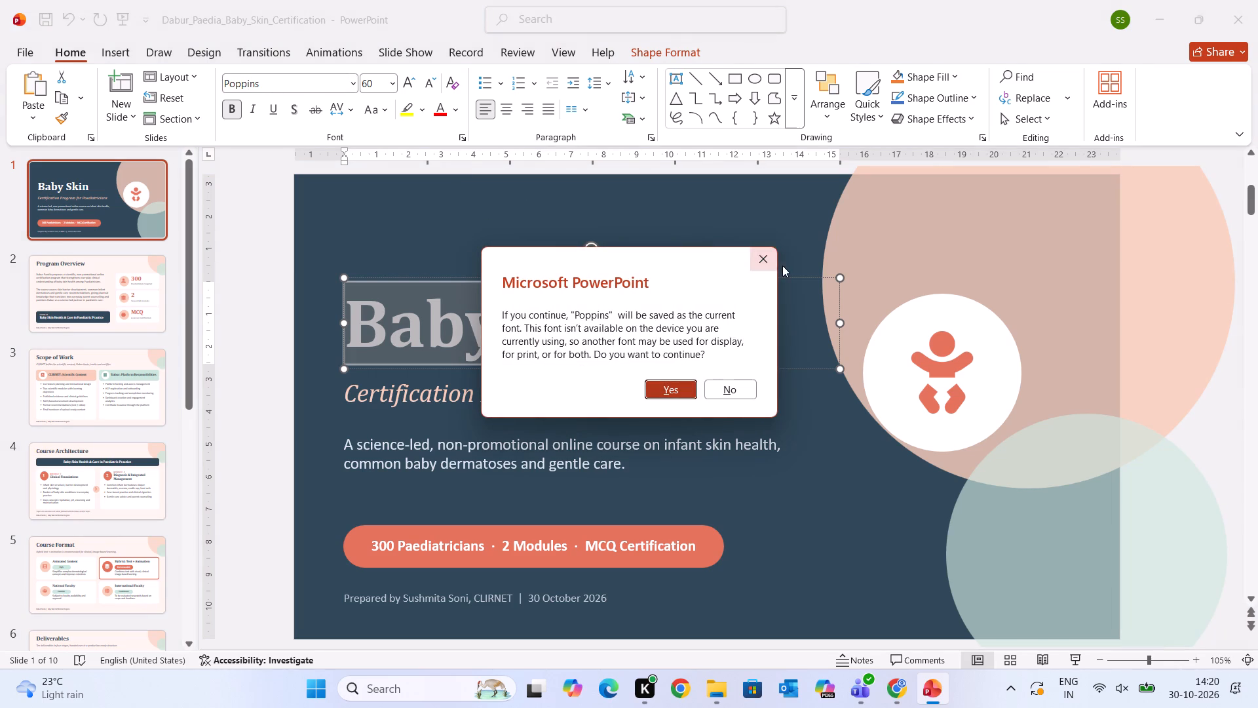
left_click(660, 390)
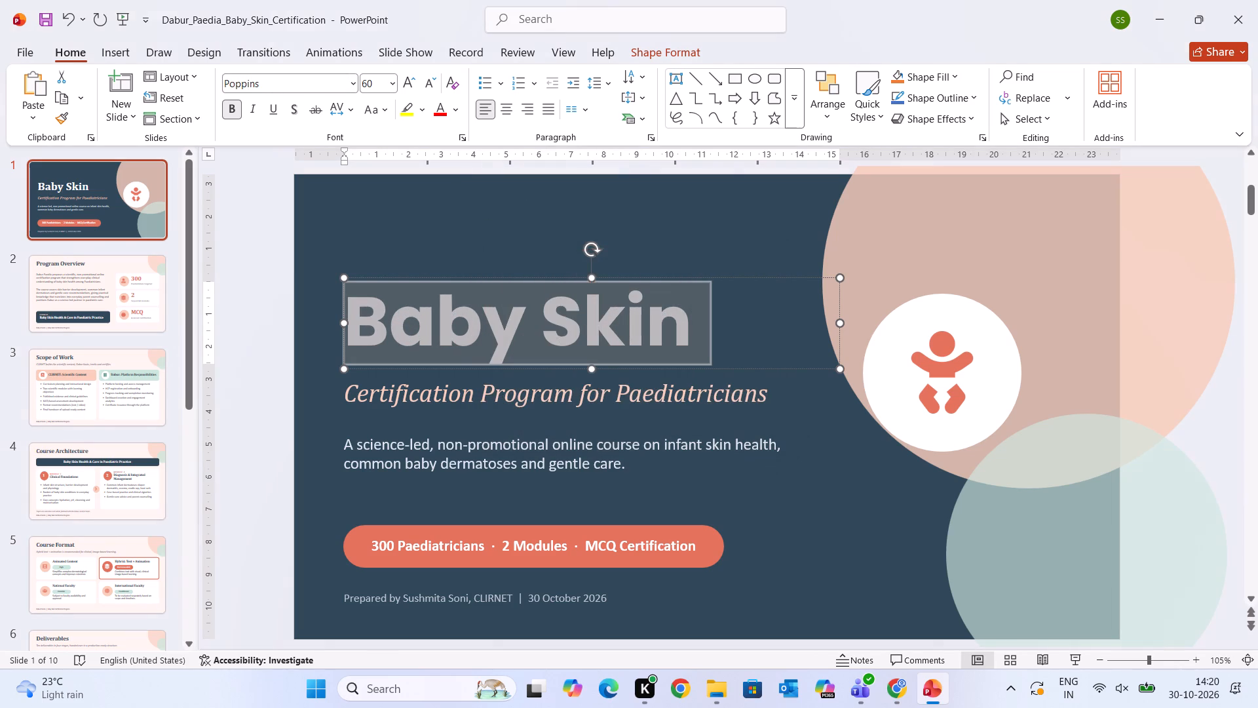
Copy the "Baby Skin" title's formatting onto the "Certification Program for Paediatricians" subtitle.
left_click(63, 118)
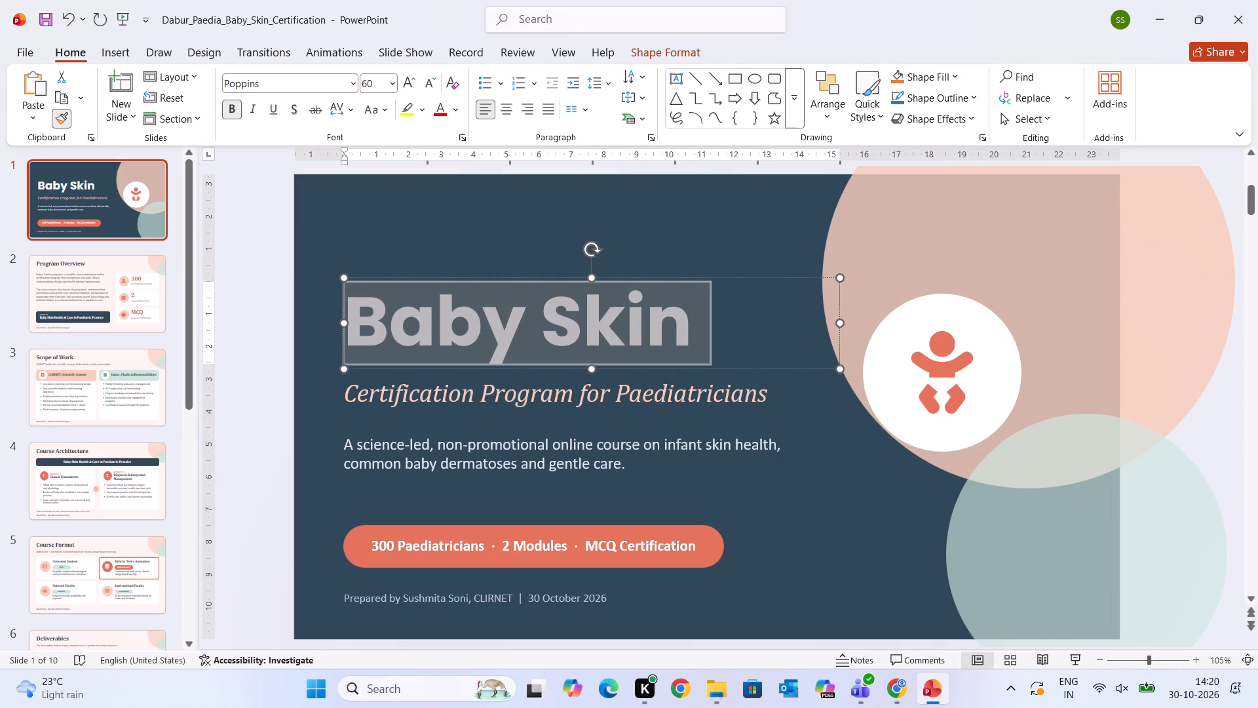
left_click_drag(356, 383, 742, 382)
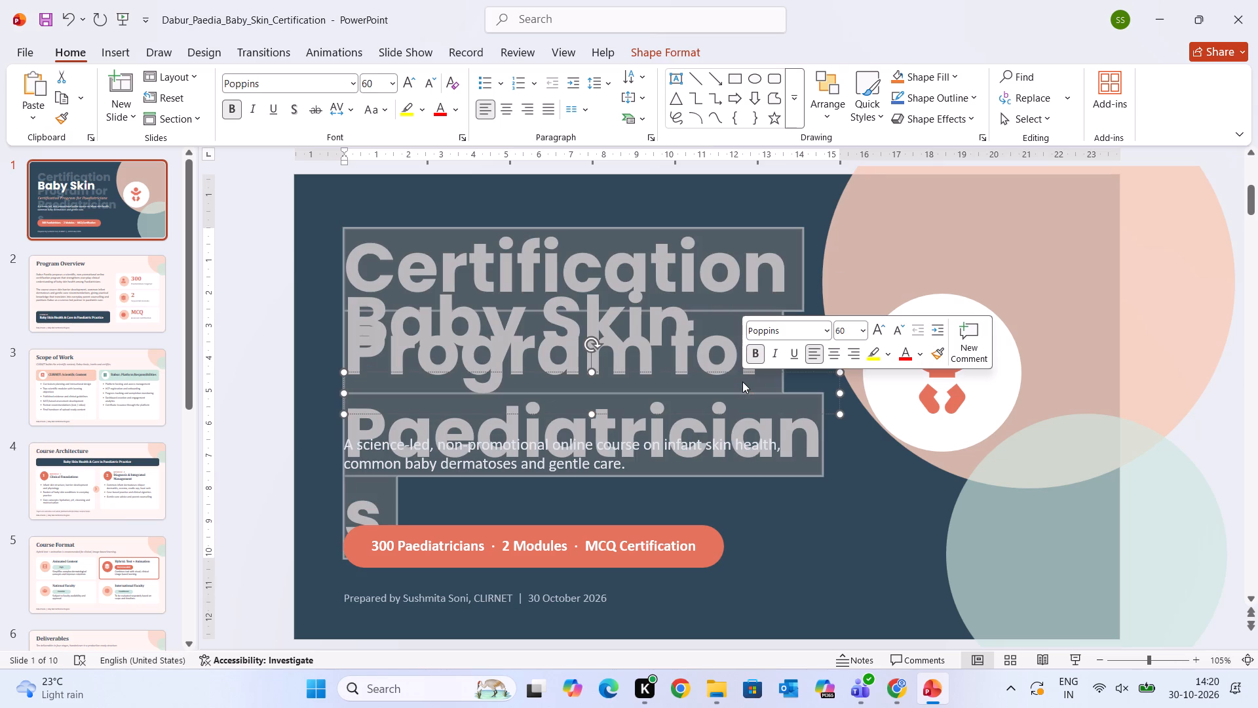
left_click(691, 518)
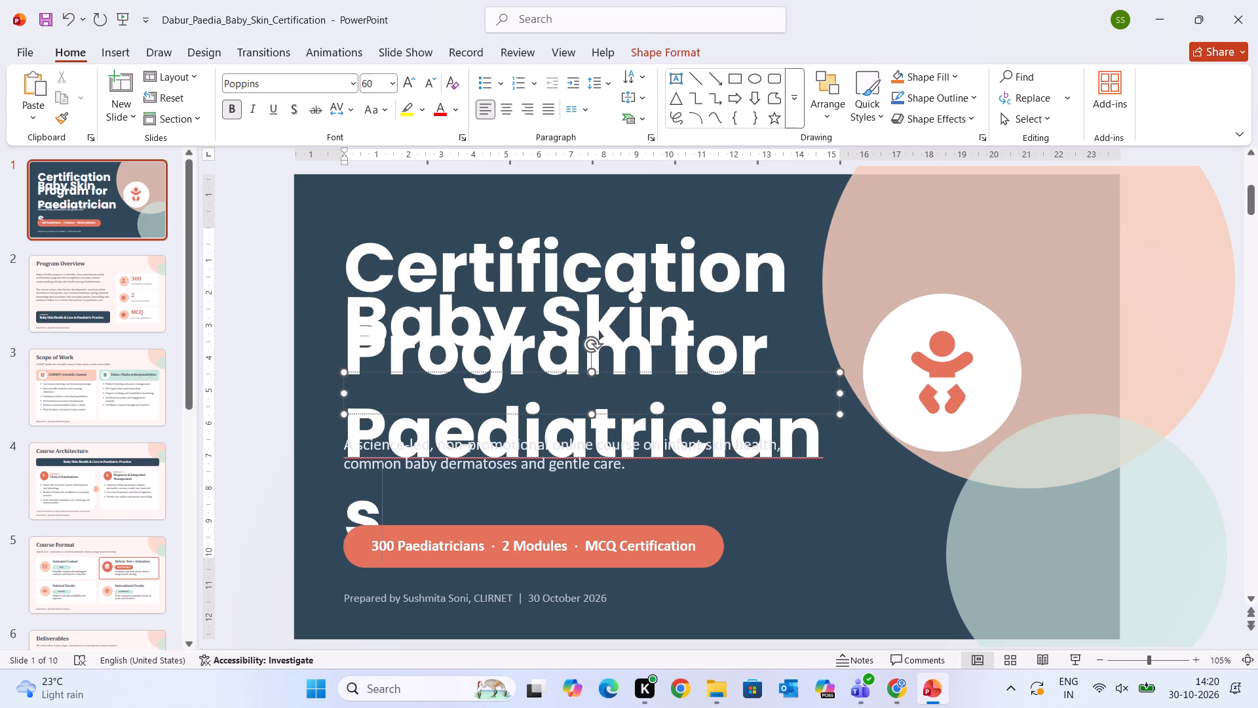
Move the overlapping certification subtitle aside toward the baby icon and delete the "Baby Skin" title.
left_click(594, 337)
left_click(676, 275)
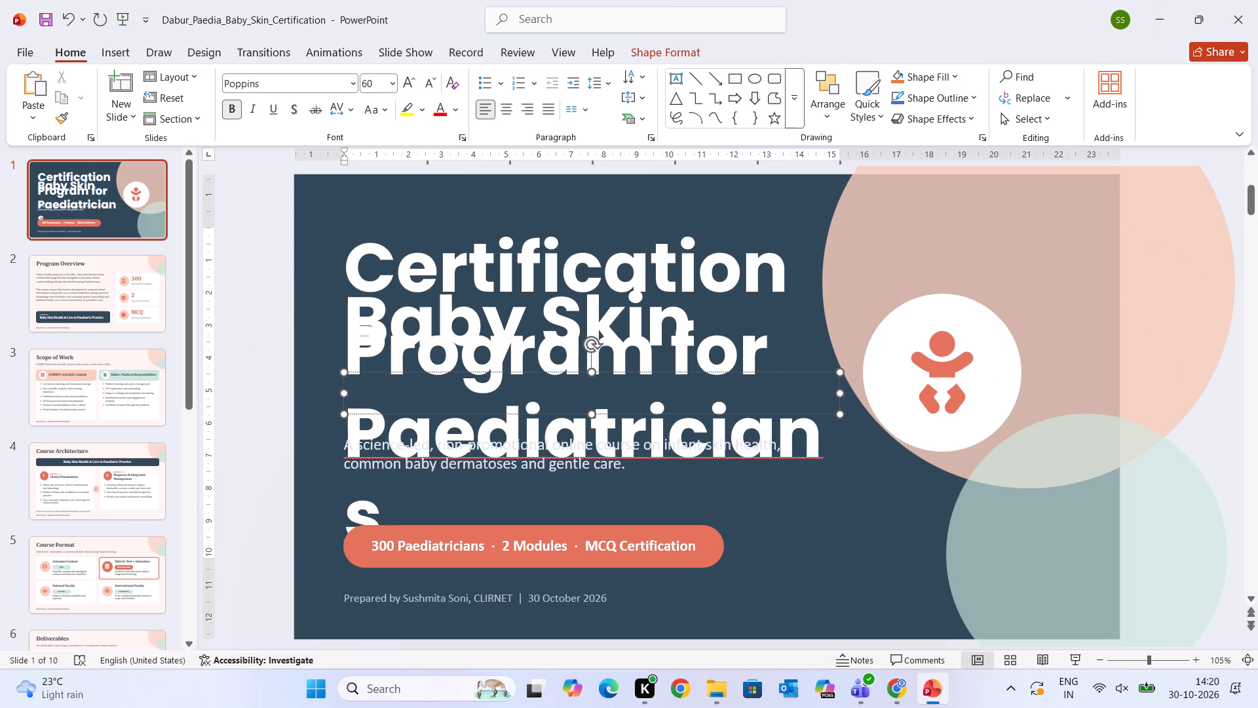
left_click(668, 271)
left_click_drag(717, 270, 686, 275)
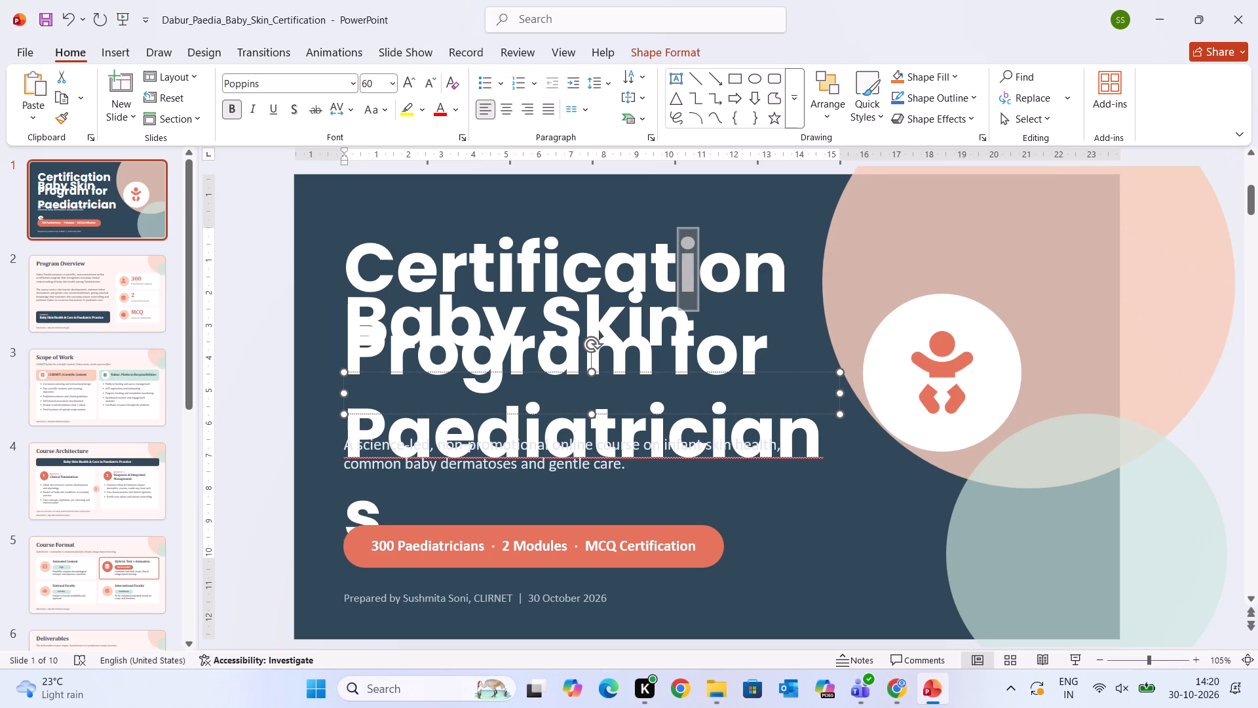
left_click_drag(759, 373, 1029, 324)
left_click(444, 336)
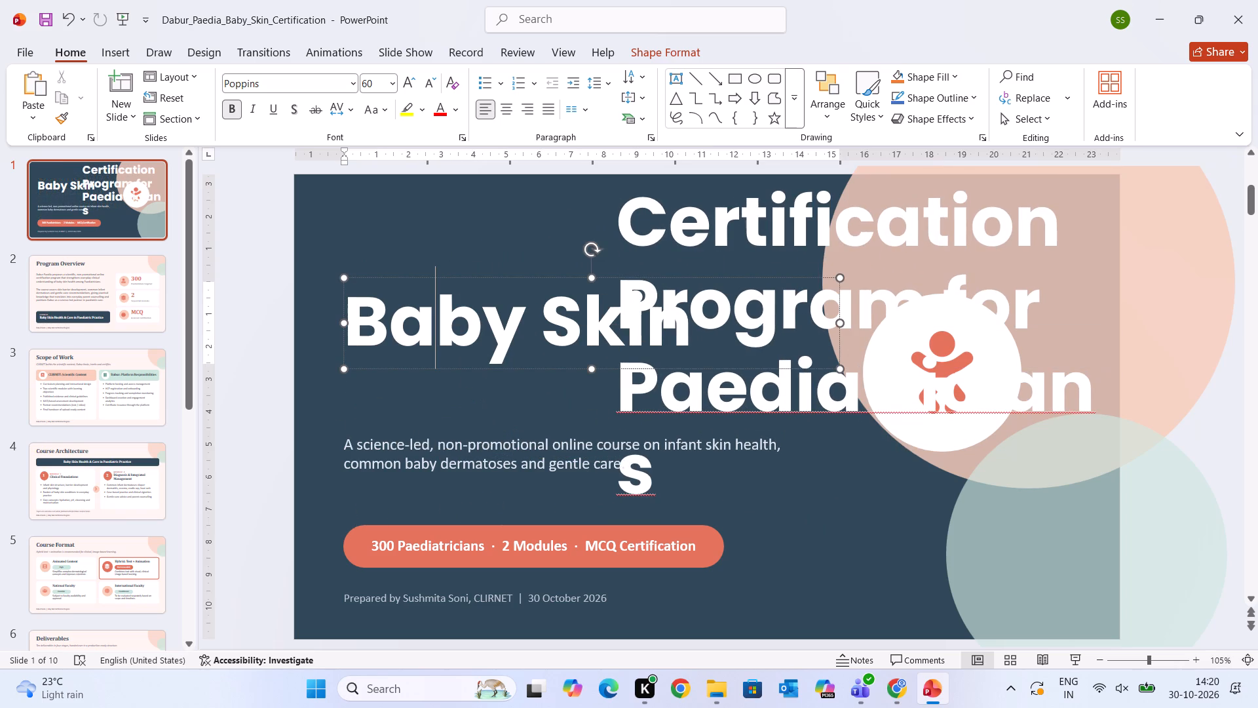
left_click(477, 280)
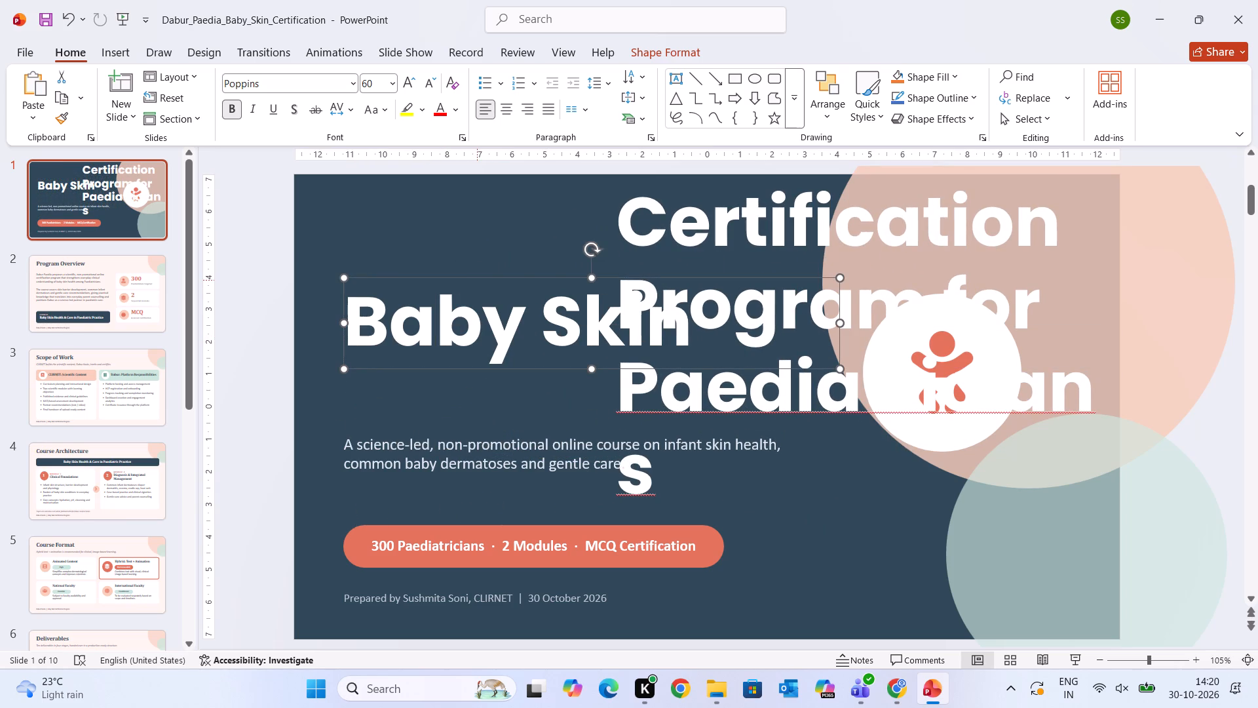
key("BackSpace")
Reduce the "Certification Program for Paediatricians" text to 48 pt.
left_click(729, 321)
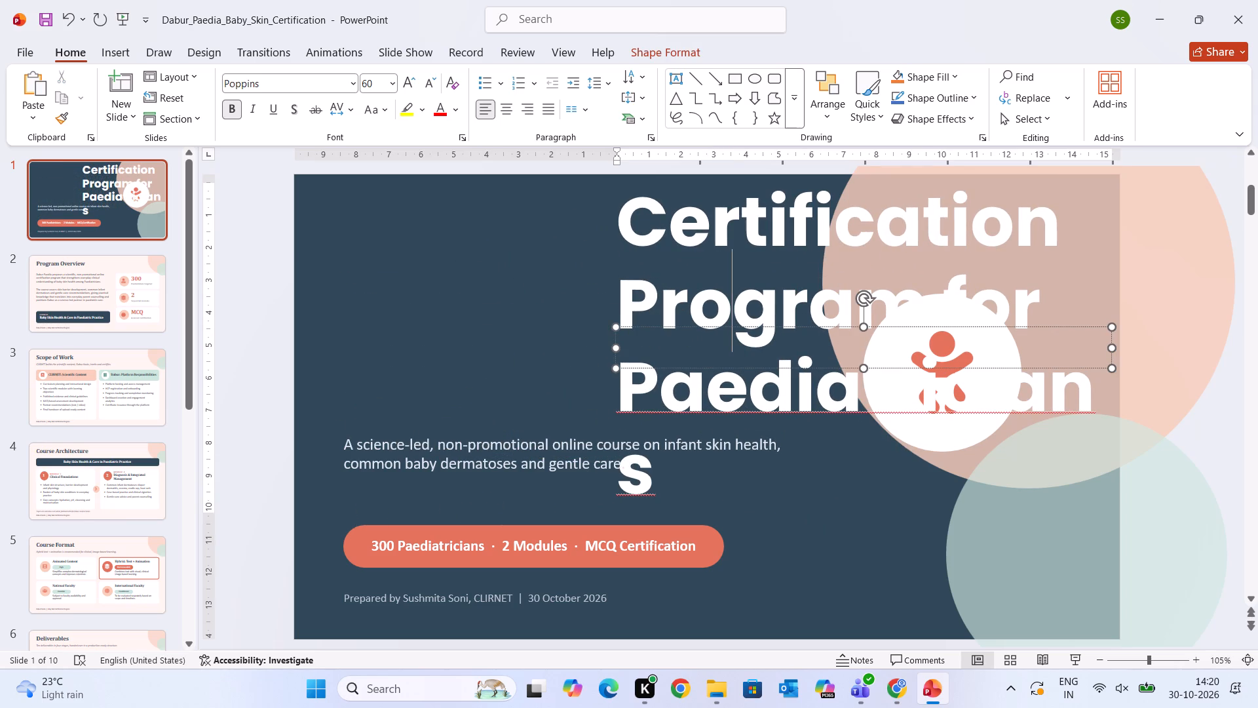
left_click(655, 225)
left_click_drag(620, 196, 748, 396)
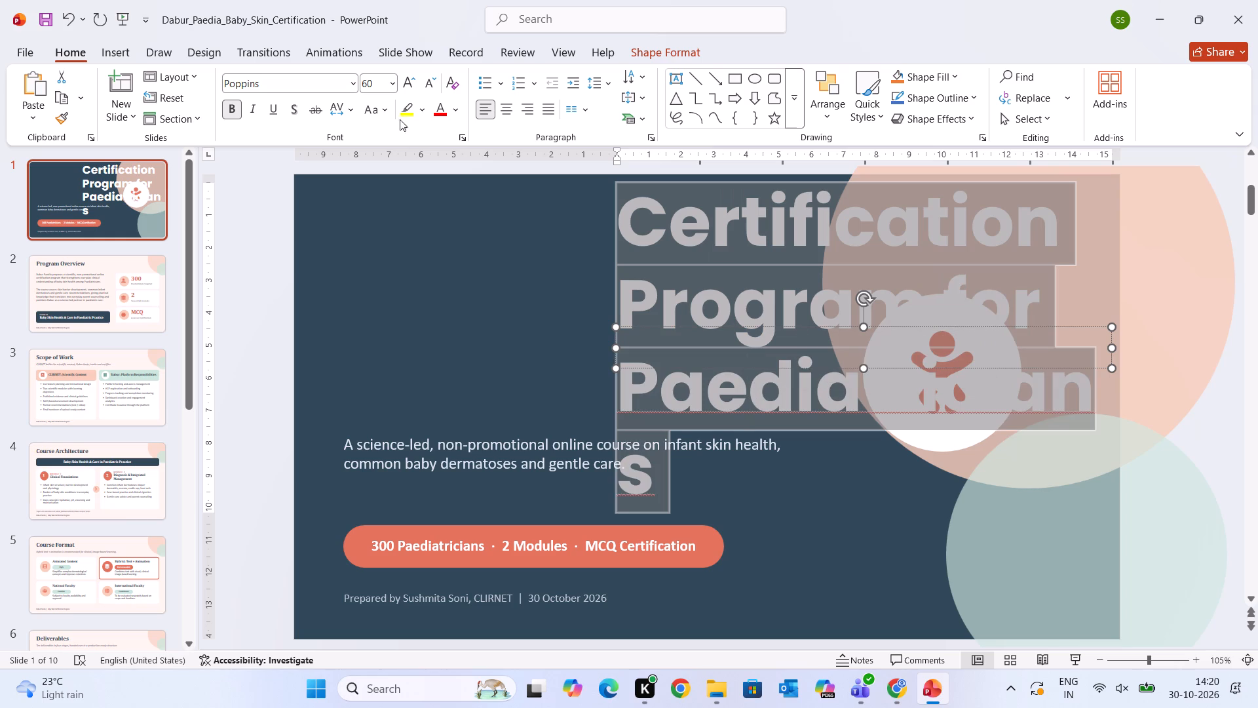
double_click(427, 83)
left_click(888, 497)
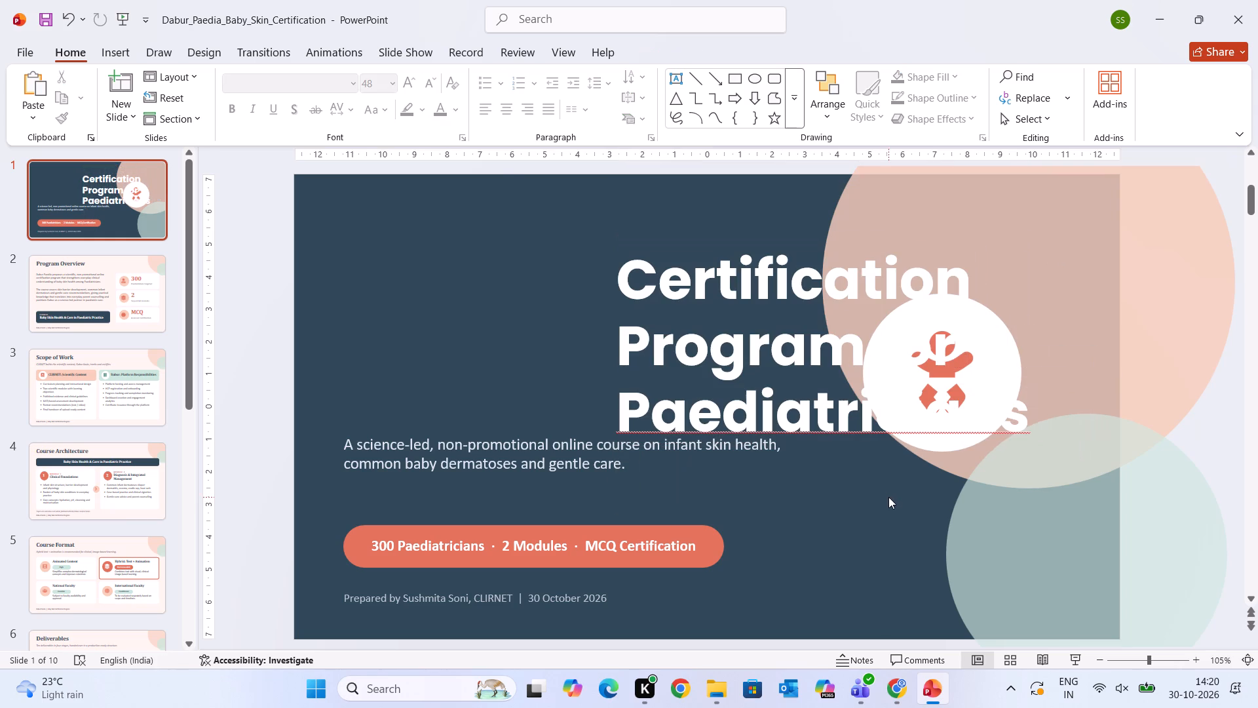
Move the "Certification Program for Paediatricians" text box off the baby icon, to above the course description.
left_click(850, 382)
left_click(828, 272)
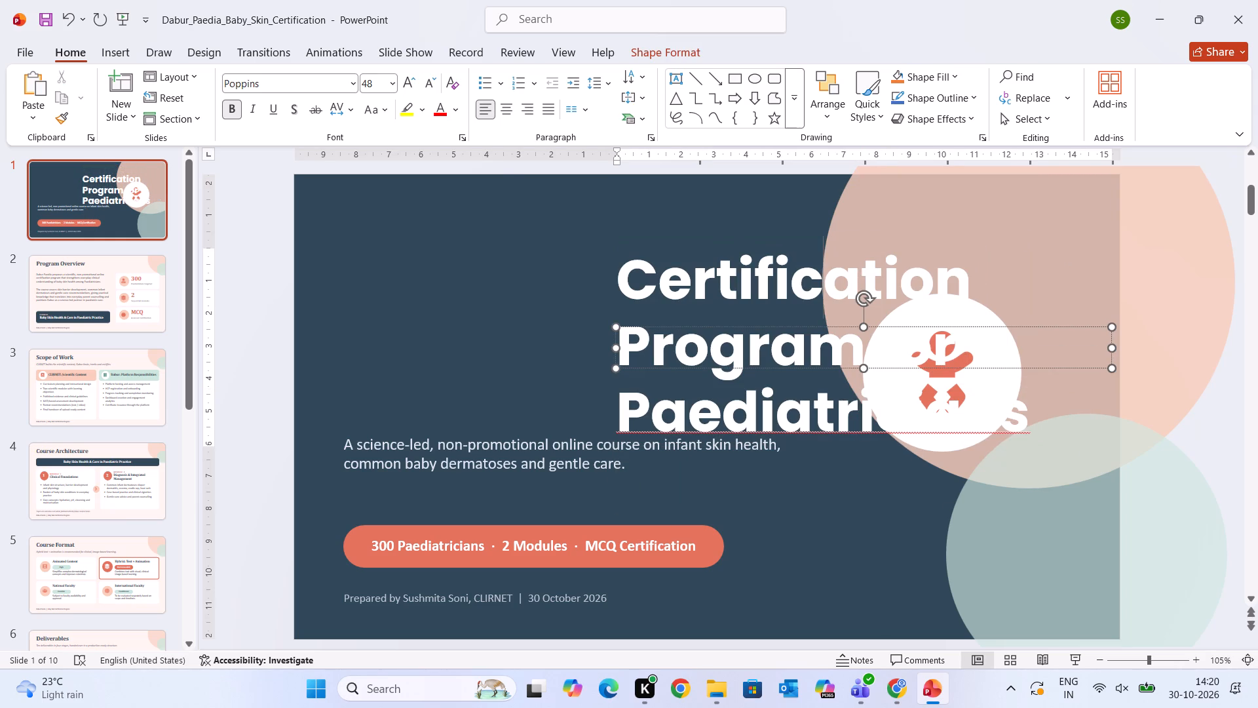
left_click_drag(987, 368, 723, 355)
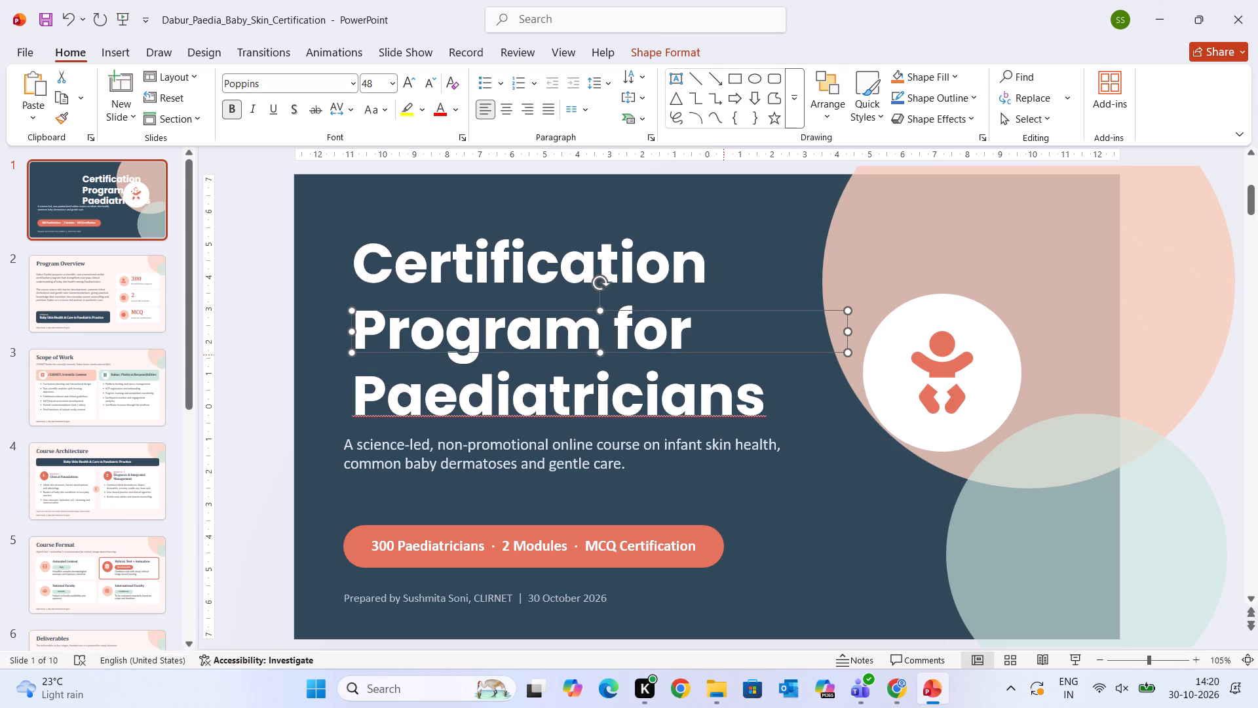
Reduce the "Certification Program for Paediatricians" text to 36 pt.
left_click(396, 262)
left_click_drag(366, 256, 594, 320)
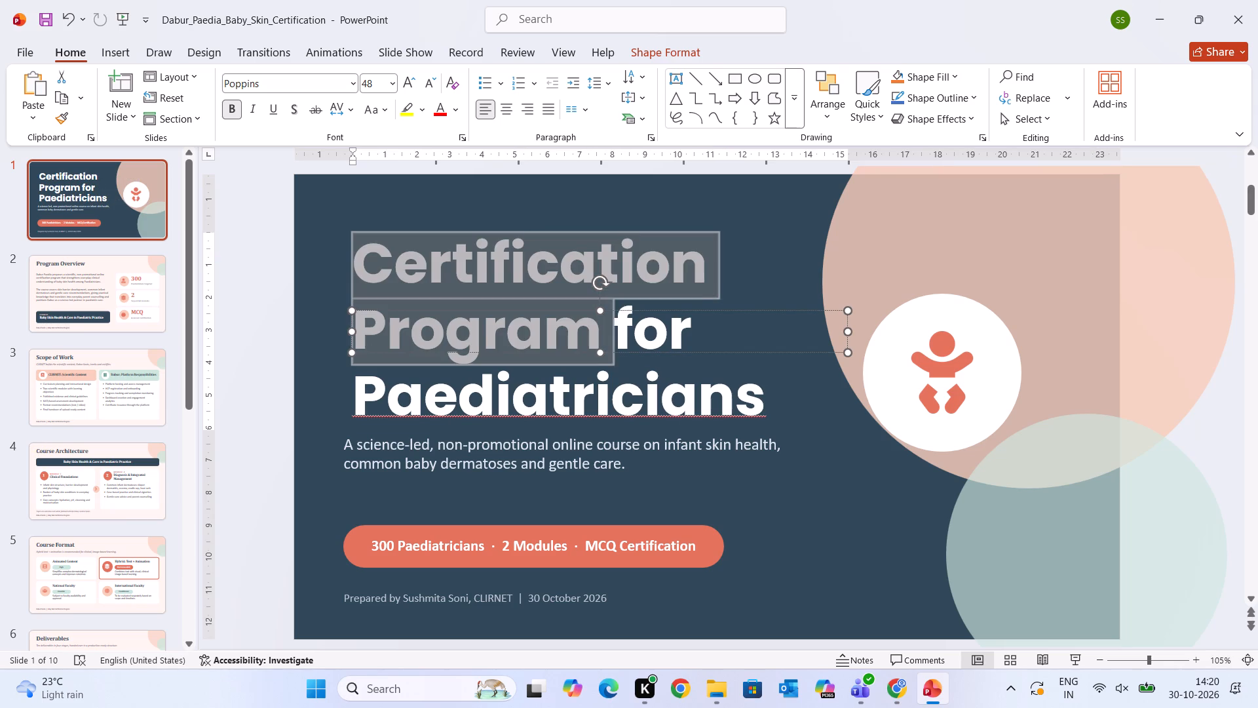
left_click_drag(594, 320, 734, 408)
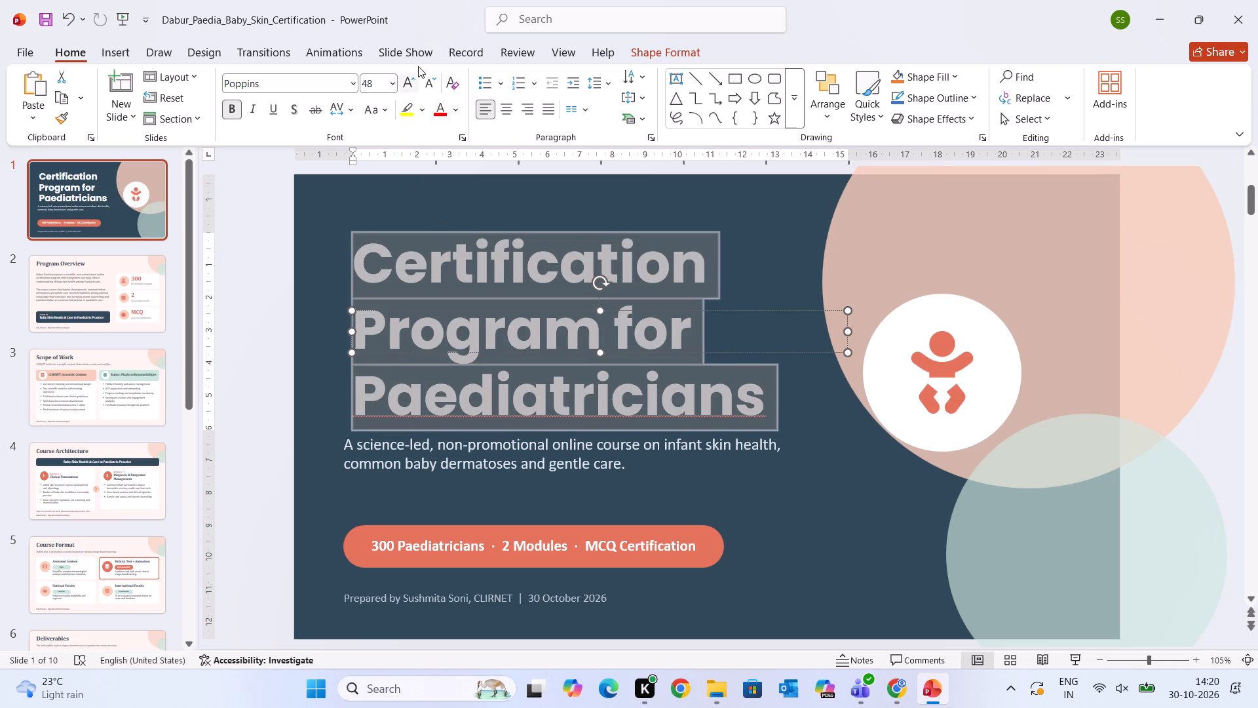
left_click(427, 87)
double_click(427, 87)
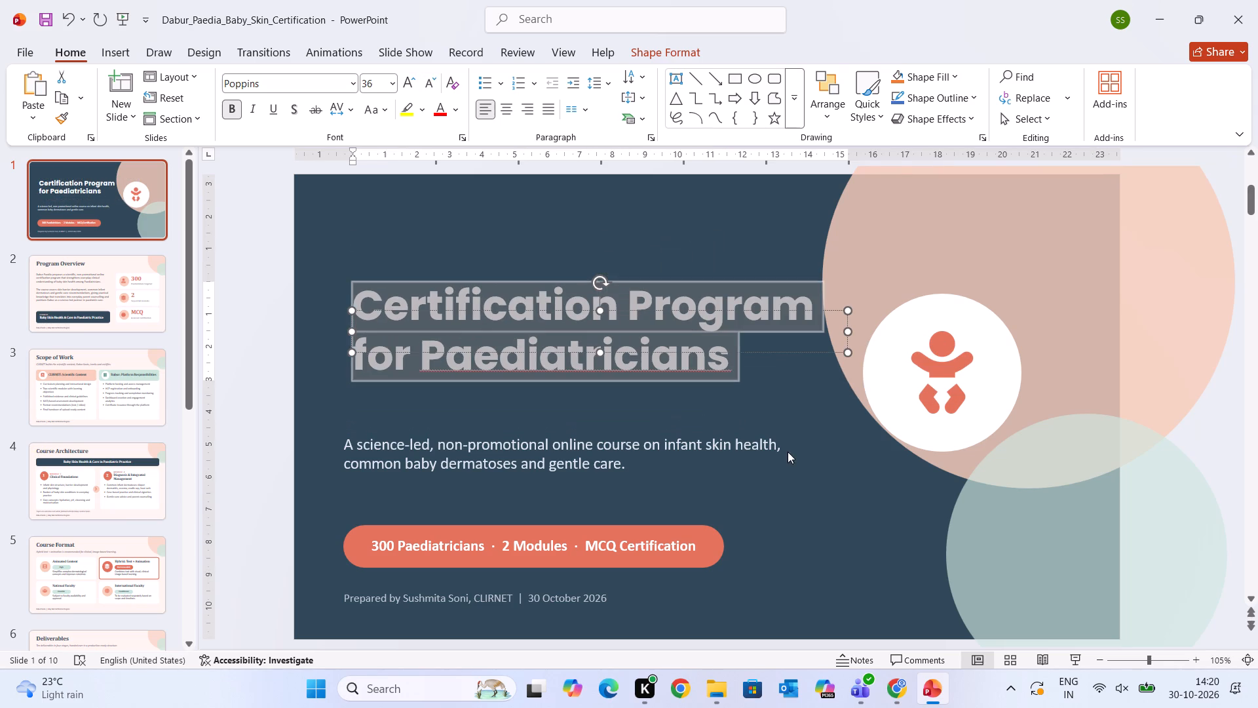
left_click(789, 454)
Move the "Certification Program for Paediatricians" heading down to sit just above the course description.
left_click(664, 351)
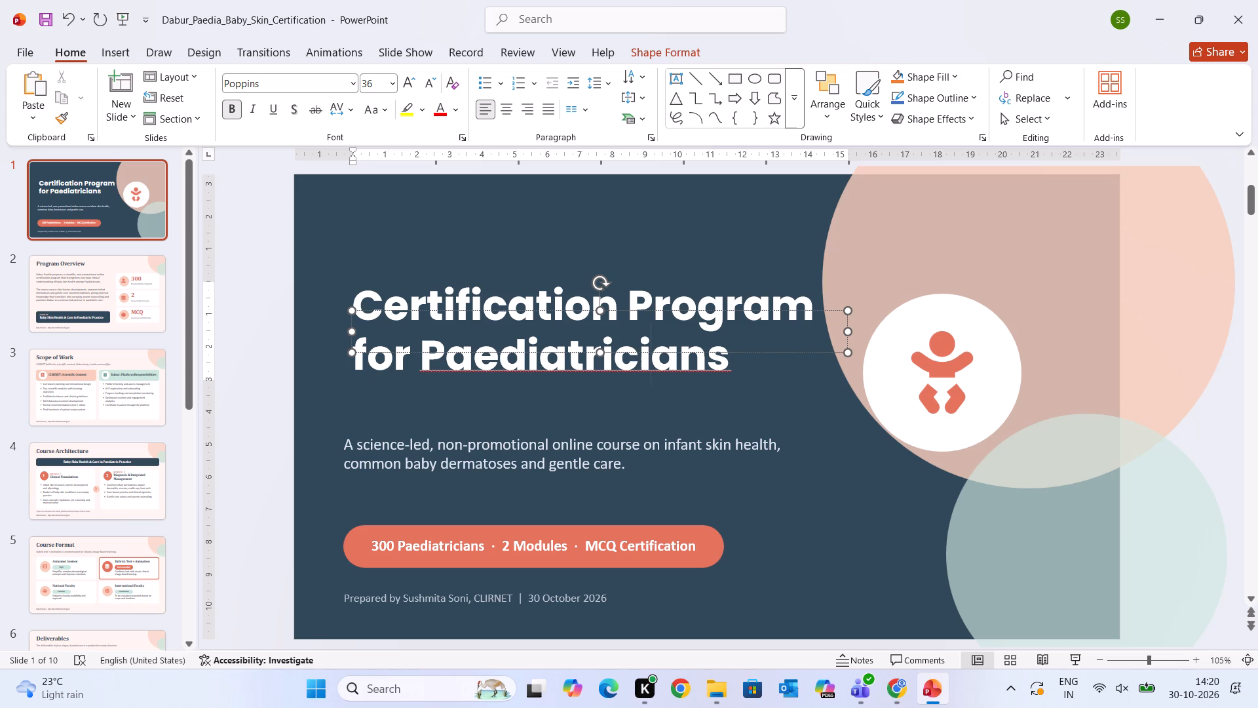
left_click(708, 289)
left_click_drag(692, 309, 677, 355)
left_click(803, 441)
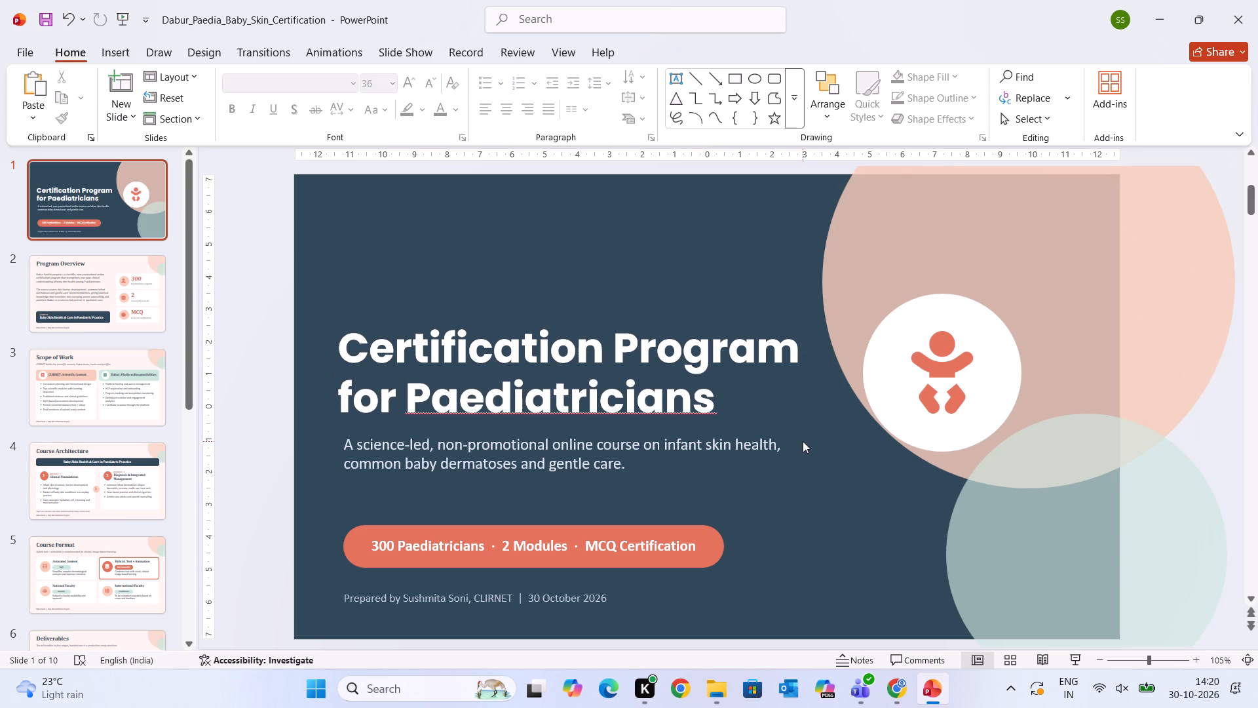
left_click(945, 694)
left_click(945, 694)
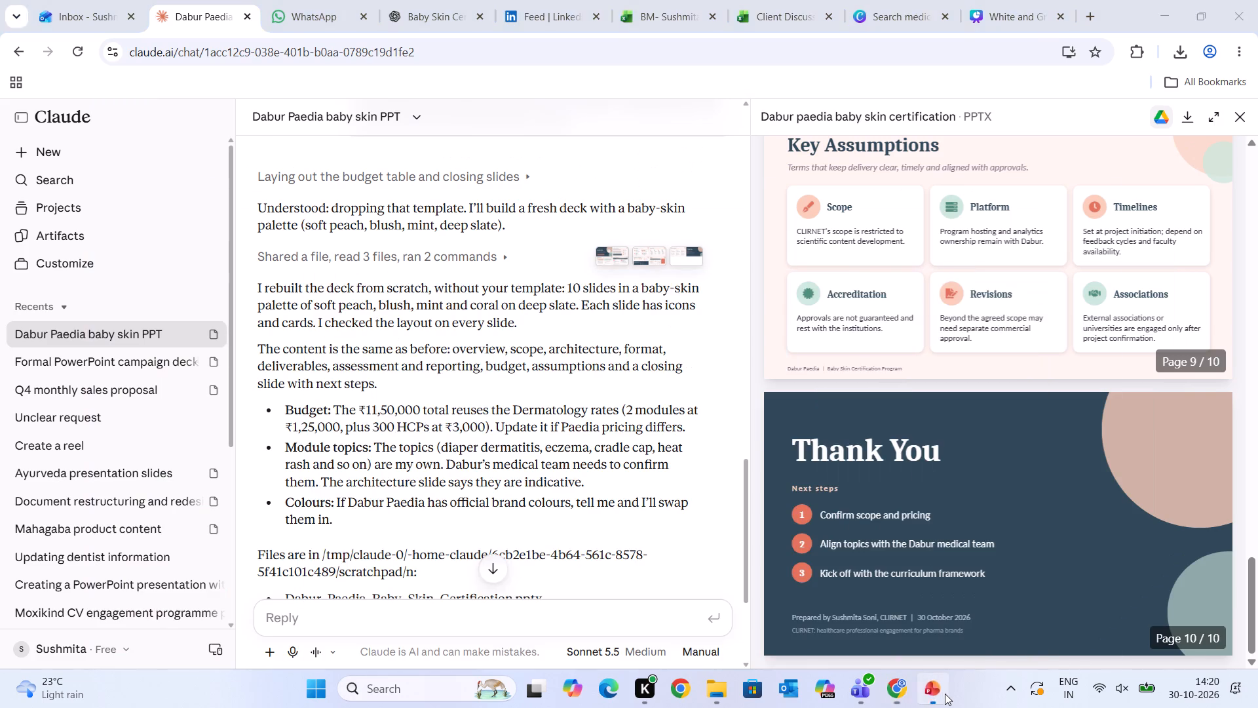
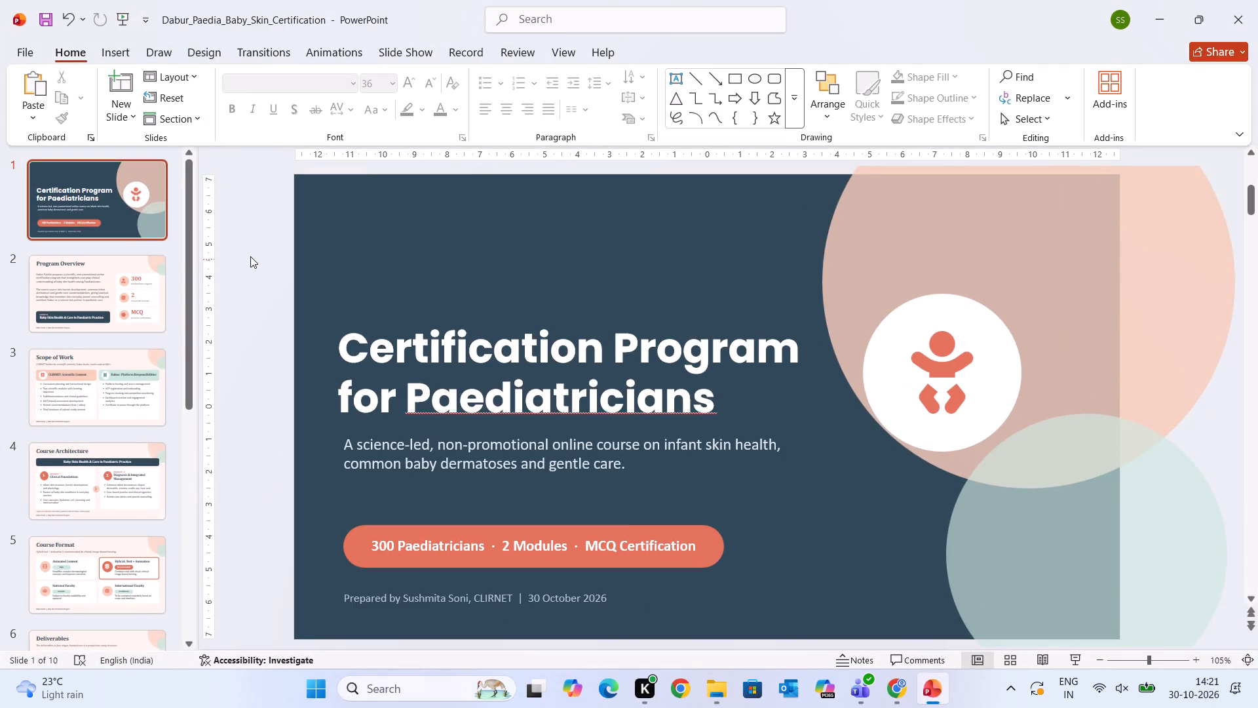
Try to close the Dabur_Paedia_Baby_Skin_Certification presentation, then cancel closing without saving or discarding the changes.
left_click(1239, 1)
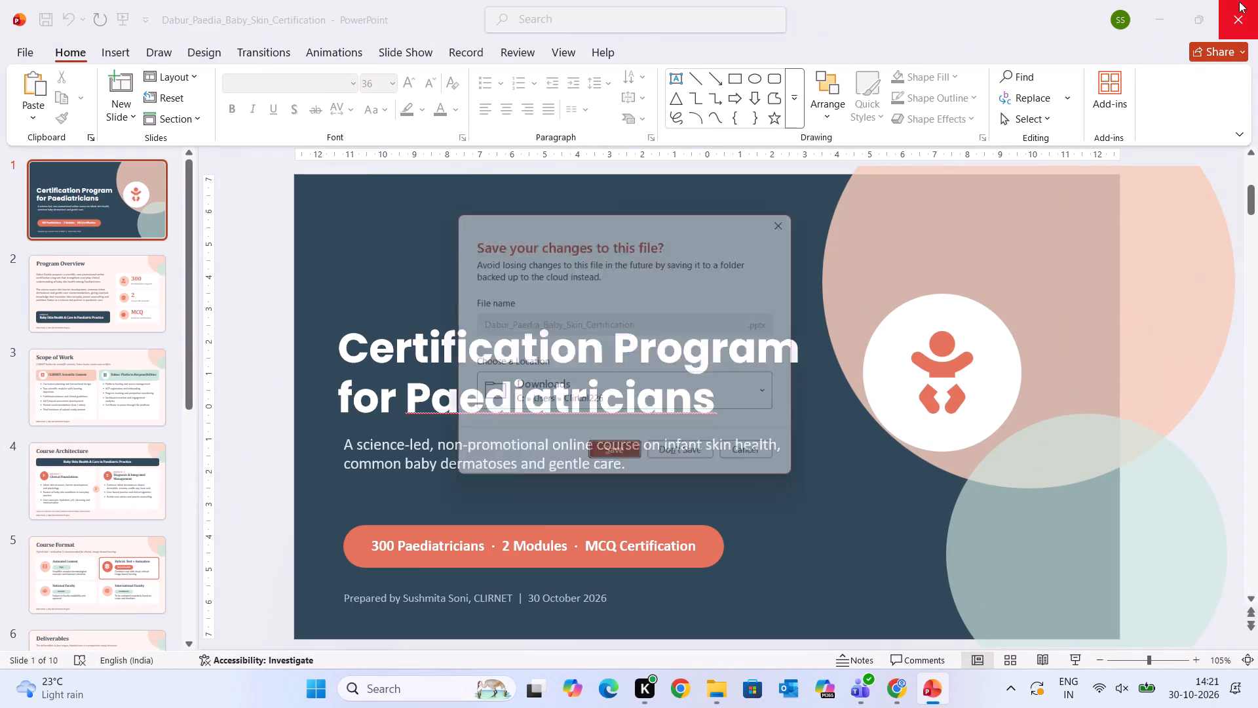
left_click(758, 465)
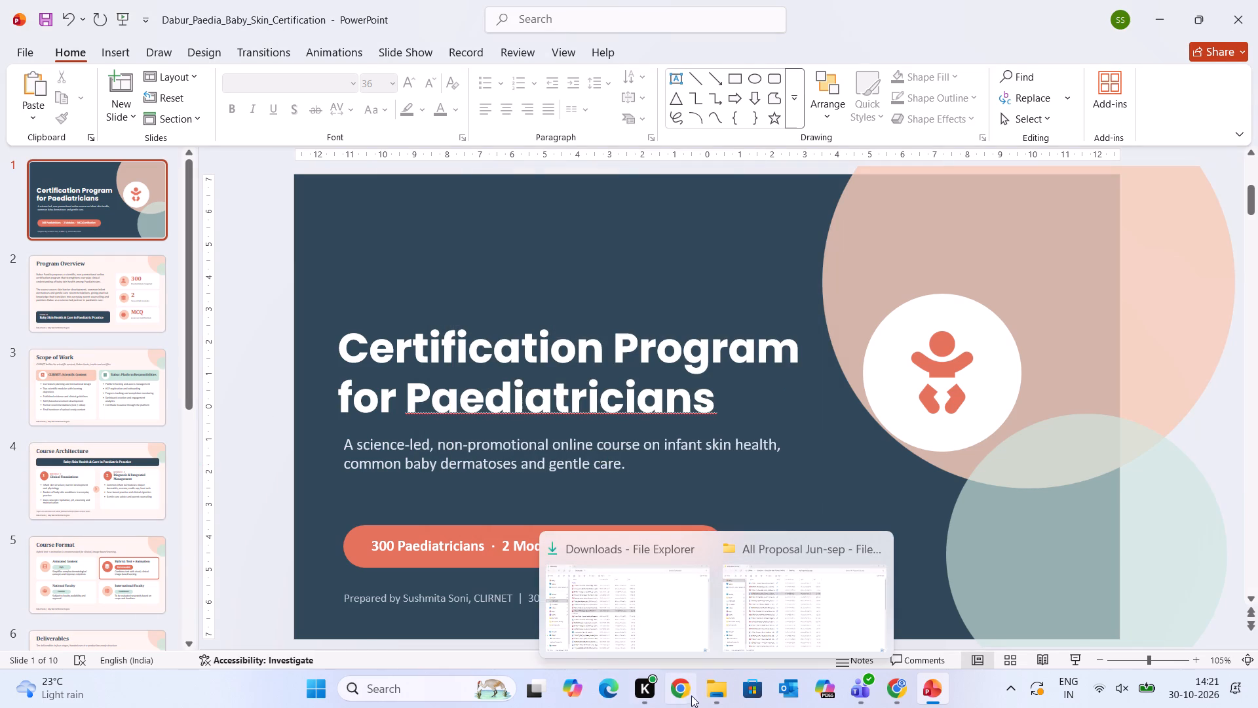
In File Explorer, open the CLIRNET_SOW_Digital CME_Paedia_Dabur presentation from the Downloads folder.
left_click(711, 692)
left_click(699, 546)
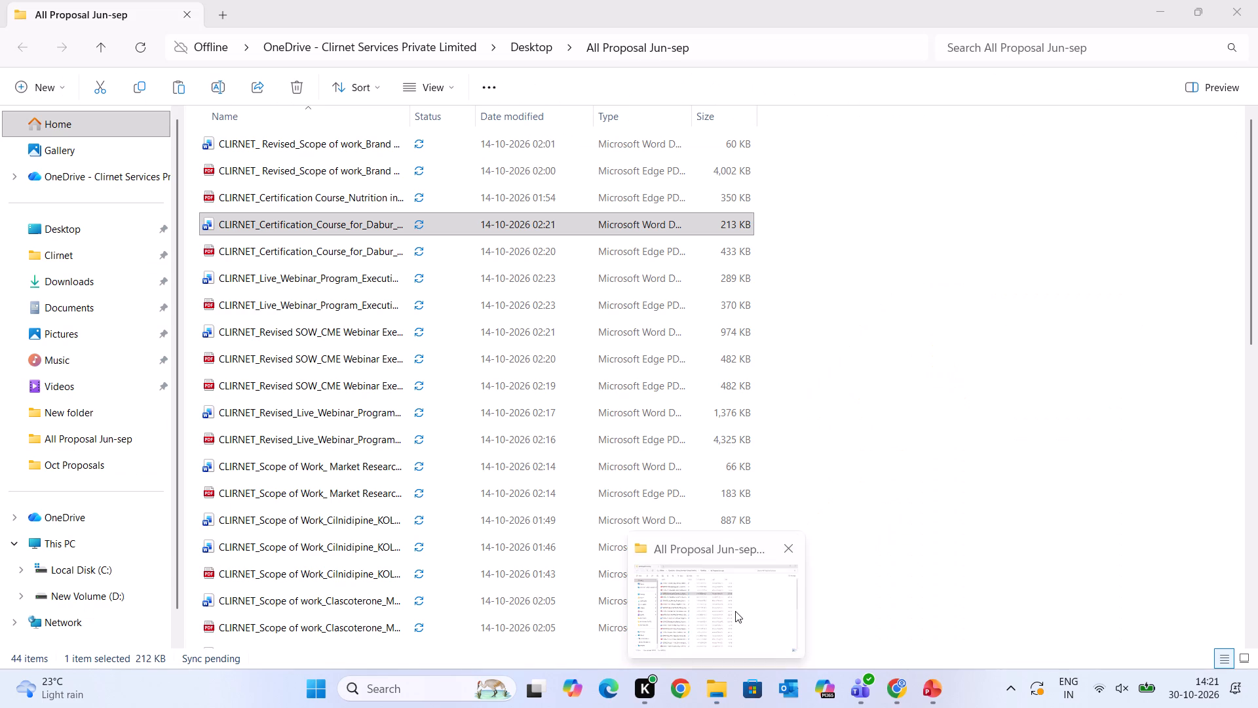
left_click(735, 611)
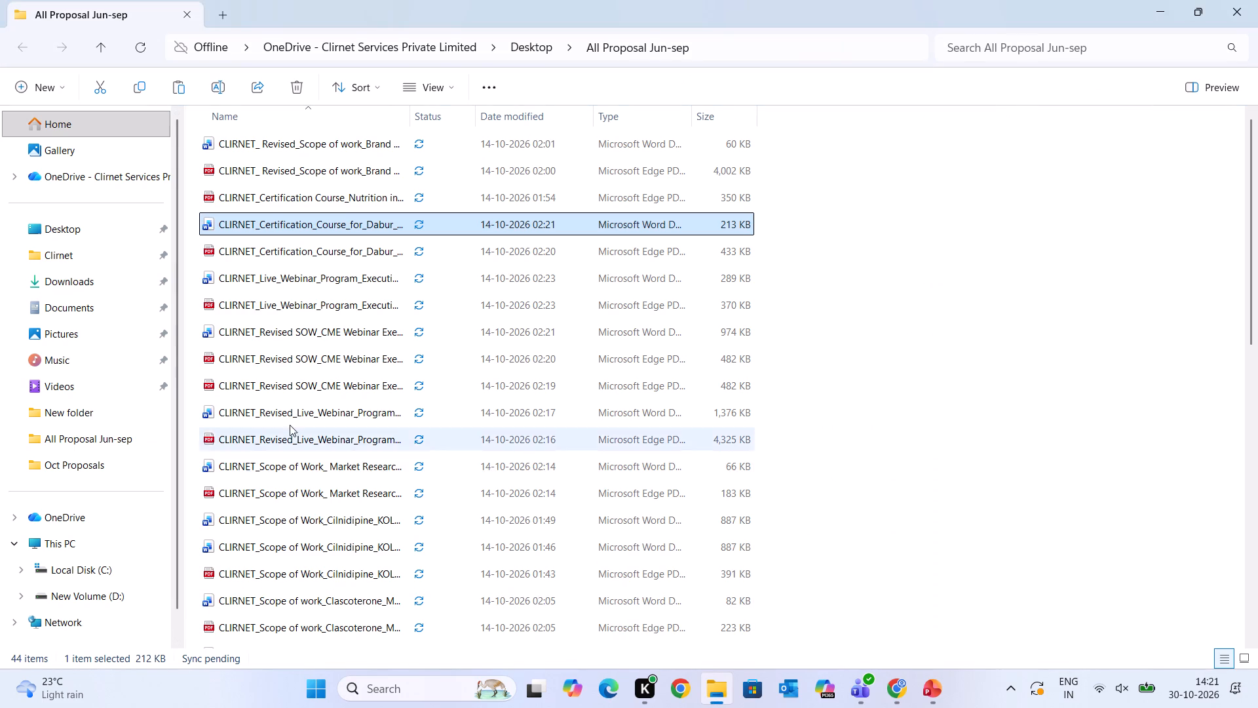
left_click(92, 278)
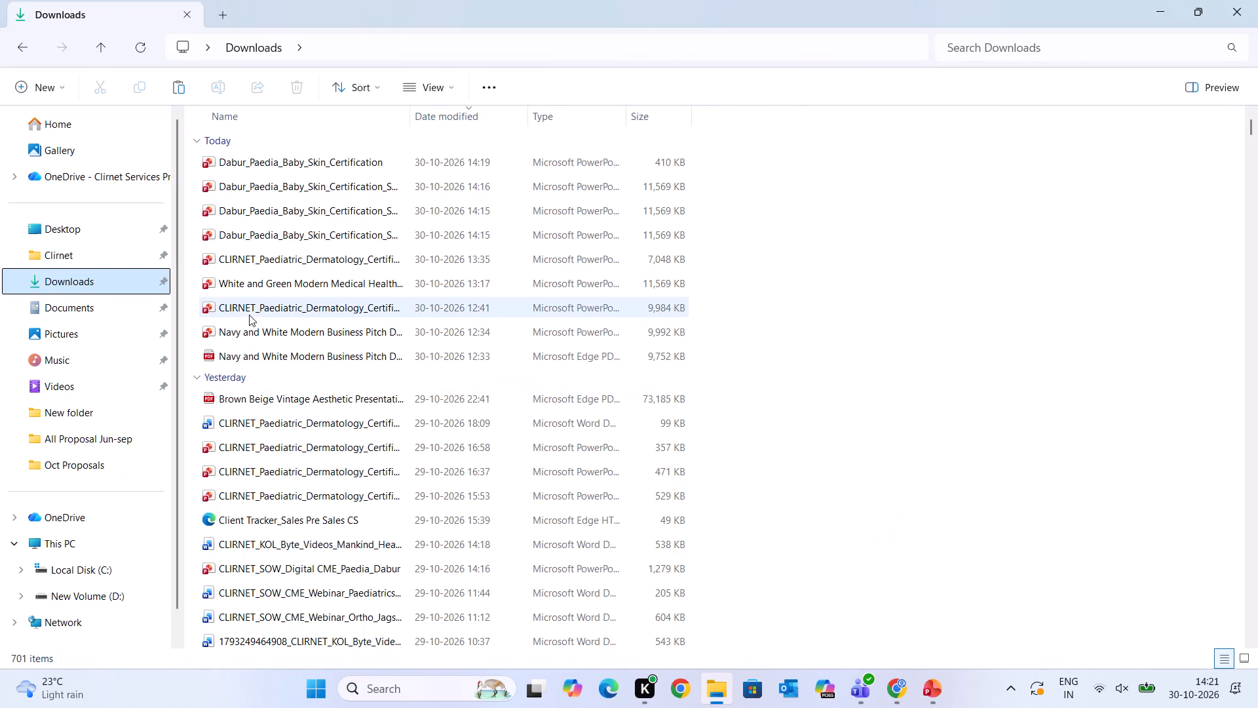
double_click(256, 560)
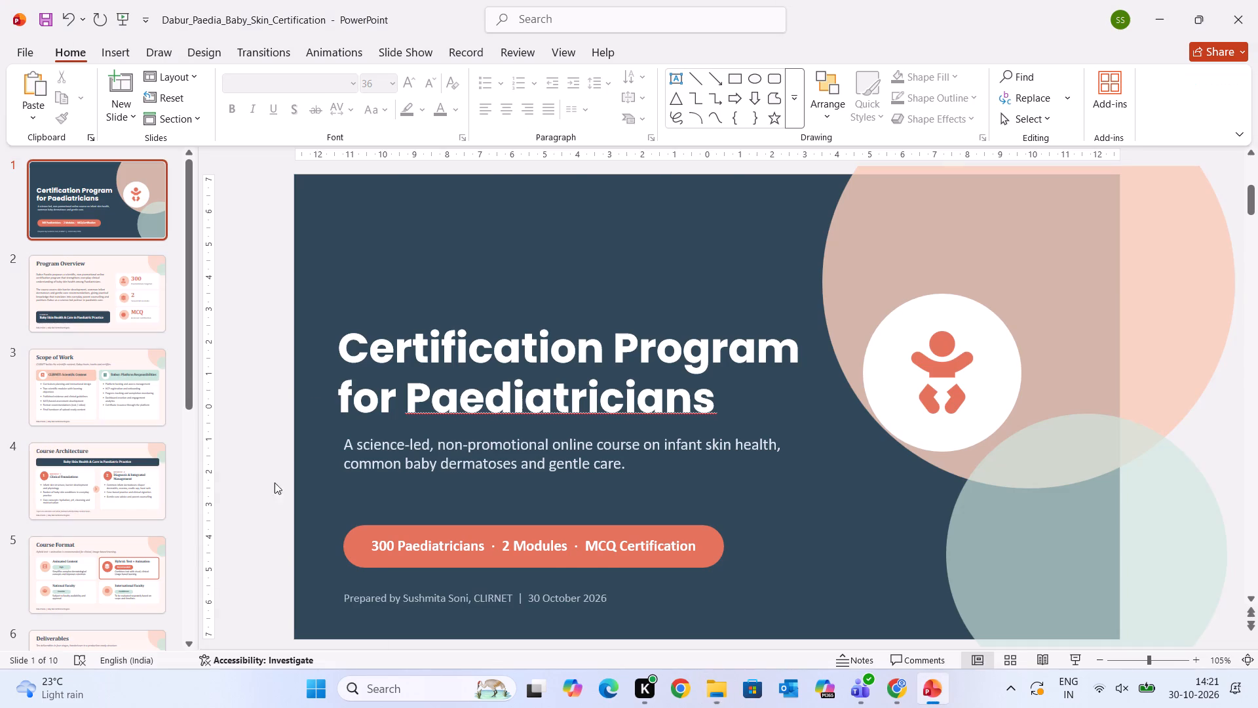
Copy the CLIRNET logo from the Baby Skin Care CME title slide onto the Dabur_Paedia_Baby_Skin_Certification title slide.
left_click(435, 226)
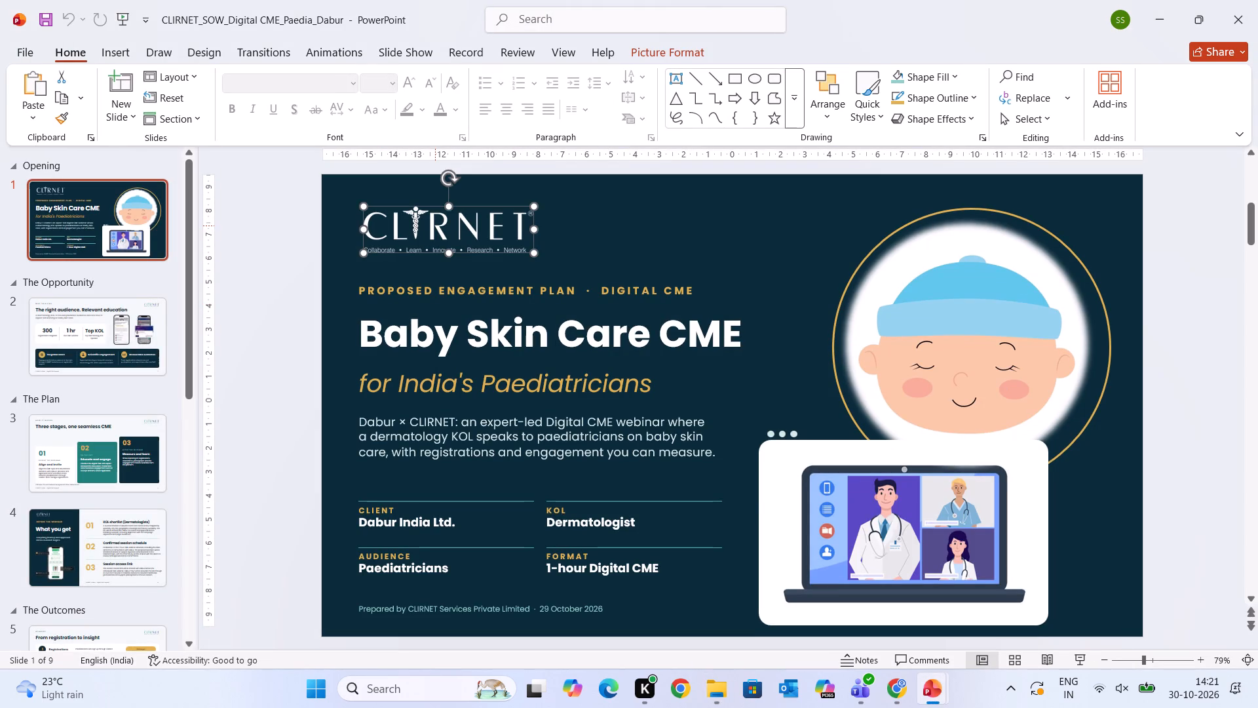
key("ctrl+c")
left_click(940, 695)
left_click(861, 603)
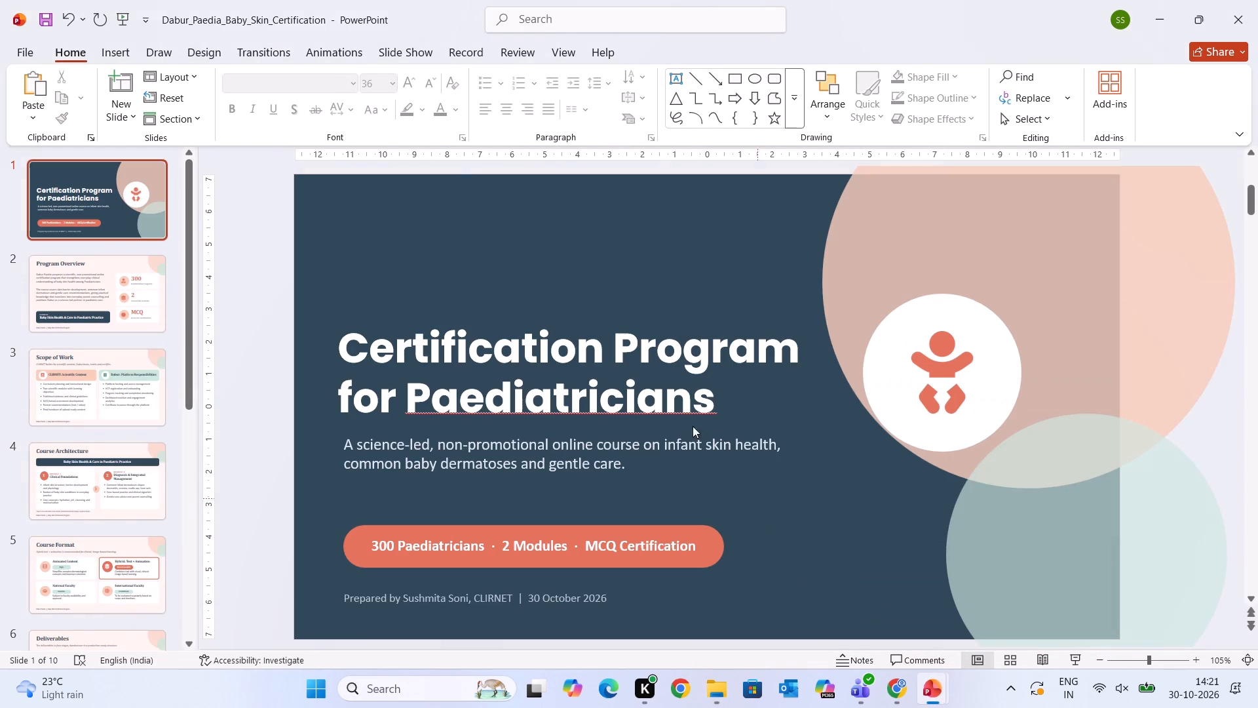
key("ctrl+v")
left_click(698, 296)
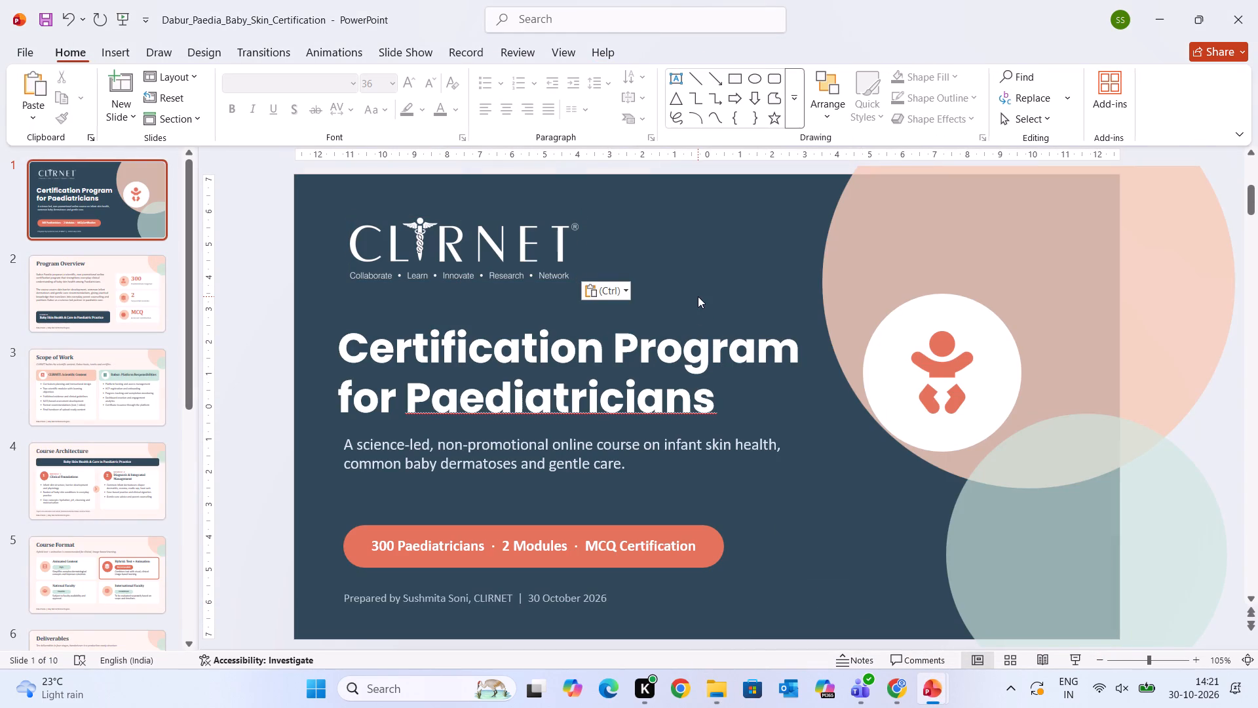
Shift the CLIRNET logo slightly left so it lines up with the left edge of the course description.
left_click(464, 237)
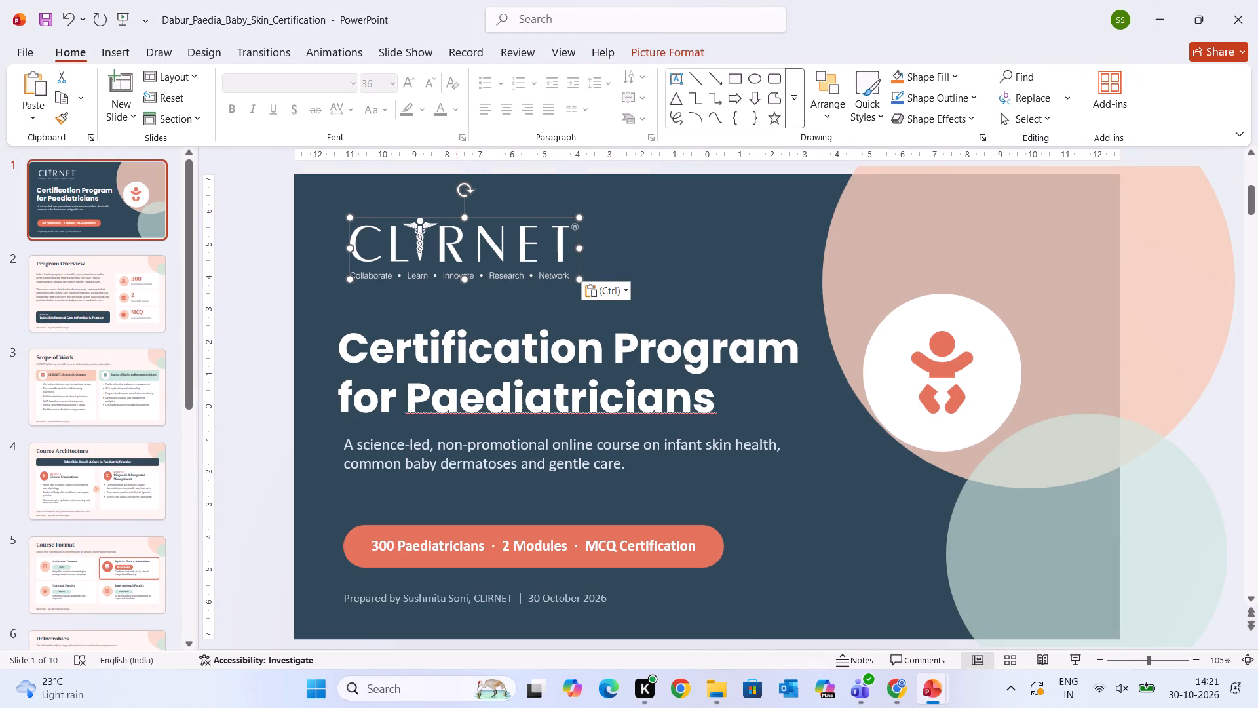
left_click(483, 219)
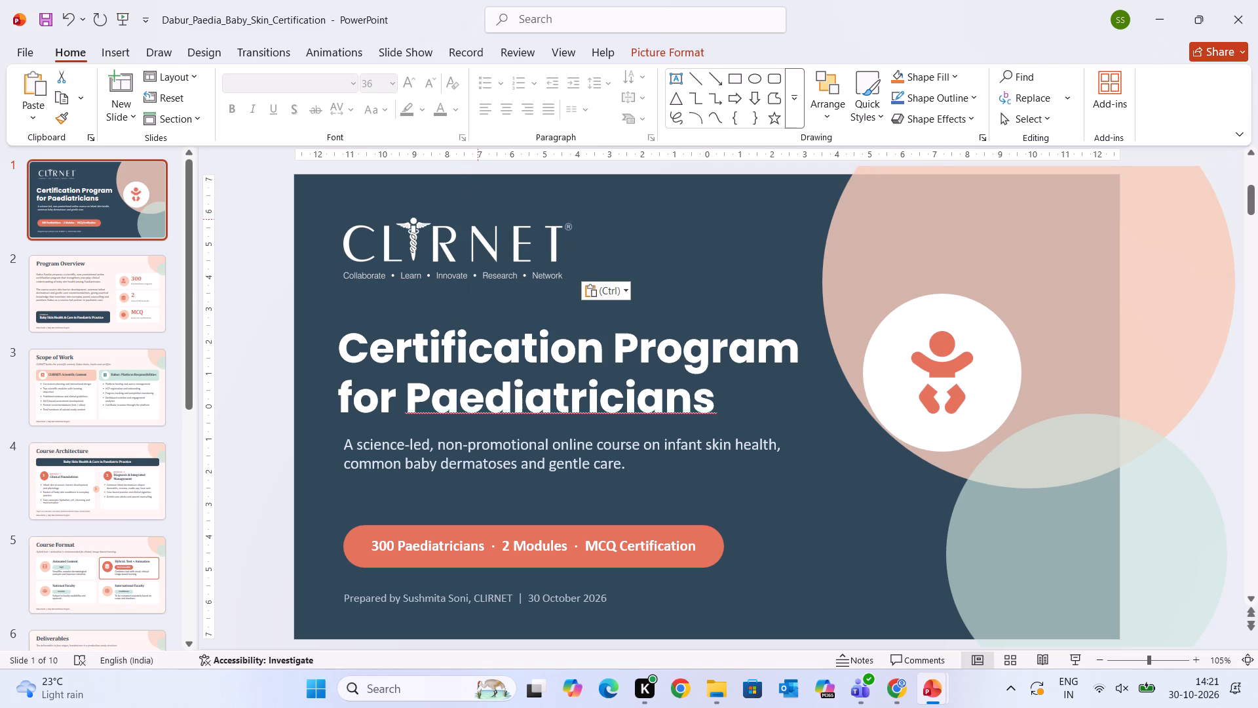
Select the course description text box below the "Certification Program for Paediatricians" heading.
left_click(567, 468)
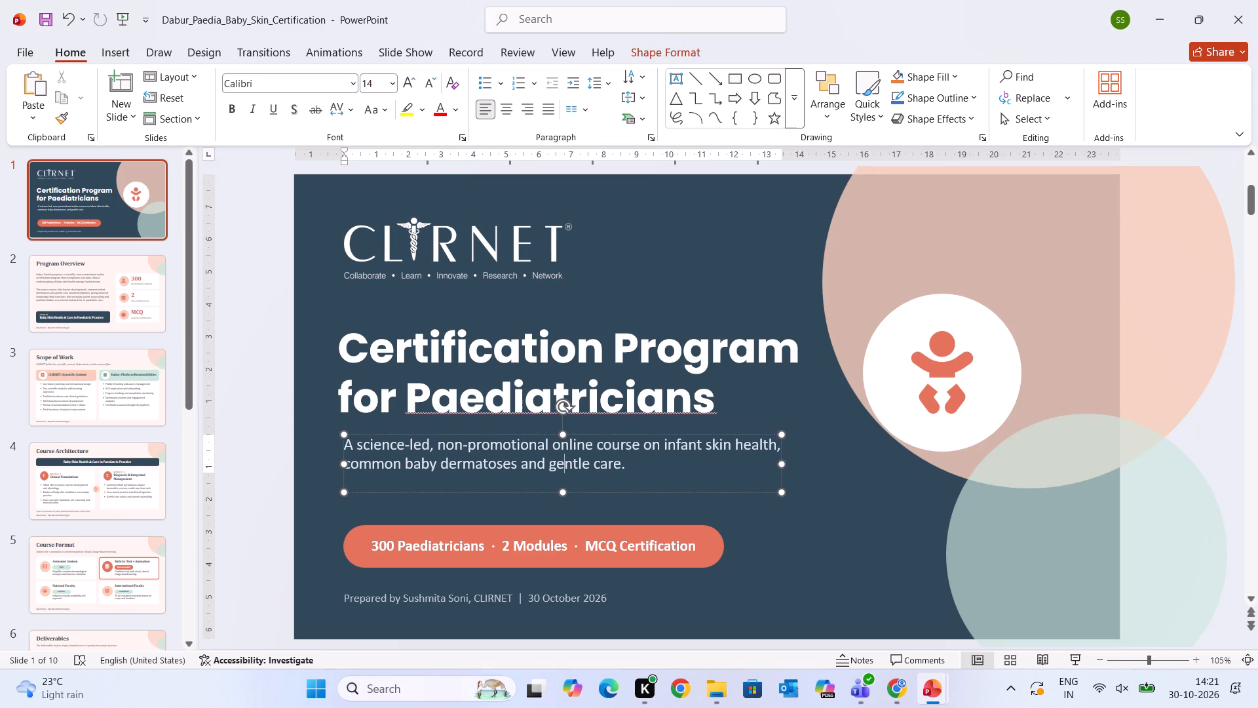
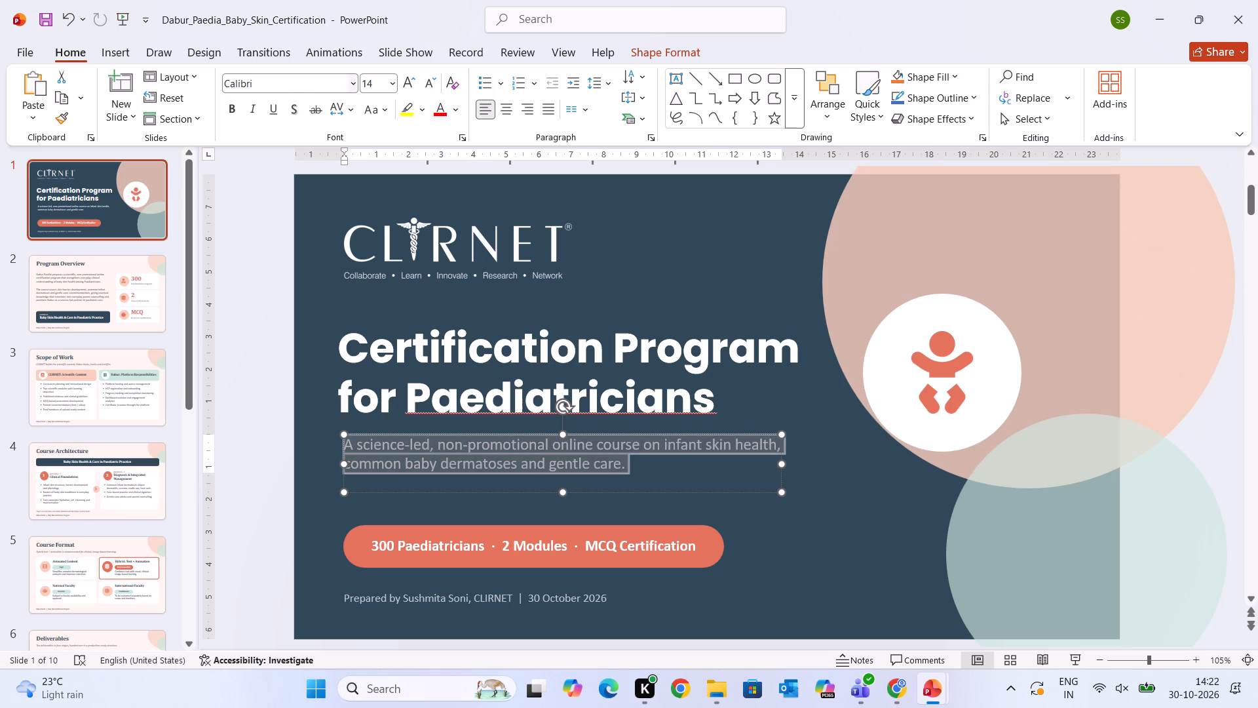
Set the font of the course description on the title slide to Poppins.
left_click(294, 85)
type("pop")
key("Return")
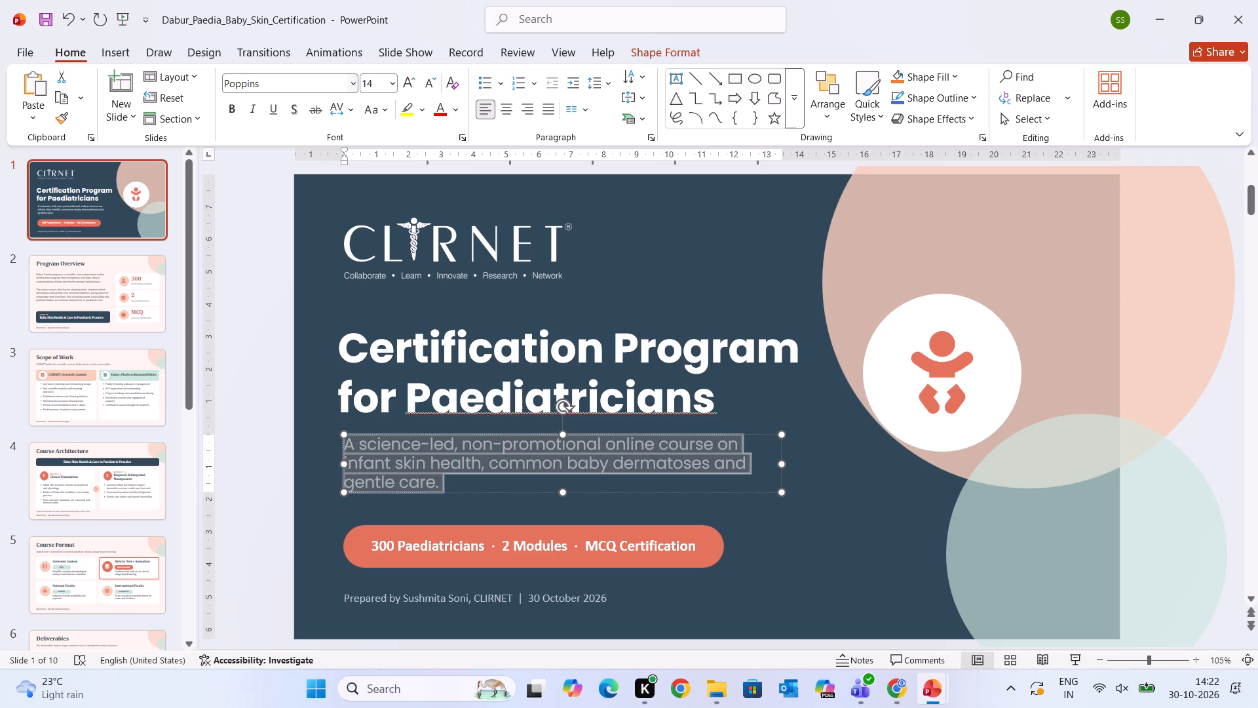
Reduce the course description text on the title slide to 12 pt.
left_click(431, 87)
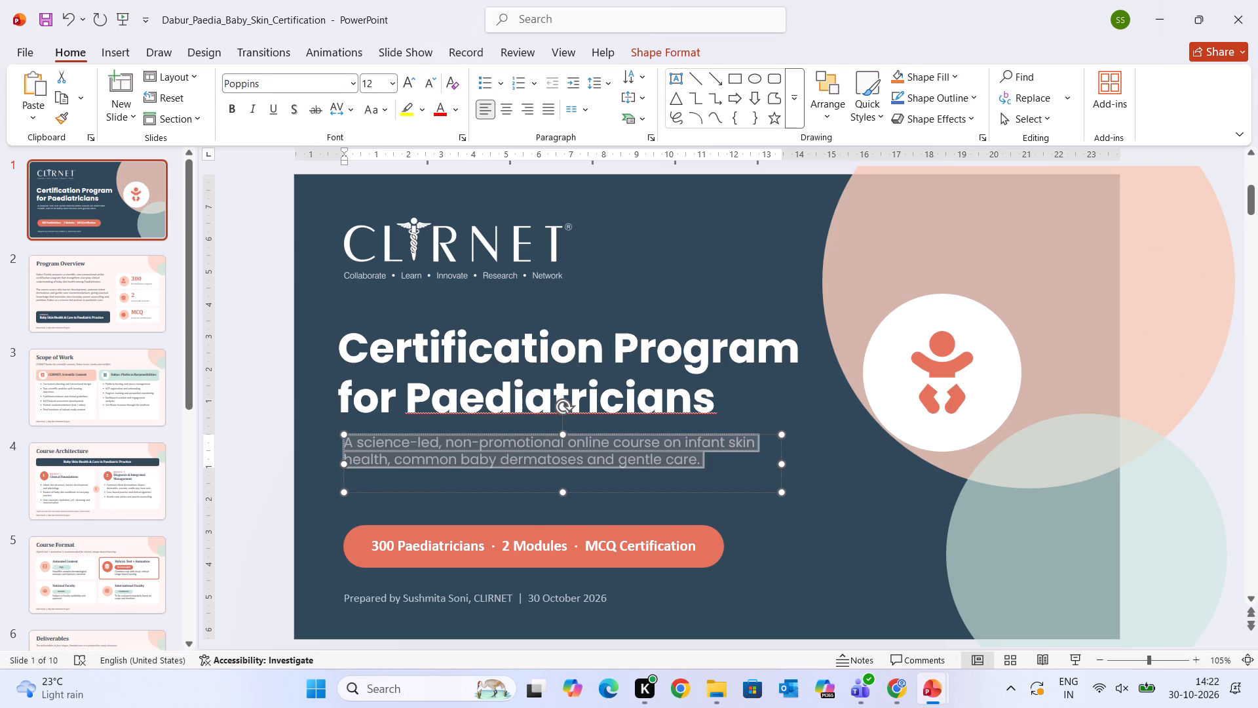
Set the "300 Paediatricians · 2 Modules · MCQ Certification" text in the orange pill to Poppins at 12 pt.
left_click(611, 549)
left_click_drag(375, 548, 614, 556)
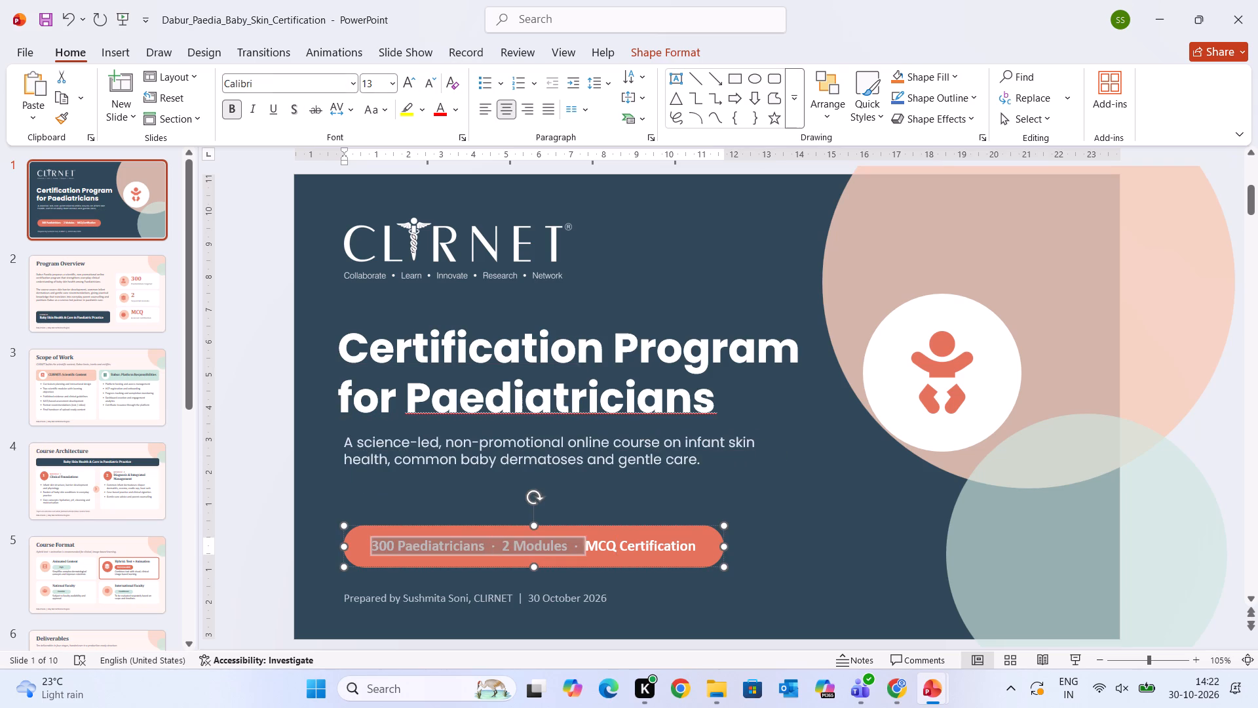
left_click_drag(614, 556, 709, 559)
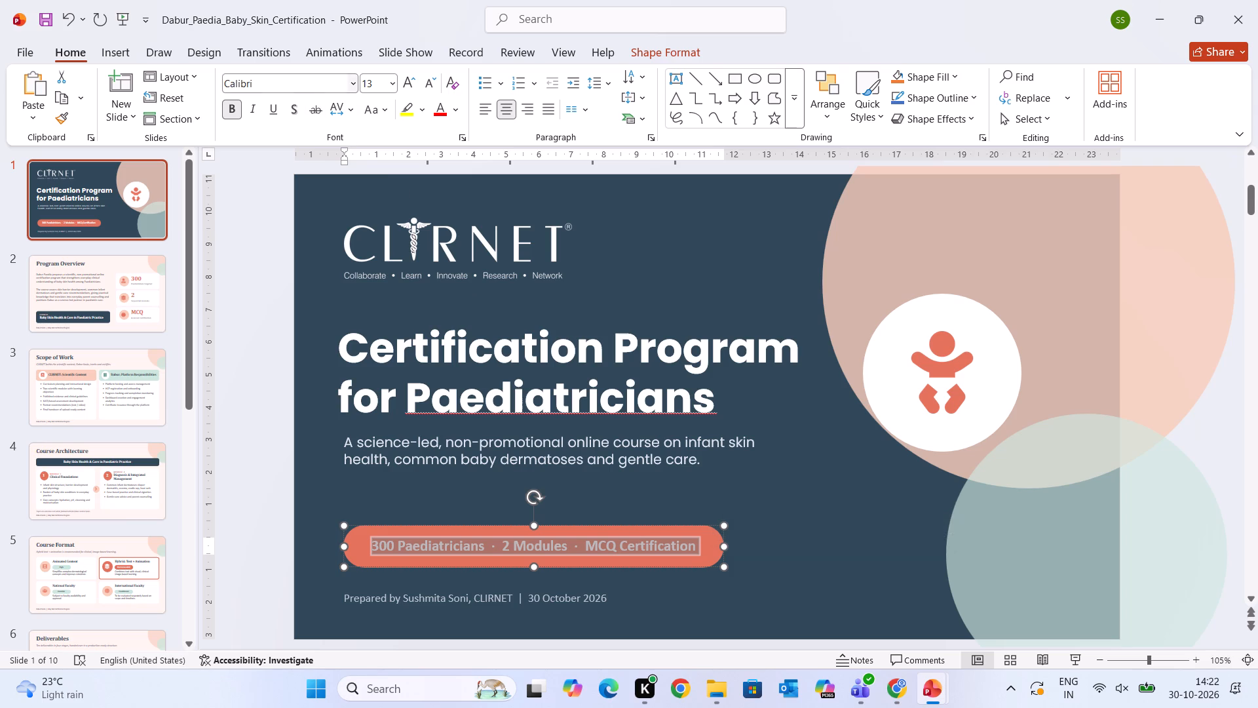
left_click(305, 81)
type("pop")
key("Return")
left_click(437, 80)
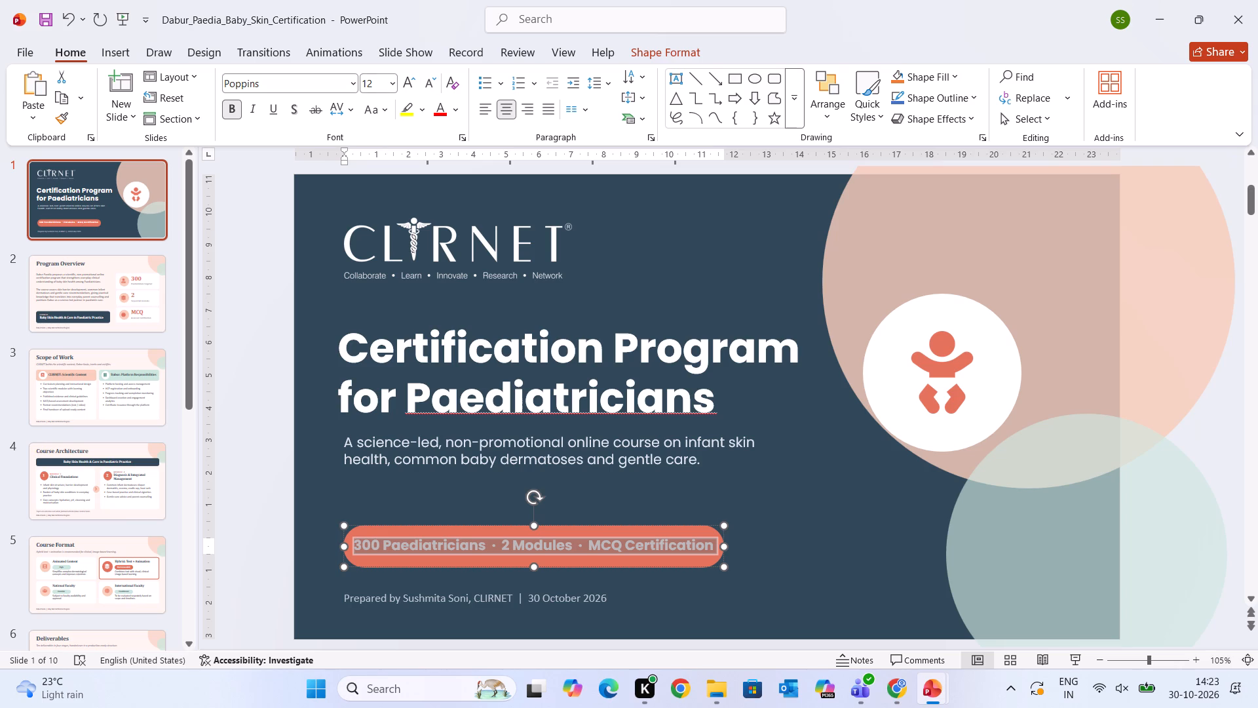
Set the "Prepared by" and date line below the orange pill to Poppins at 9 pt.
left_click(469, 597)
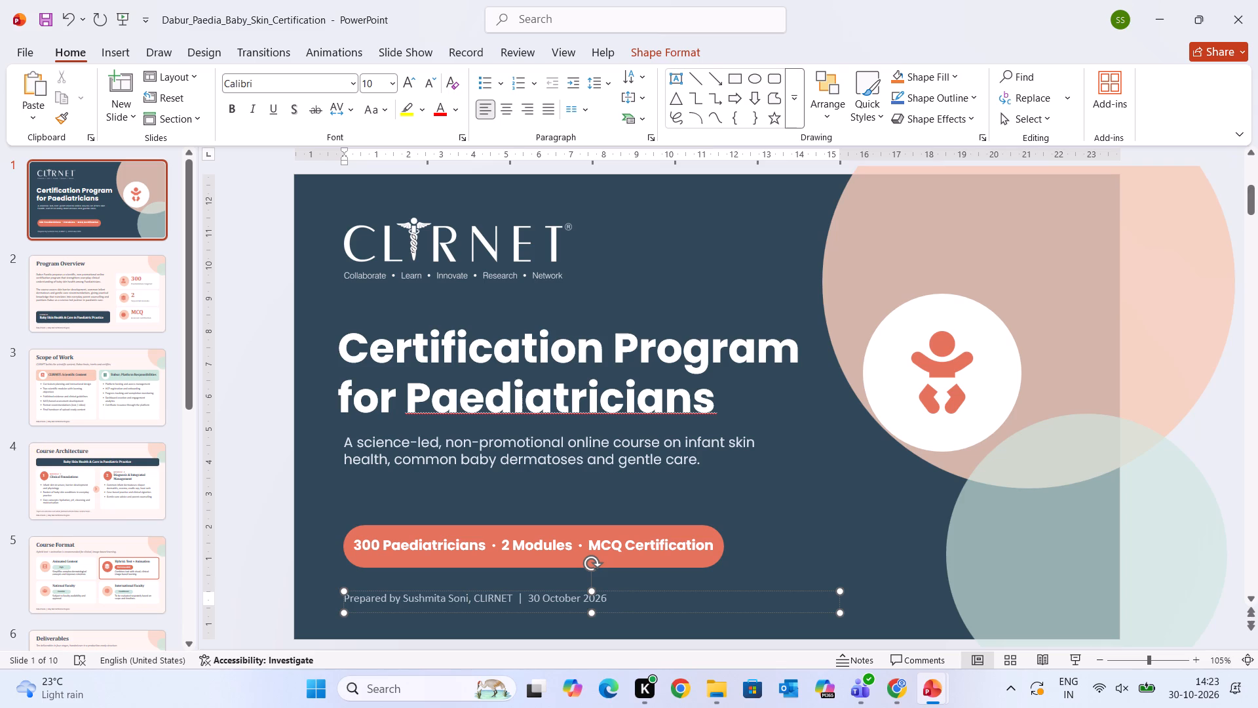
left_click_drag(604, 599, 354, 595)
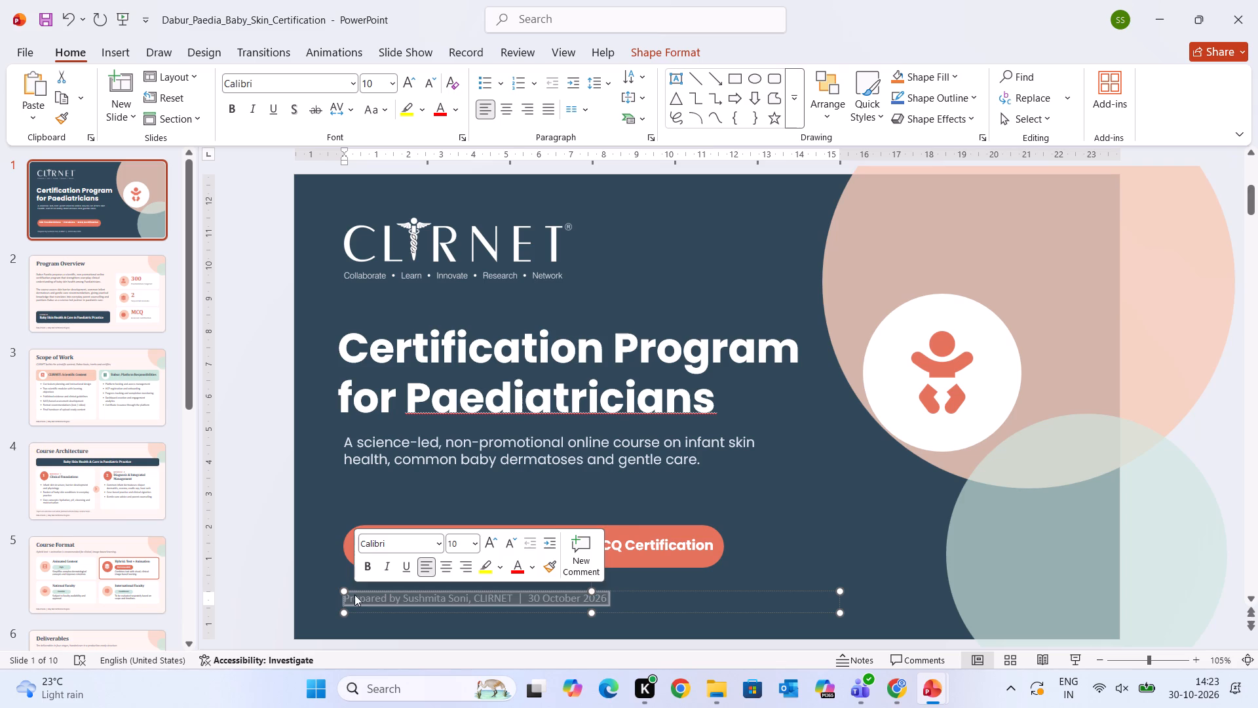
left_click(270, 83)
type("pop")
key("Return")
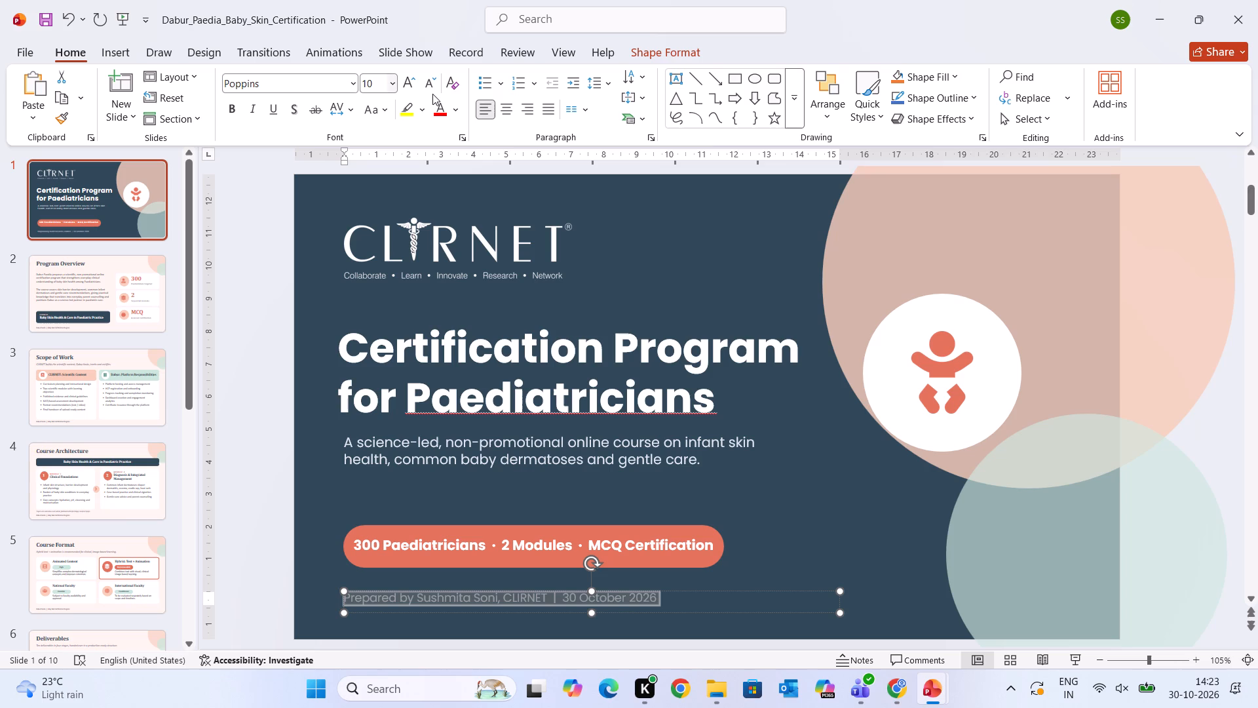
left_click(432, 85)
left_click(288, 510)
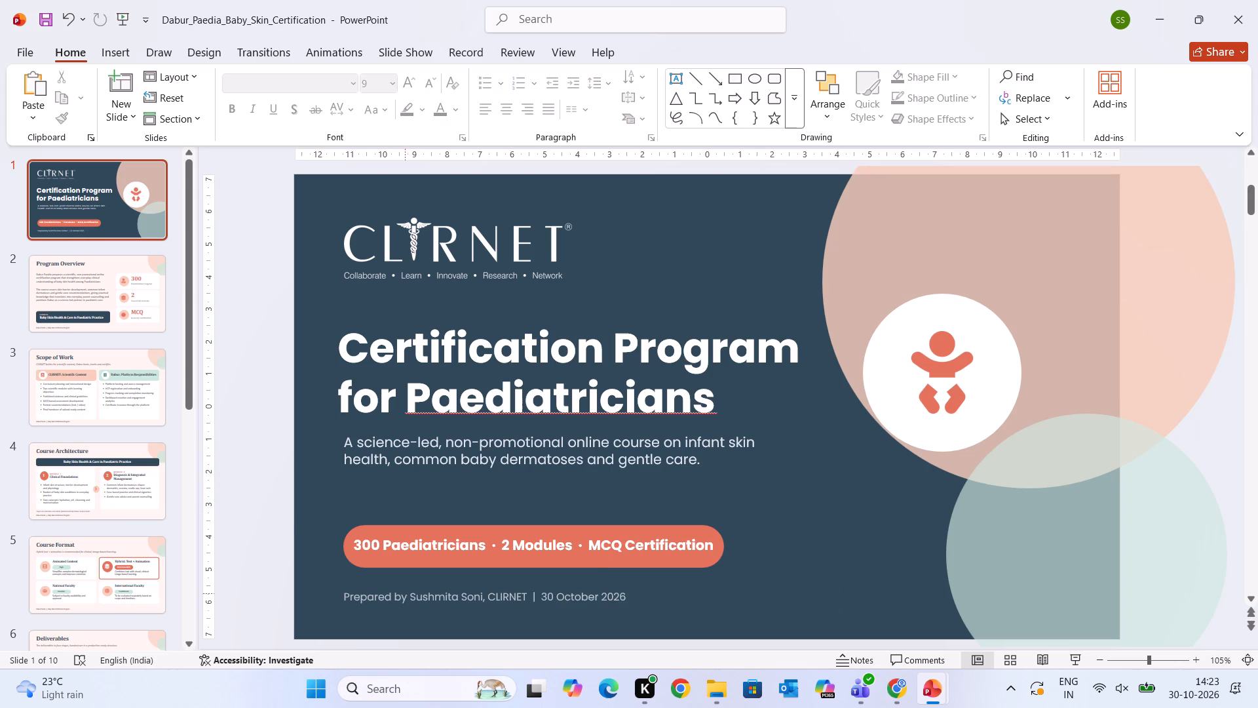
Shift the "Prepared by" line slightly right so it starts level with the text inside the orange pill.
left_click(402, 598)
left_click_drag(421, 590, 431, 590)
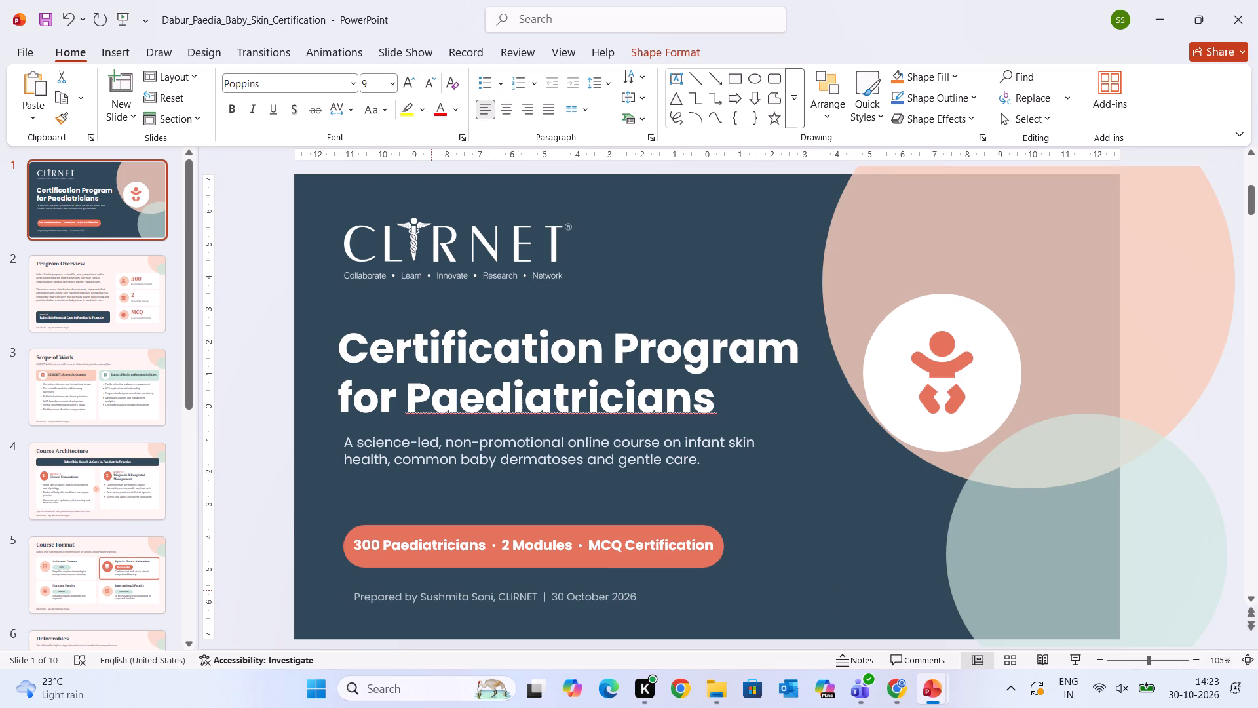
left_click_drag(431, 590, 430, 589)
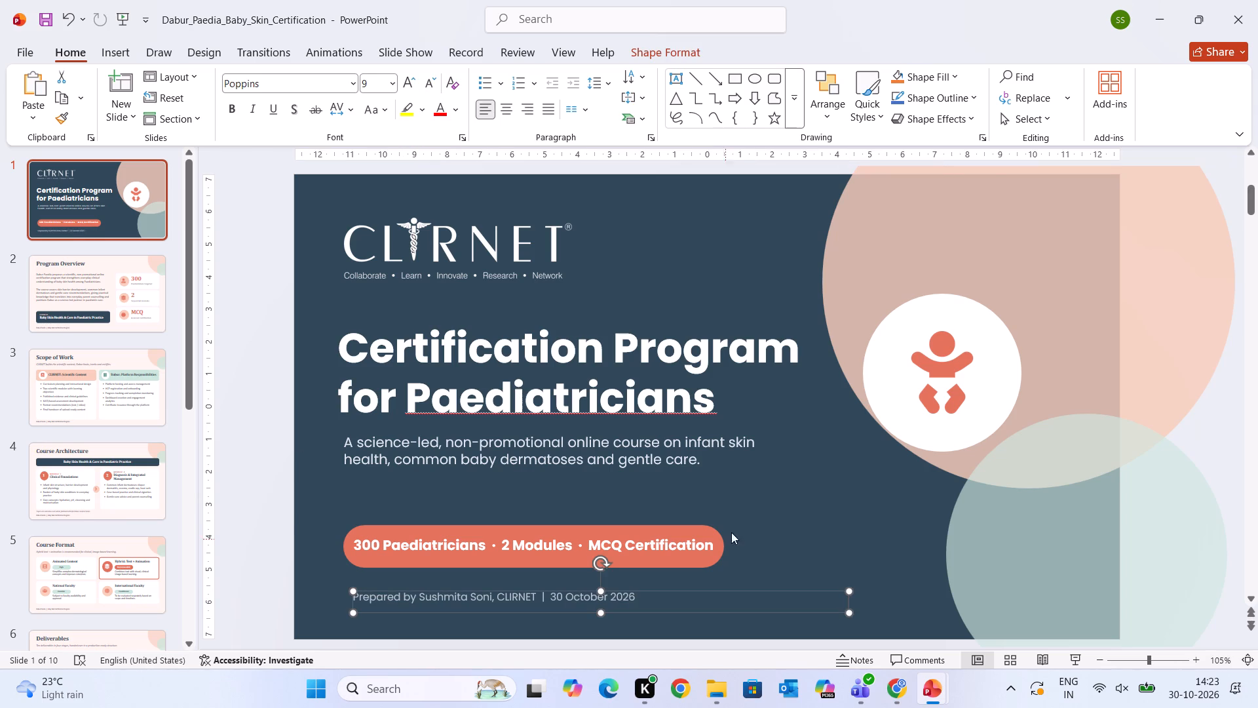
left_click(733, 506)
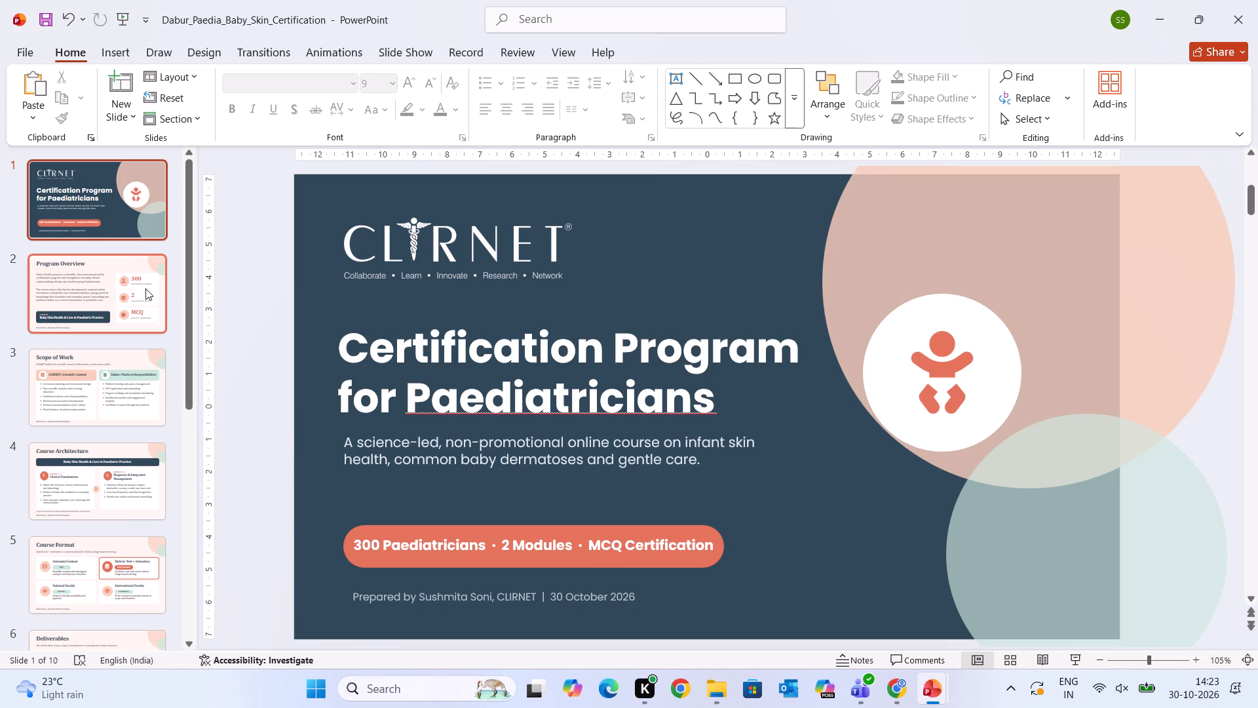
Go to slide 2 and place the text cursor in the "Program Overview" heading.
left_click(125, 215)
key("Down")
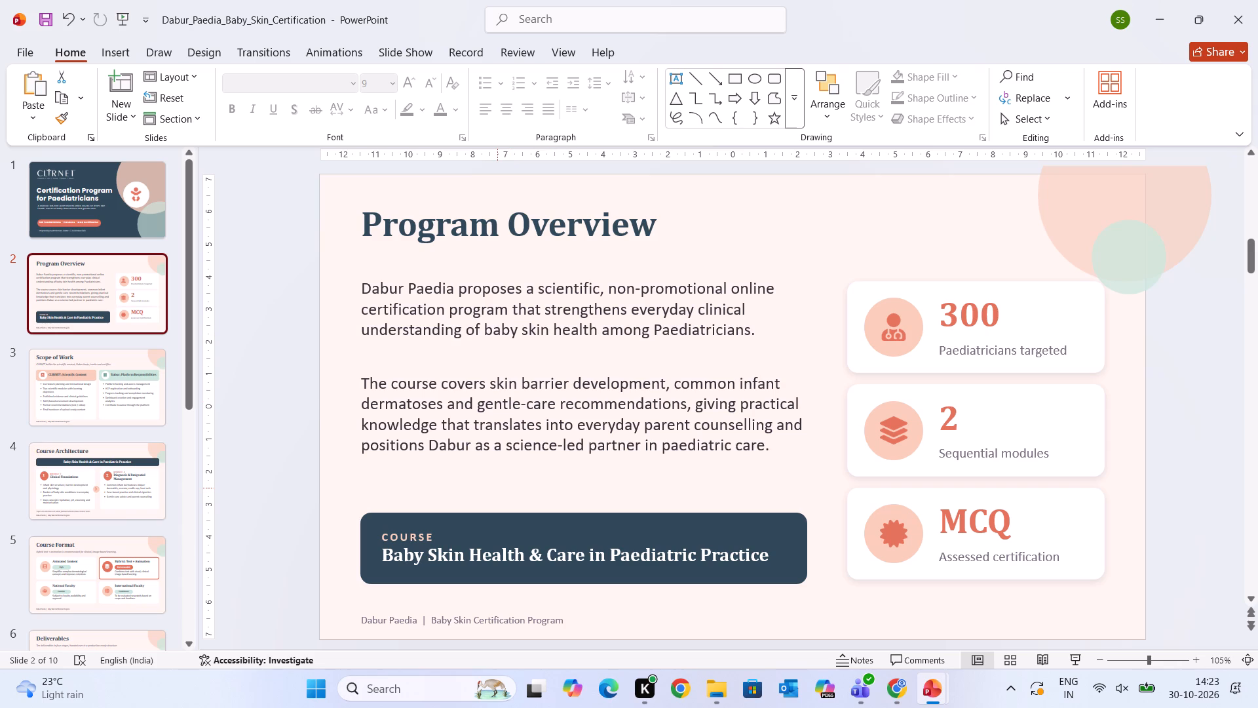
left_click(461, 227)
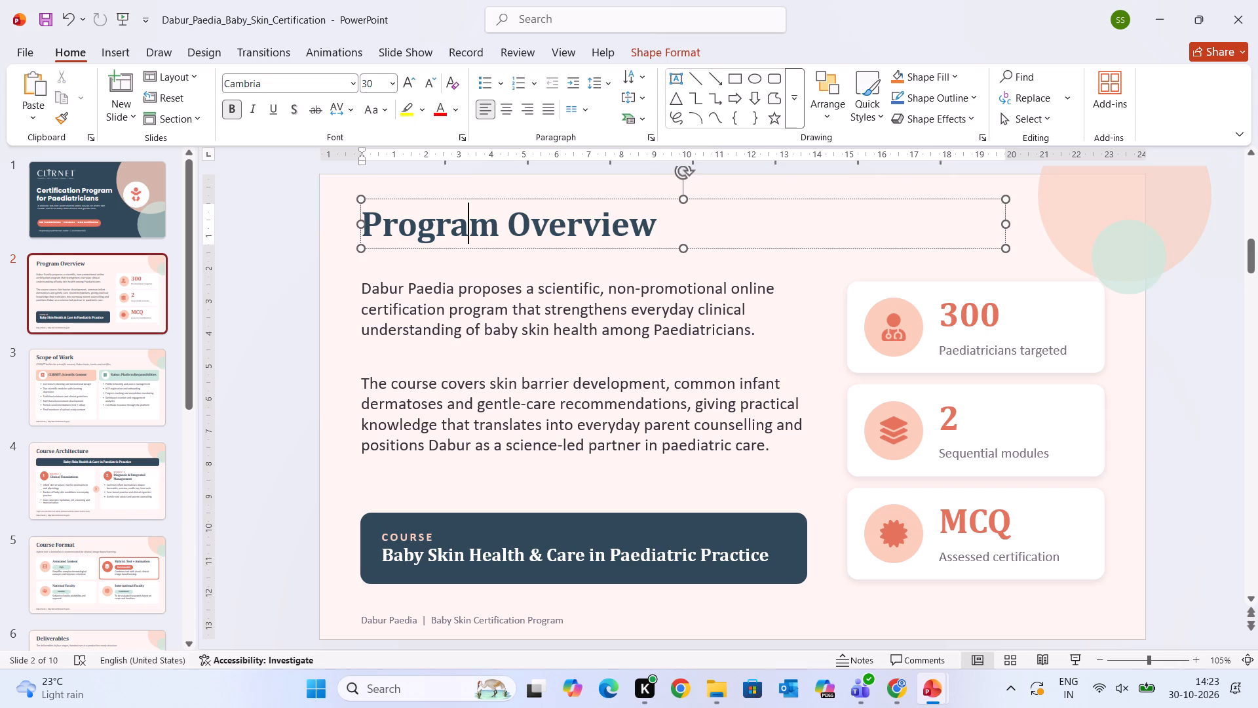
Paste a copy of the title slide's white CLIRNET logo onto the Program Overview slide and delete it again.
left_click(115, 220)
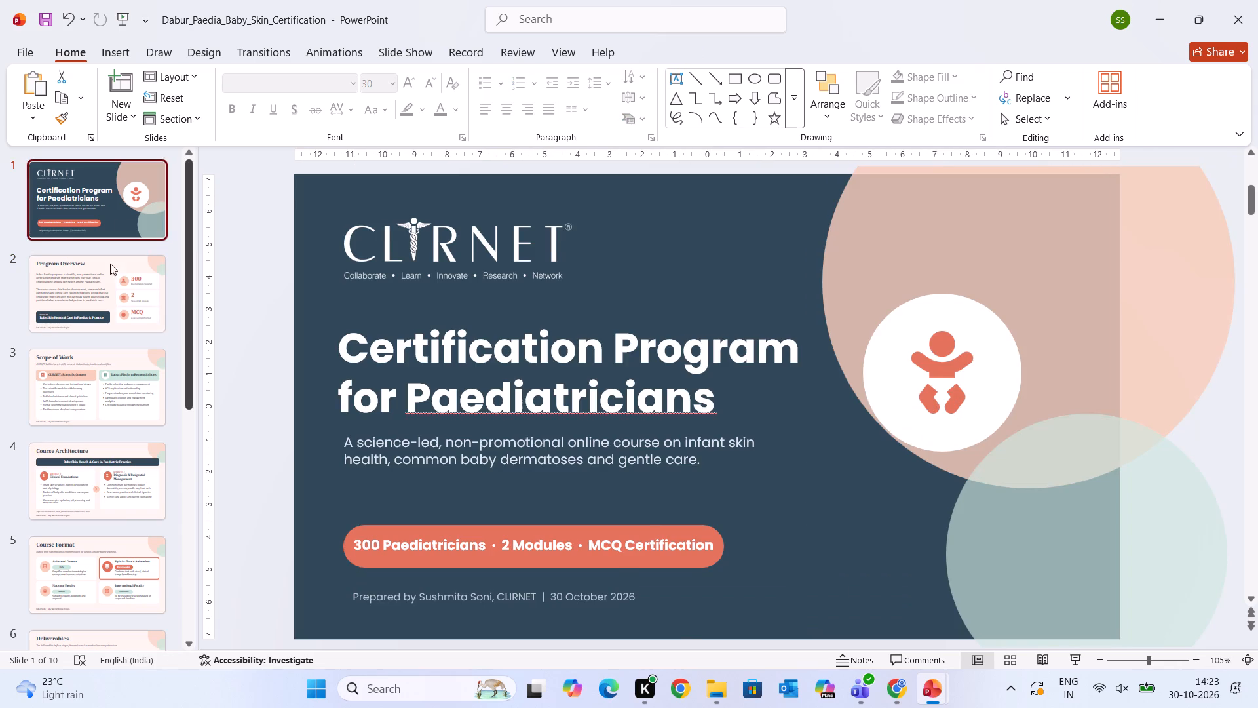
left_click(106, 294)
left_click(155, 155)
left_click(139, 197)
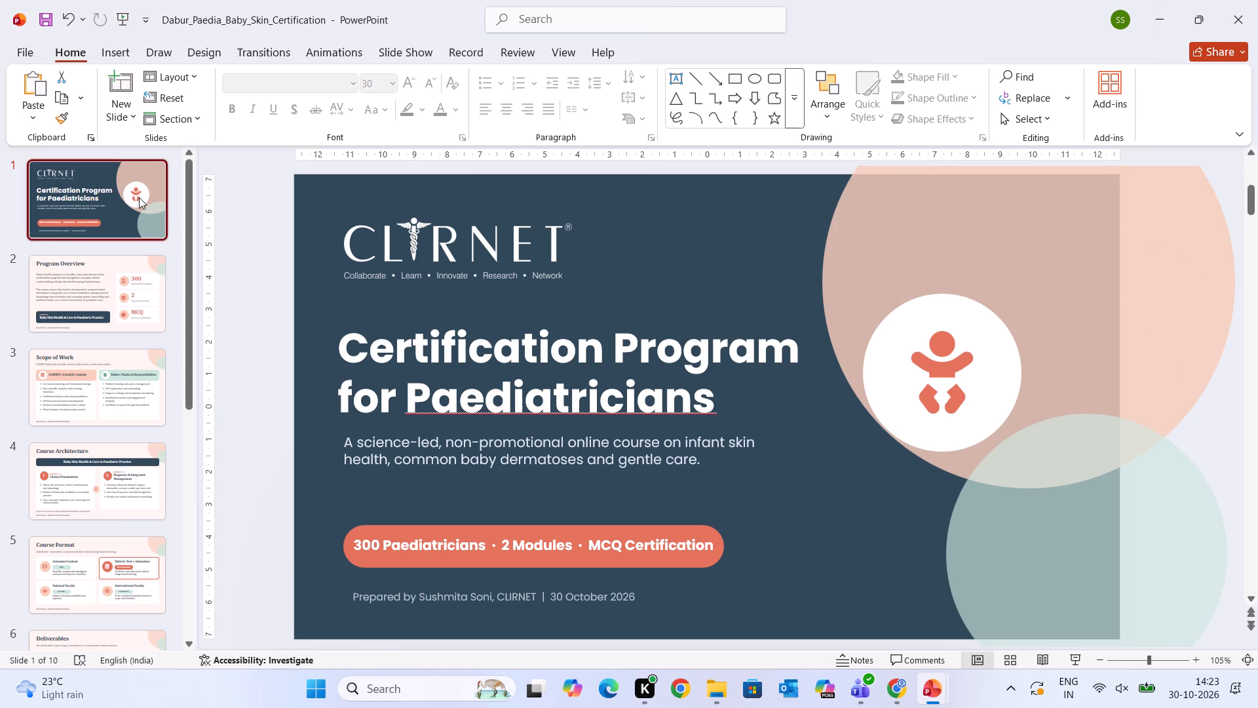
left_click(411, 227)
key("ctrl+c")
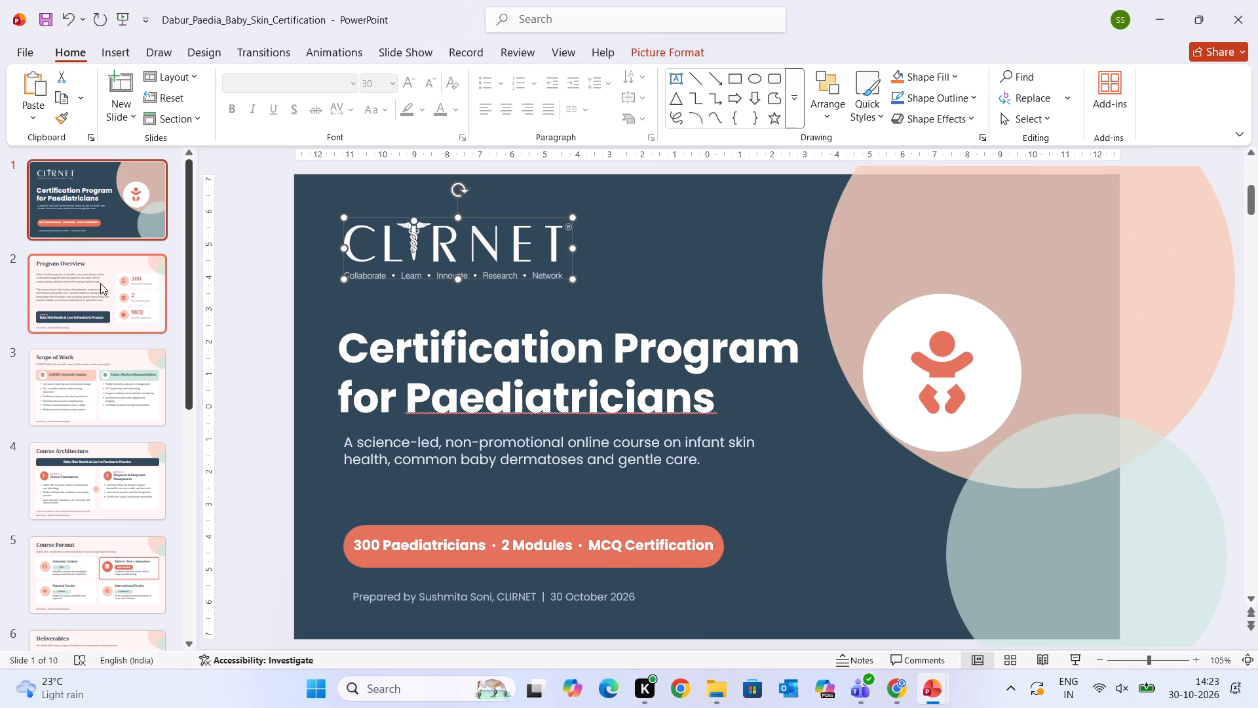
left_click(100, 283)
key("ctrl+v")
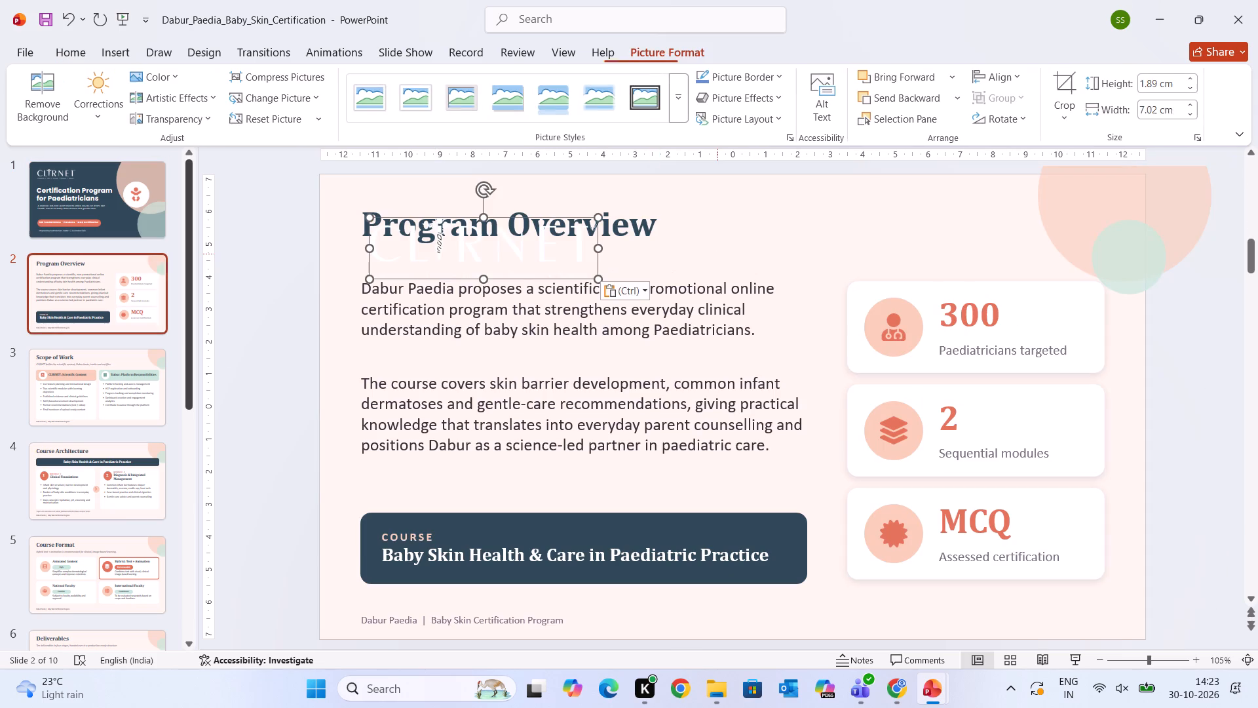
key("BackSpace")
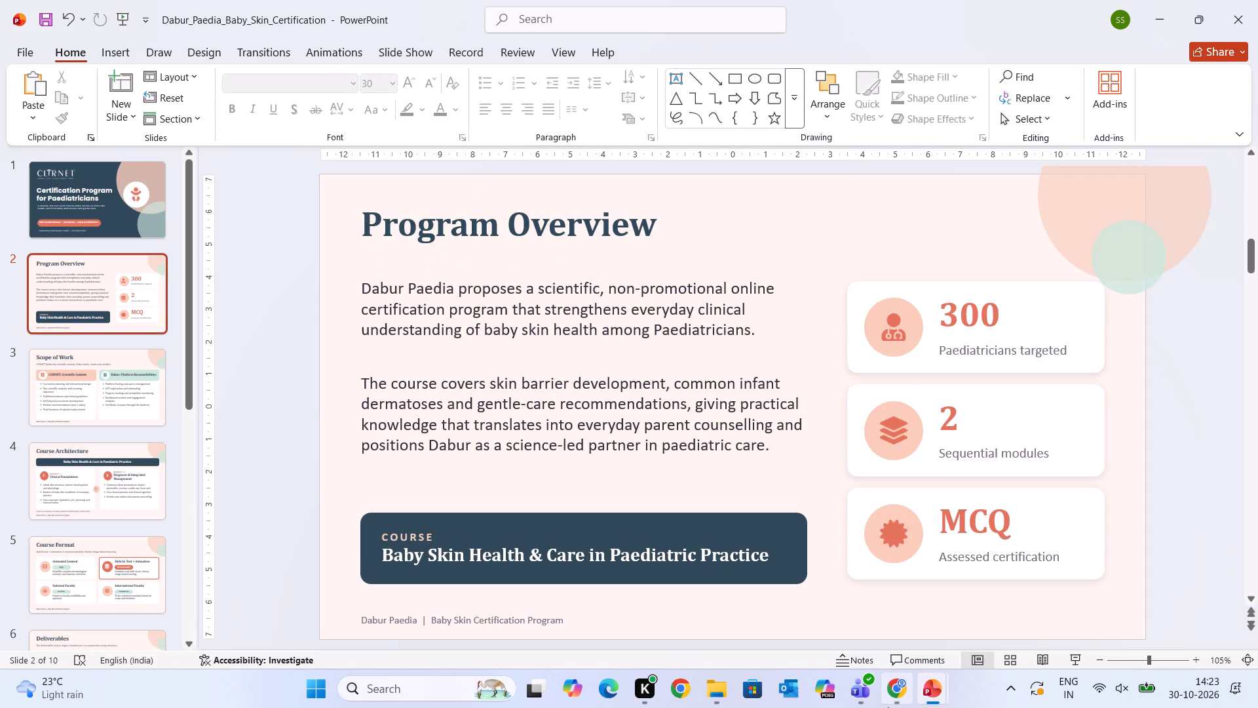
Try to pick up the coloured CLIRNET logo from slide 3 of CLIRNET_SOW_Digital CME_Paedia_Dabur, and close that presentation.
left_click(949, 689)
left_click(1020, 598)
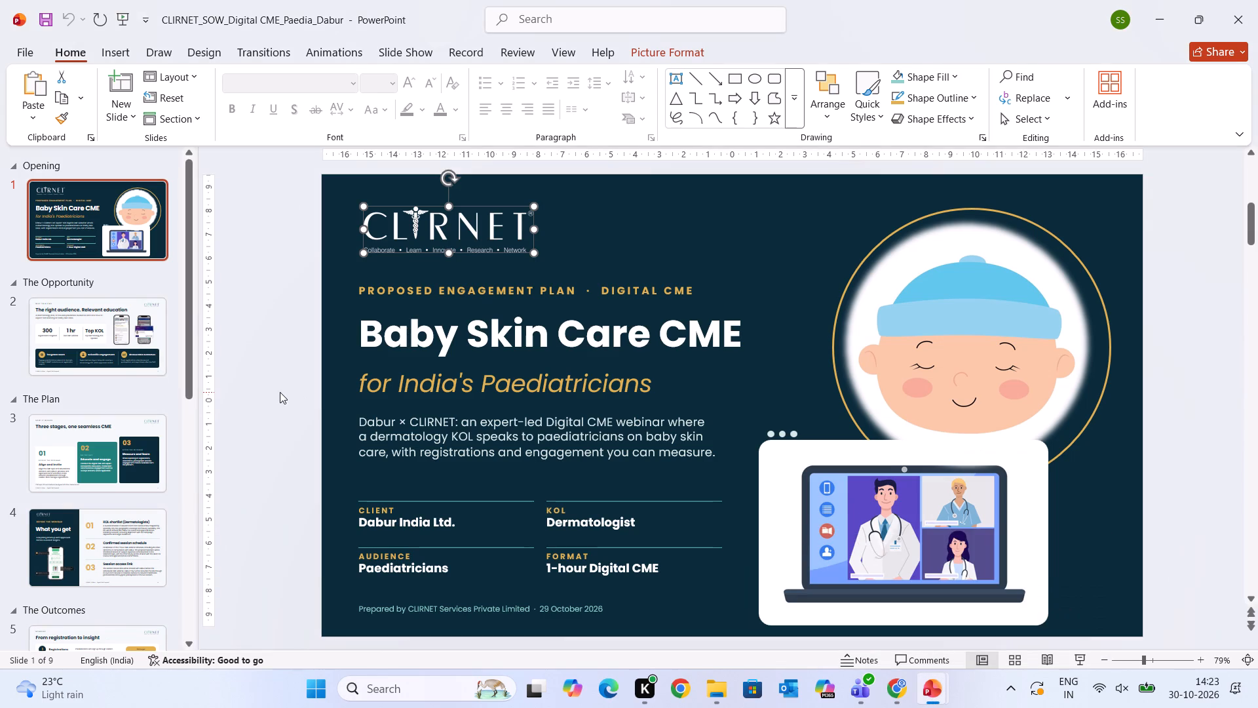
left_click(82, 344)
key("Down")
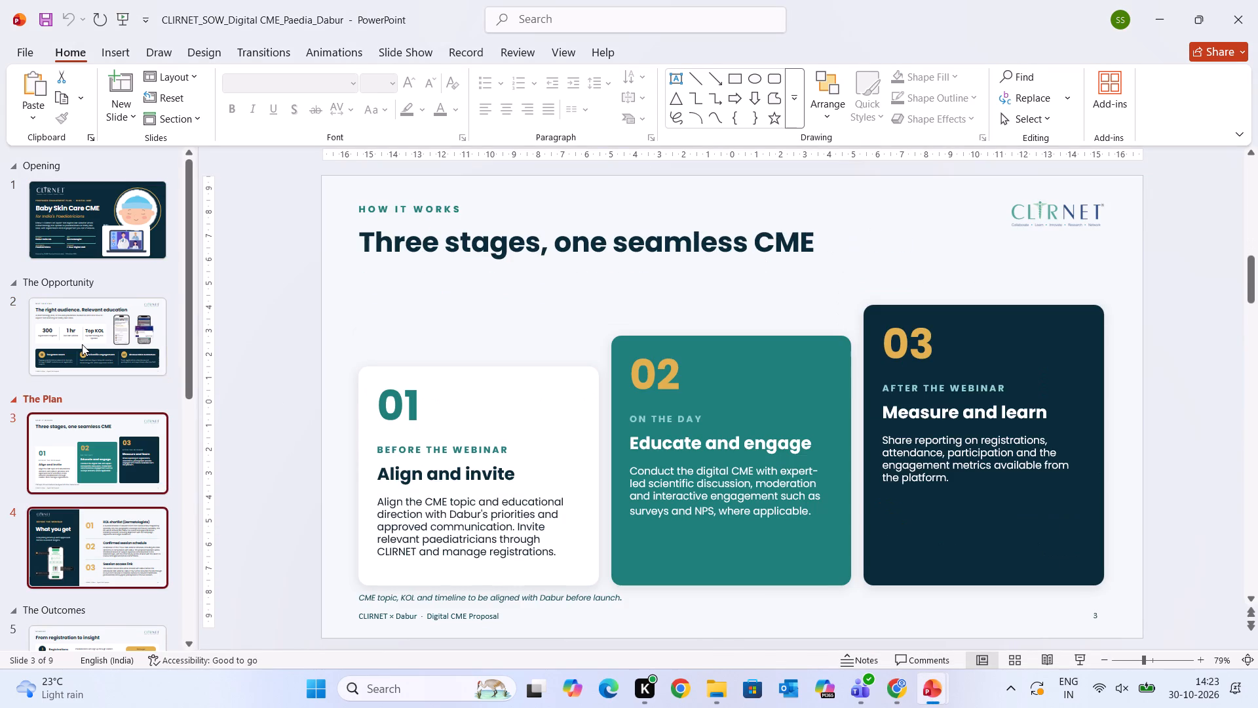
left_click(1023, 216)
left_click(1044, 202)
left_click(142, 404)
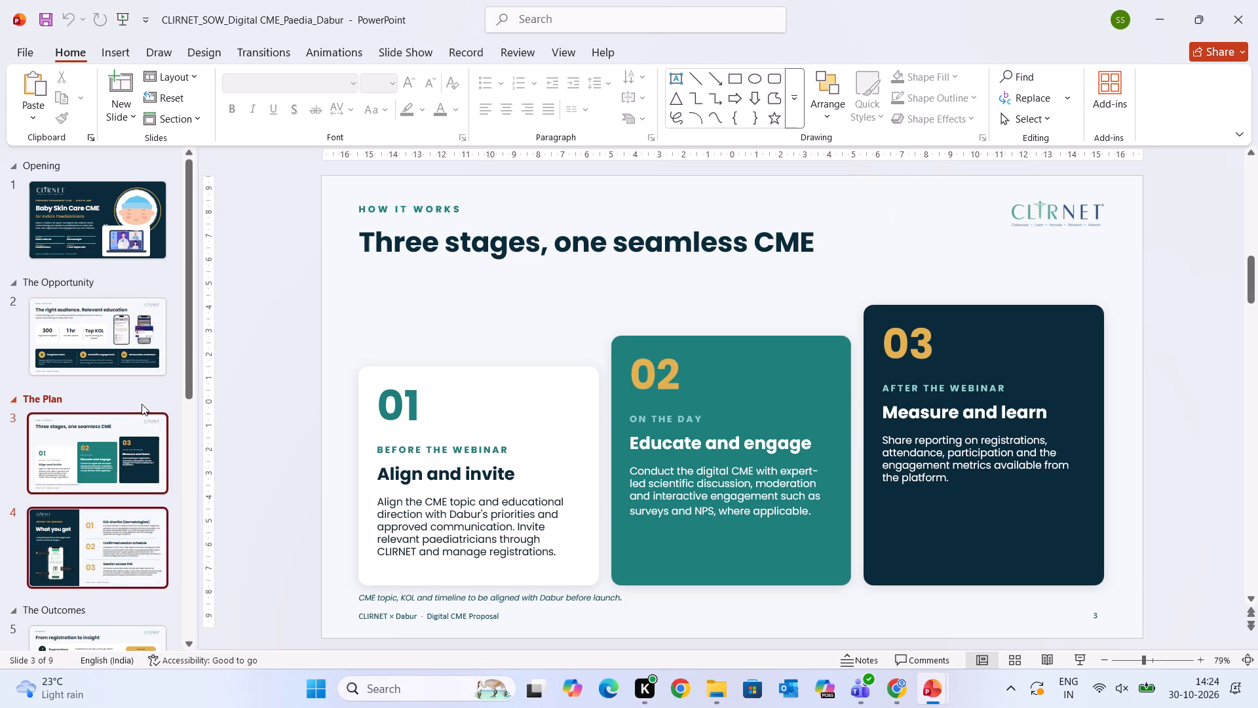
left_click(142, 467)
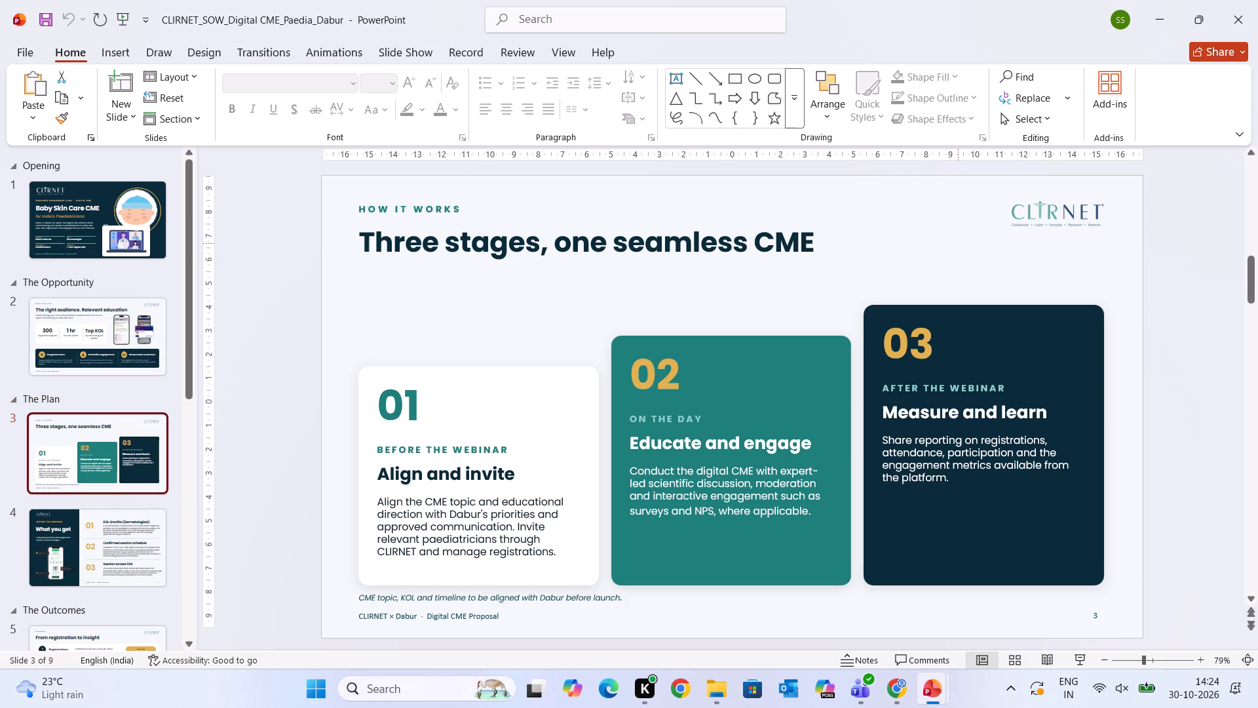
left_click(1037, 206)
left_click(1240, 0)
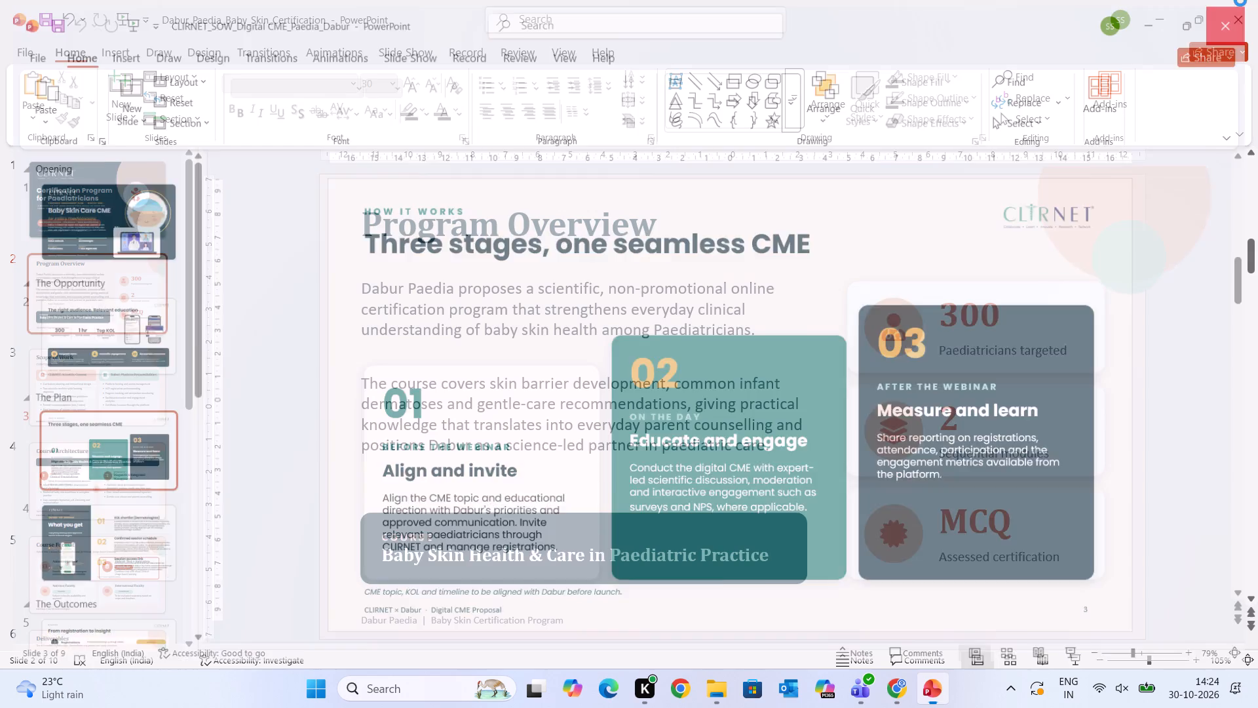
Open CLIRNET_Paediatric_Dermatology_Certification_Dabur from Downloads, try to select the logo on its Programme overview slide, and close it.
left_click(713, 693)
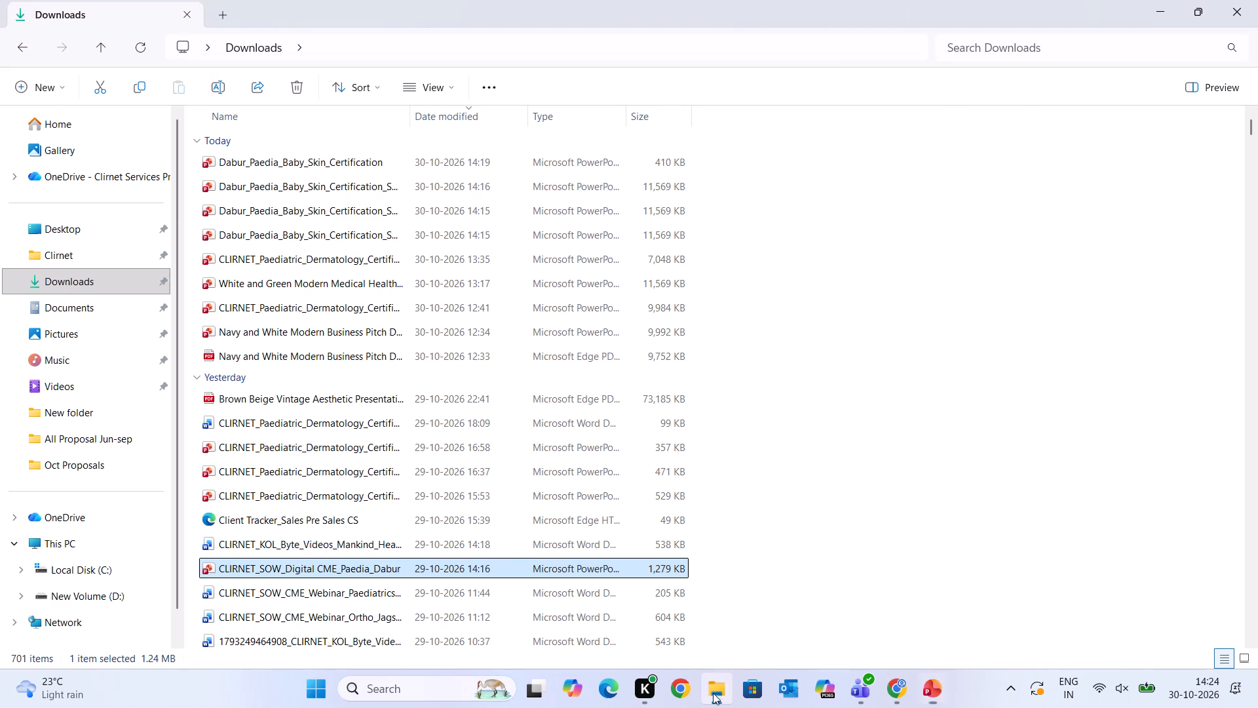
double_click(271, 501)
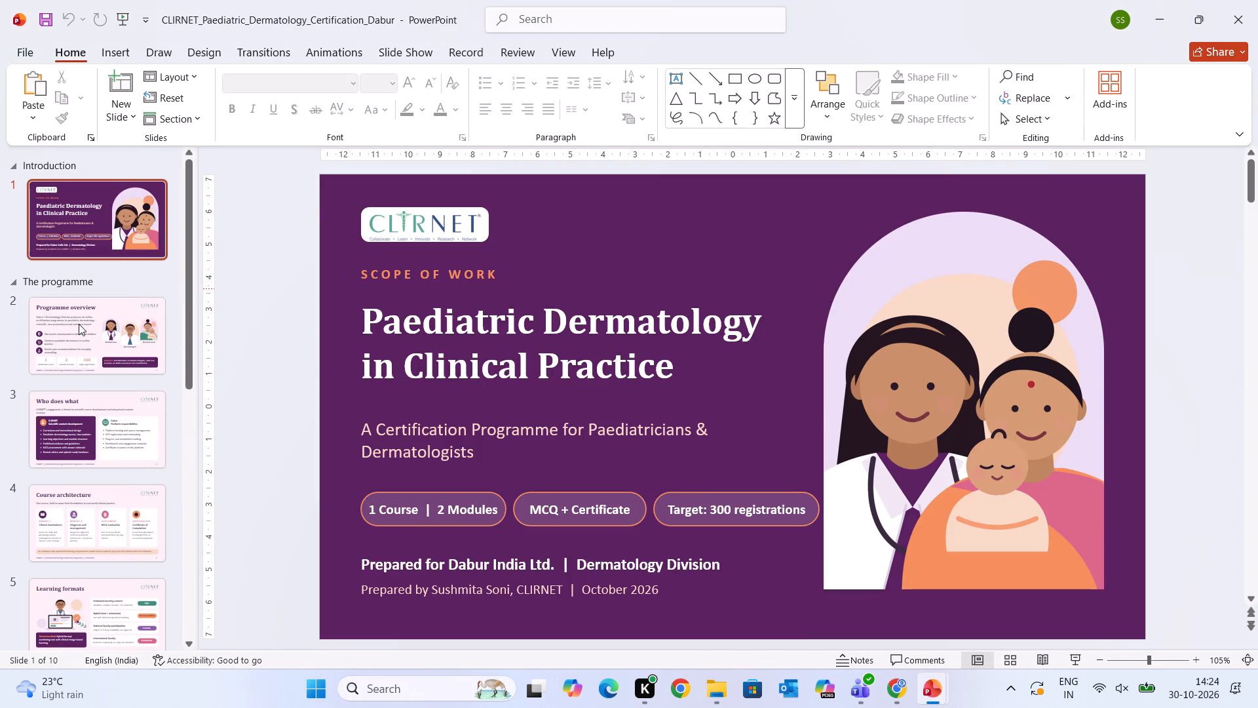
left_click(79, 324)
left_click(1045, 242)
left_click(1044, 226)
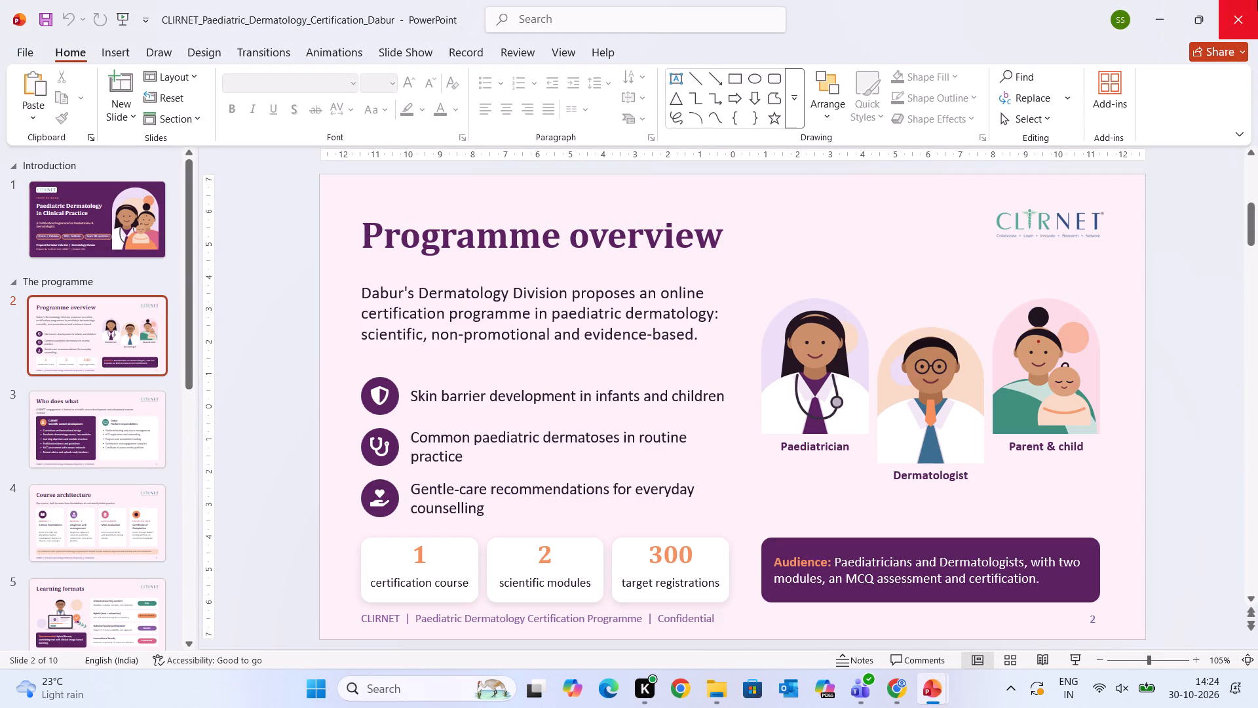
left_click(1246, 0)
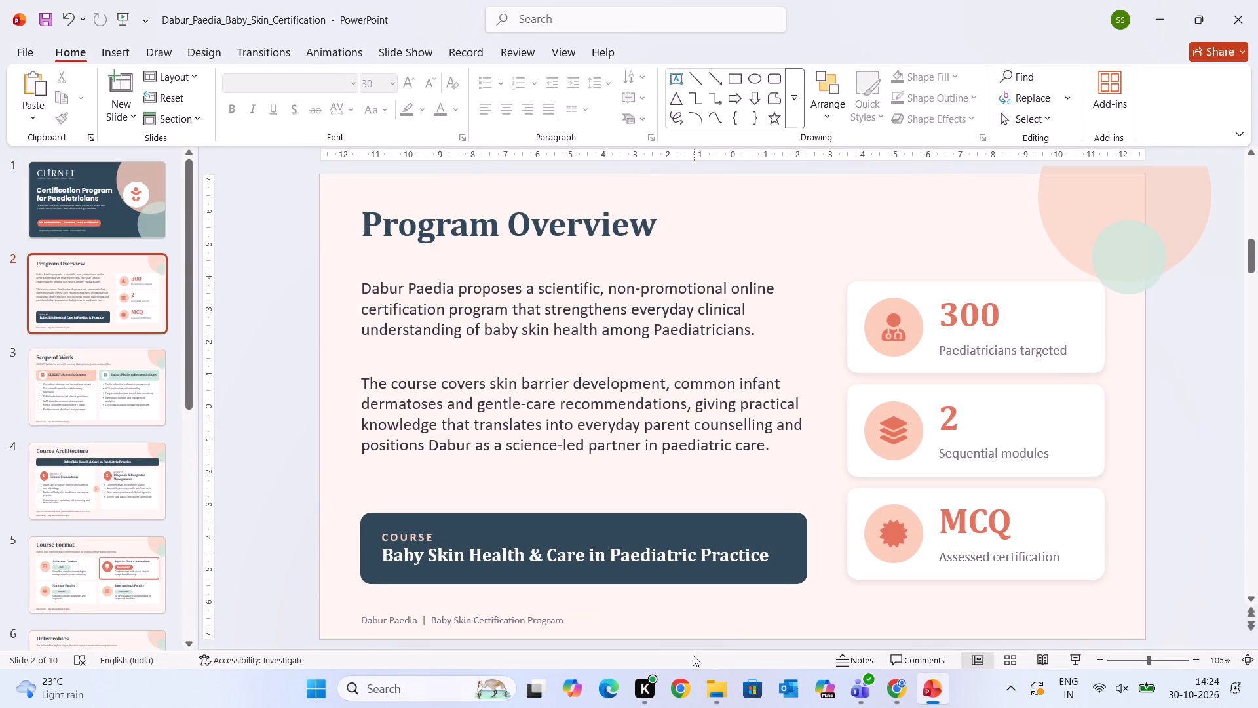
Open CLIRNET_Paediatric_Dermatology_Certification_Dabur (3) from Downloads, check its first slides for a CLIRNET logo, and close it.
left_click(713, 687)
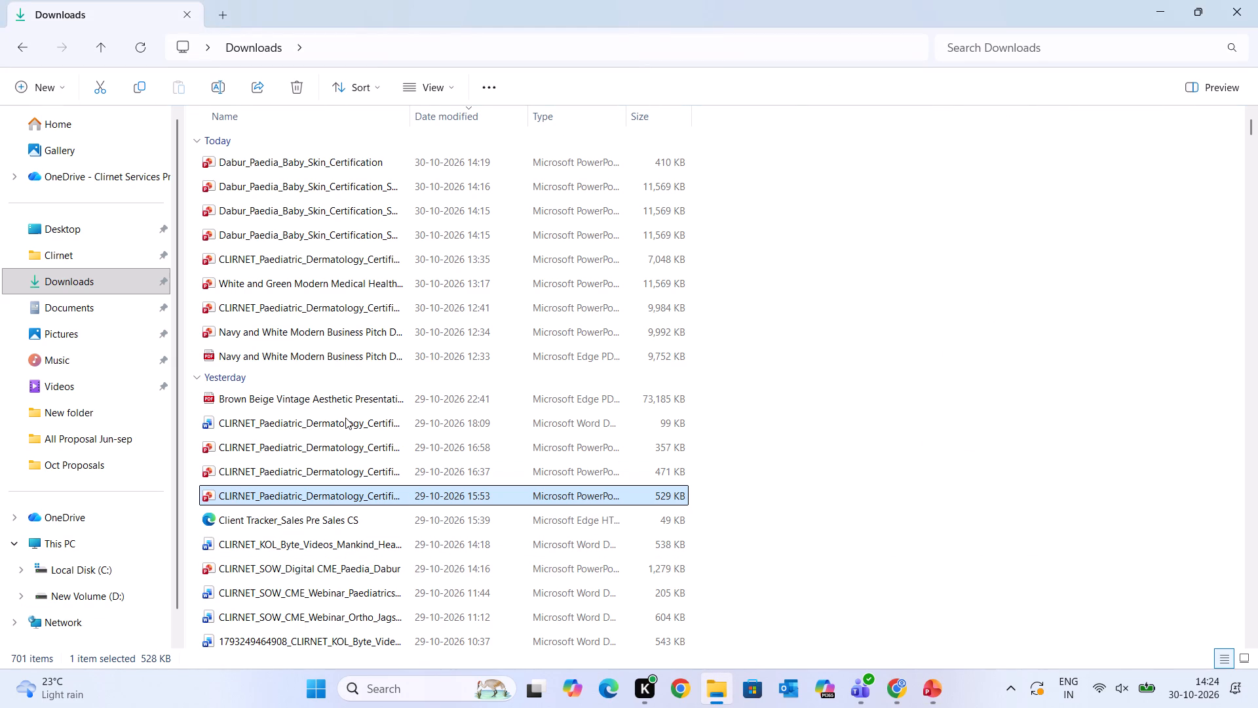
double_click(320, 311)
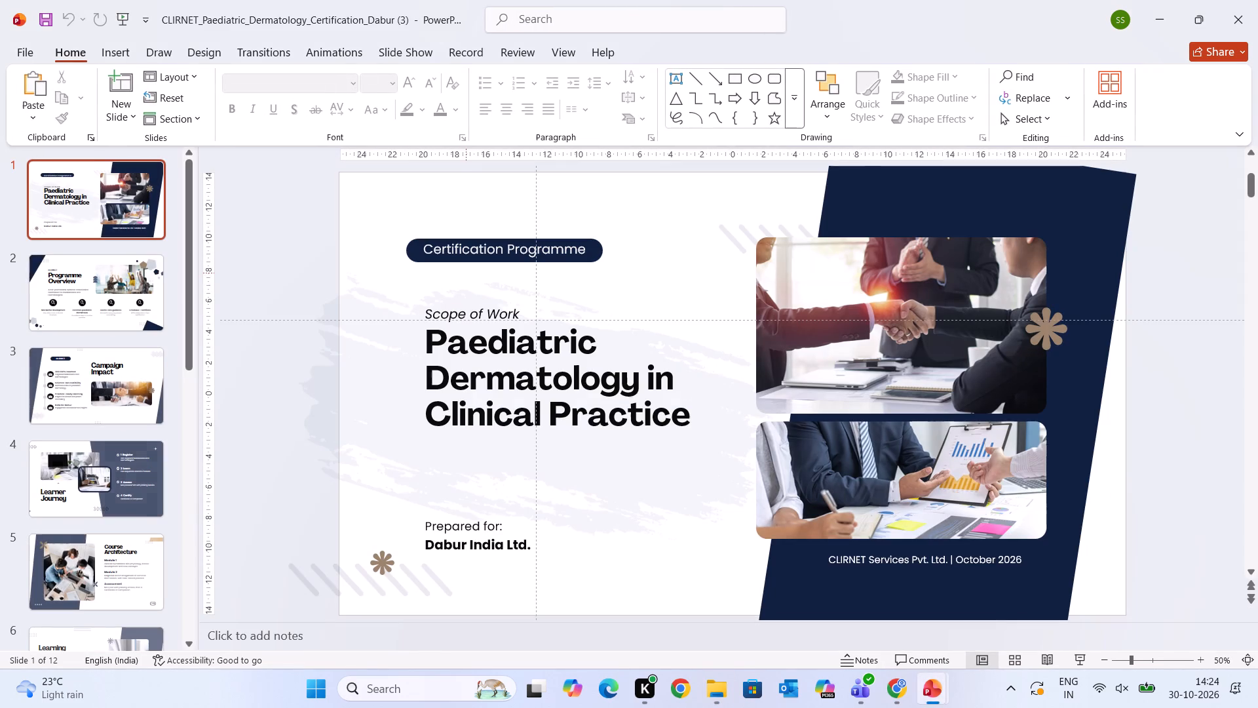
left_click(81, 387)
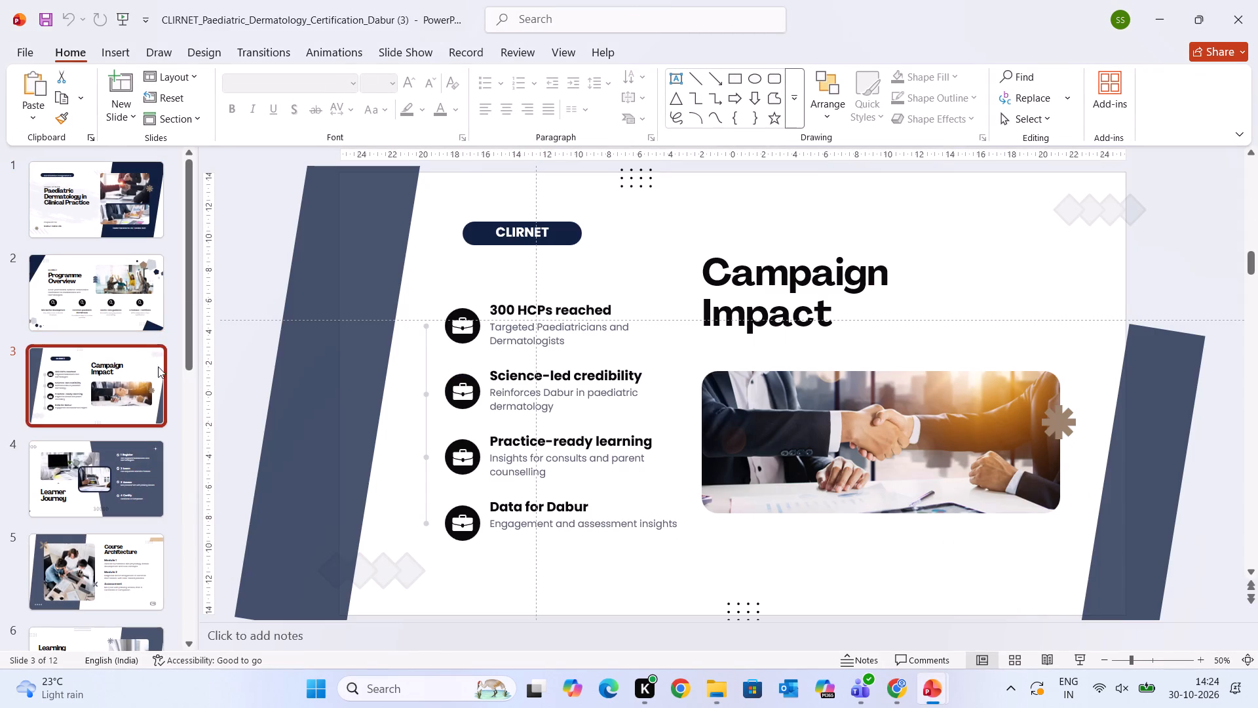
left_click(130, 332)
left_click(128, 330)
left_click(110, 244)
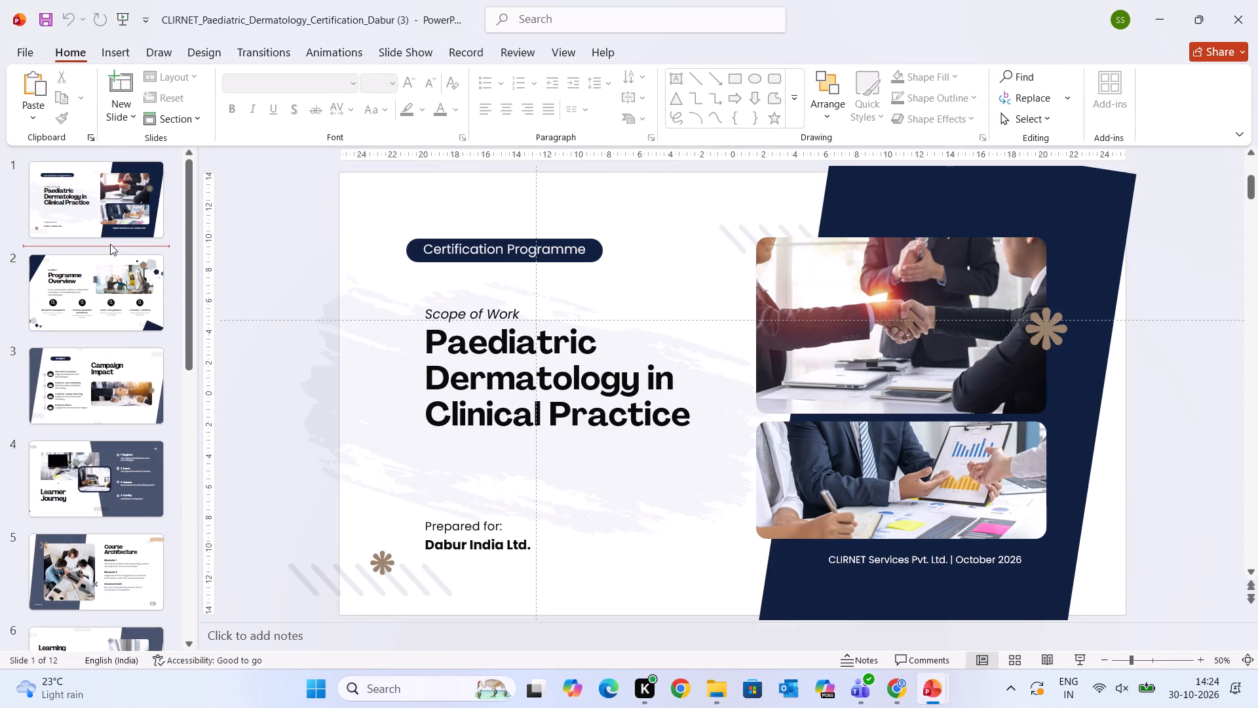
left_click(103, 220)
left_click(1236, 5)
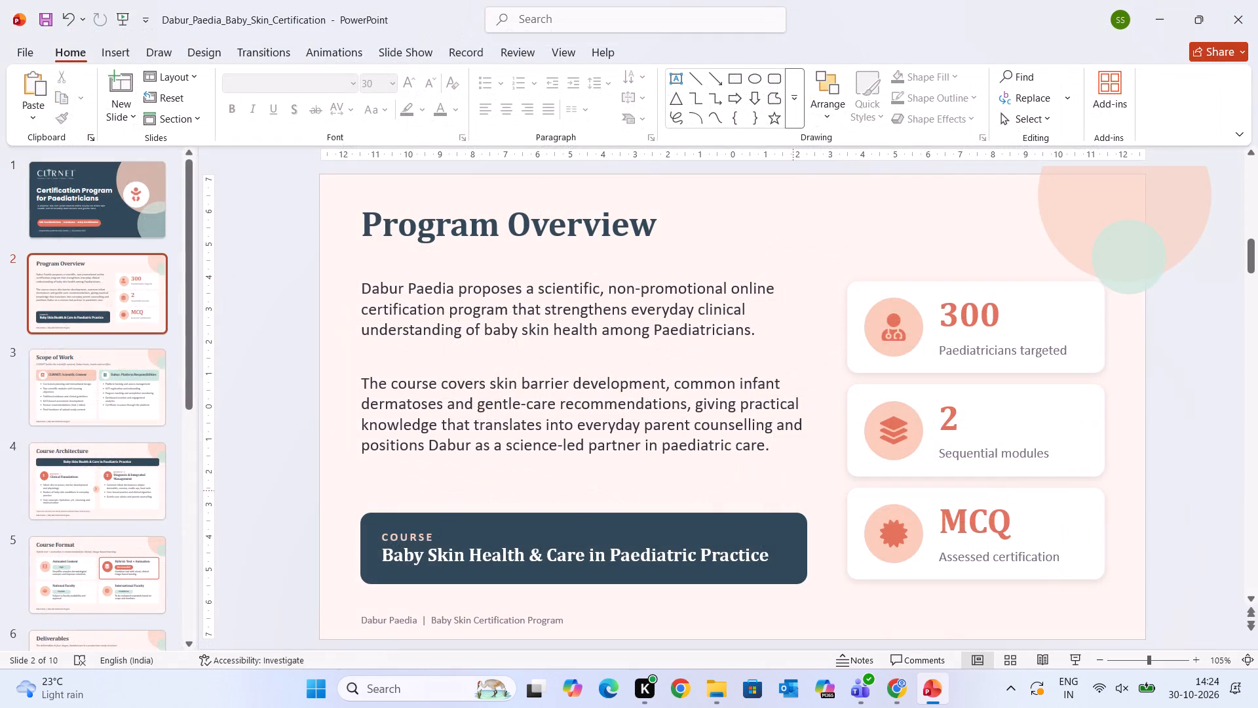
Copy the coloured CLIRNET logo from the CLIRNET_Paediatric_Dermatology_Certification_Dabur_Green title slide onto the Program Overview slide, closing the source deck.
left_click(715, 697)
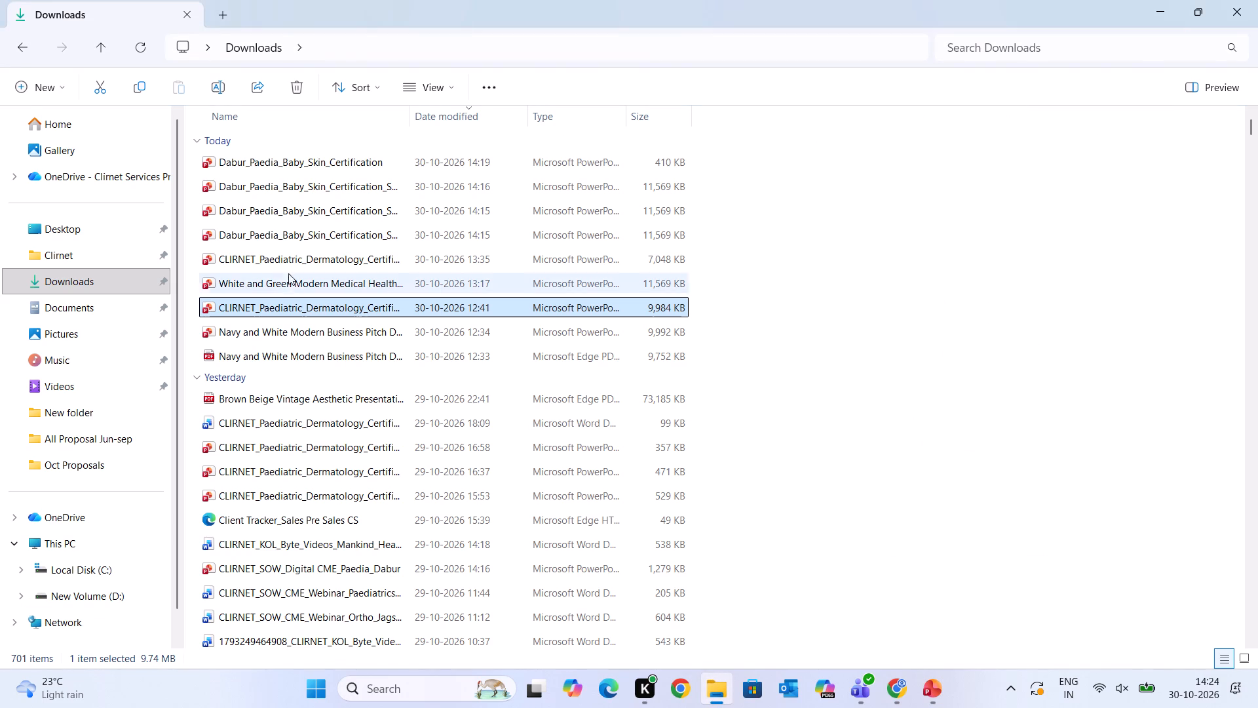
double_click(282, 260)
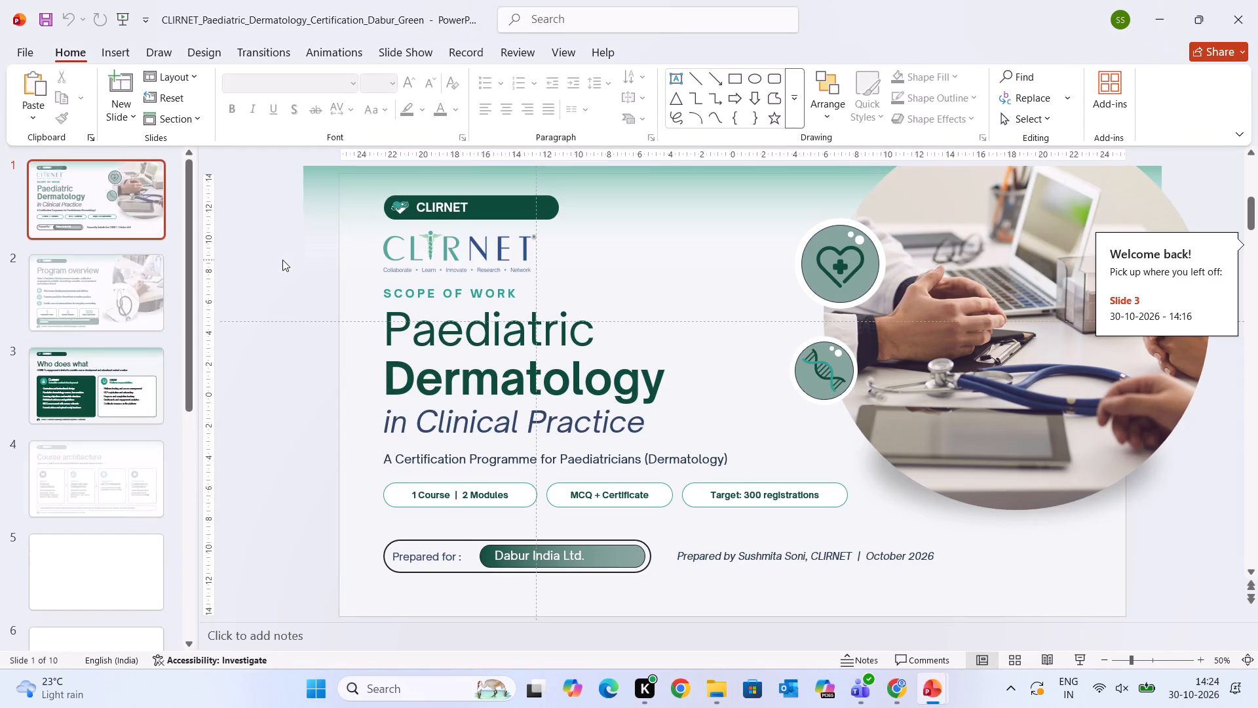
left_click(478, 241)
key("ctrl+c")
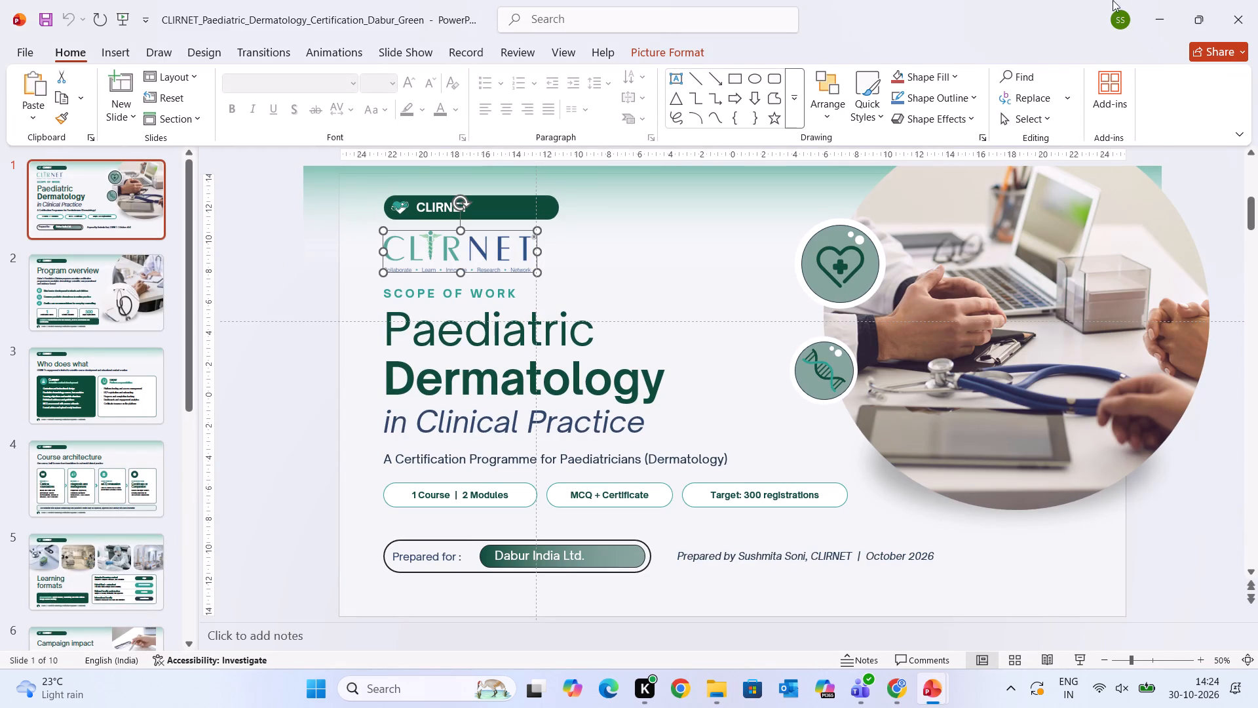
left_click(1234, 0)
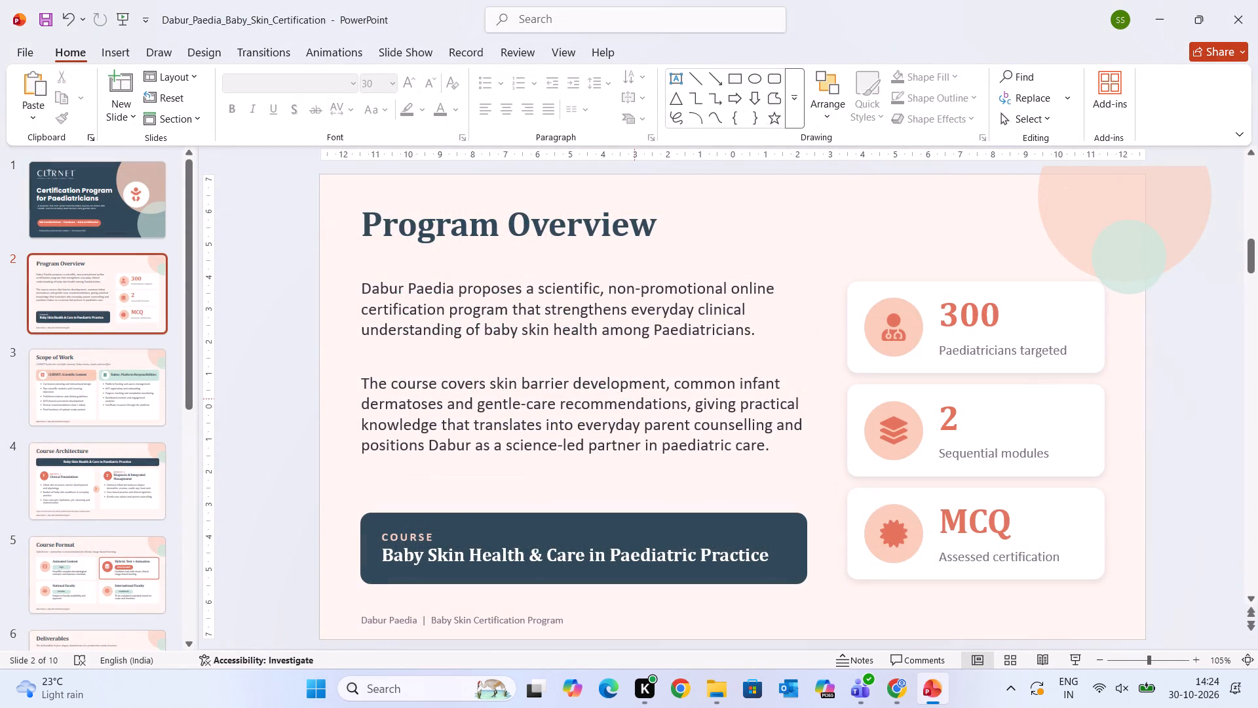
key("ctrl+v")
Shrink the pasted CLIRNET logo to about 0.74 × 2.75 cm and place it in the slide's upper-right corner.
left_click_drag(413, 294, 428, 301)
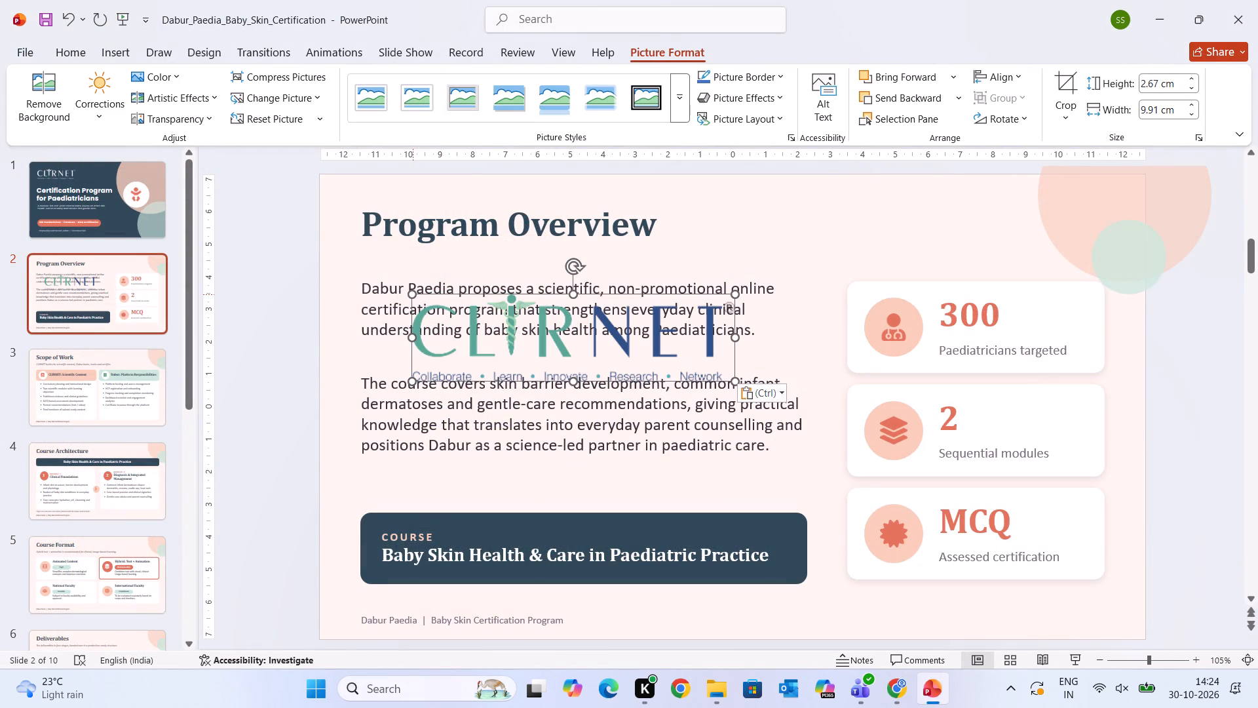
left_click_drag(428, 301, 621, 380)
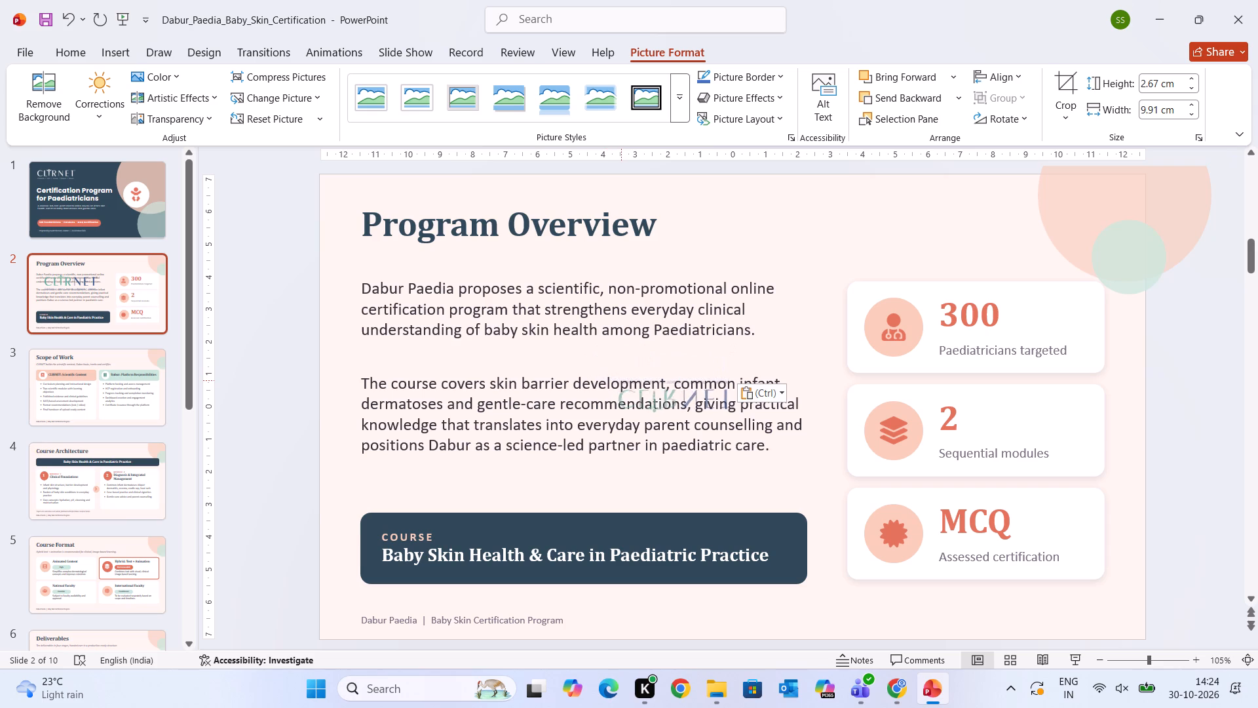
left_click_drag(621, 380, 588, 361)
left_click_drag(643, 361, 950, 270)
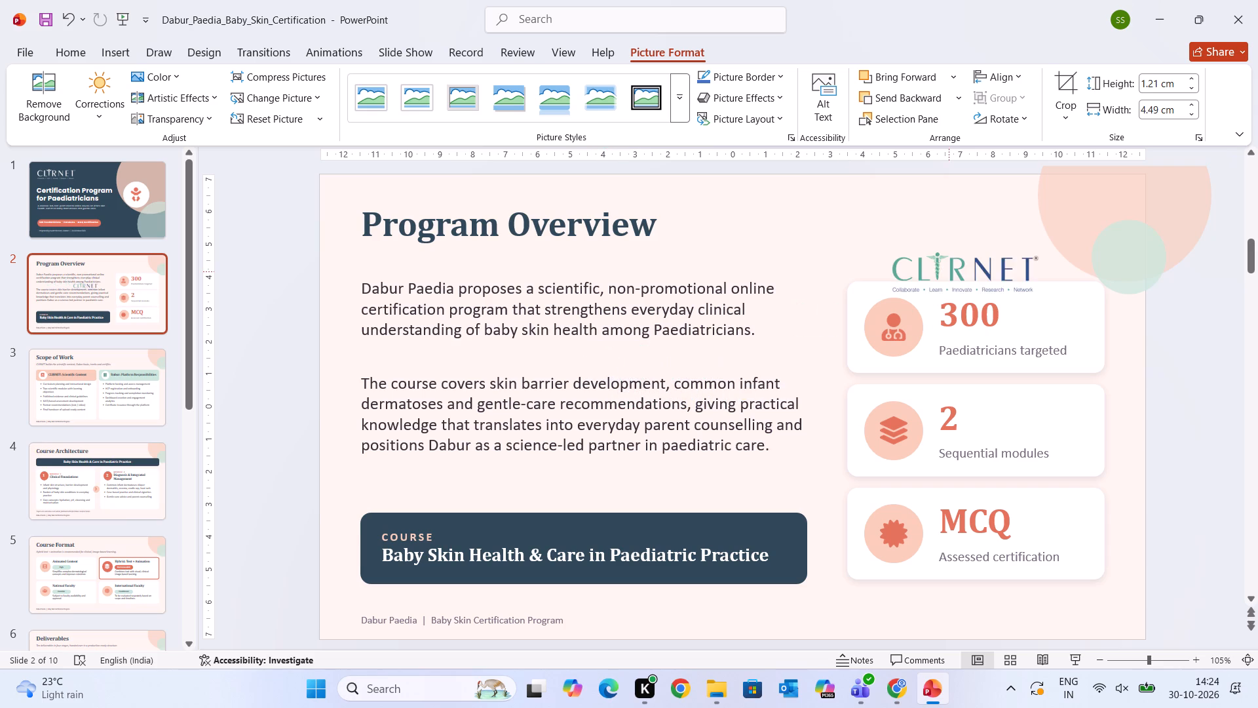
left_click_drag(950, 270, 986, 216)
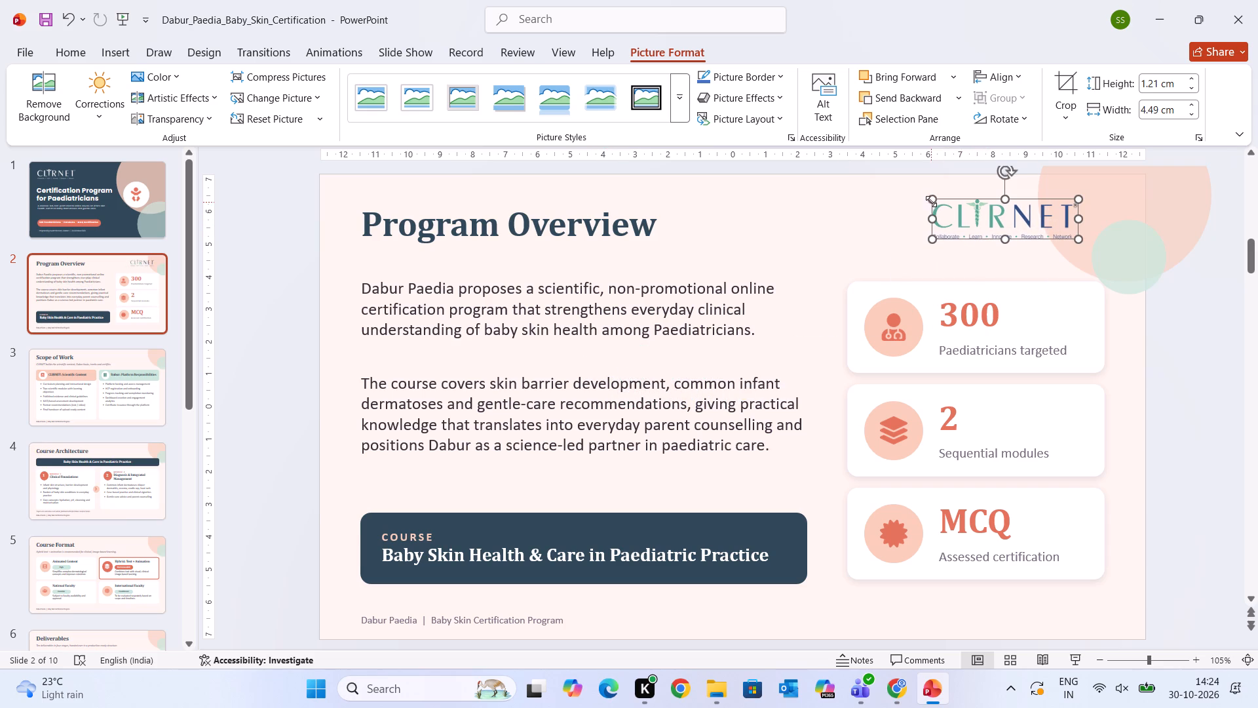
left_click_drag(931, 198, 991, 214)
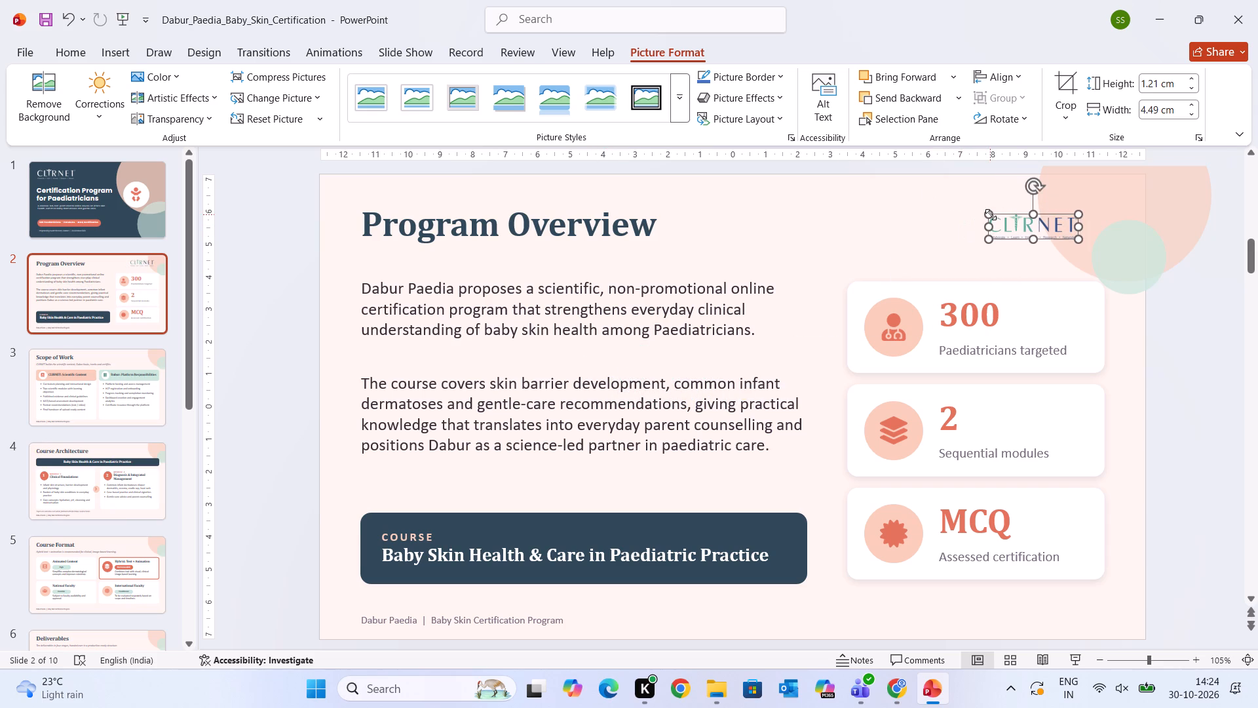
left_click(1196, 354)
Move the CLIRNET logo slightly up and to the right within the slide's upper-right corner.
left_click_drag(1040, 226, 1040, 225)
left_click_drag(1040, 225, 1041, 215)
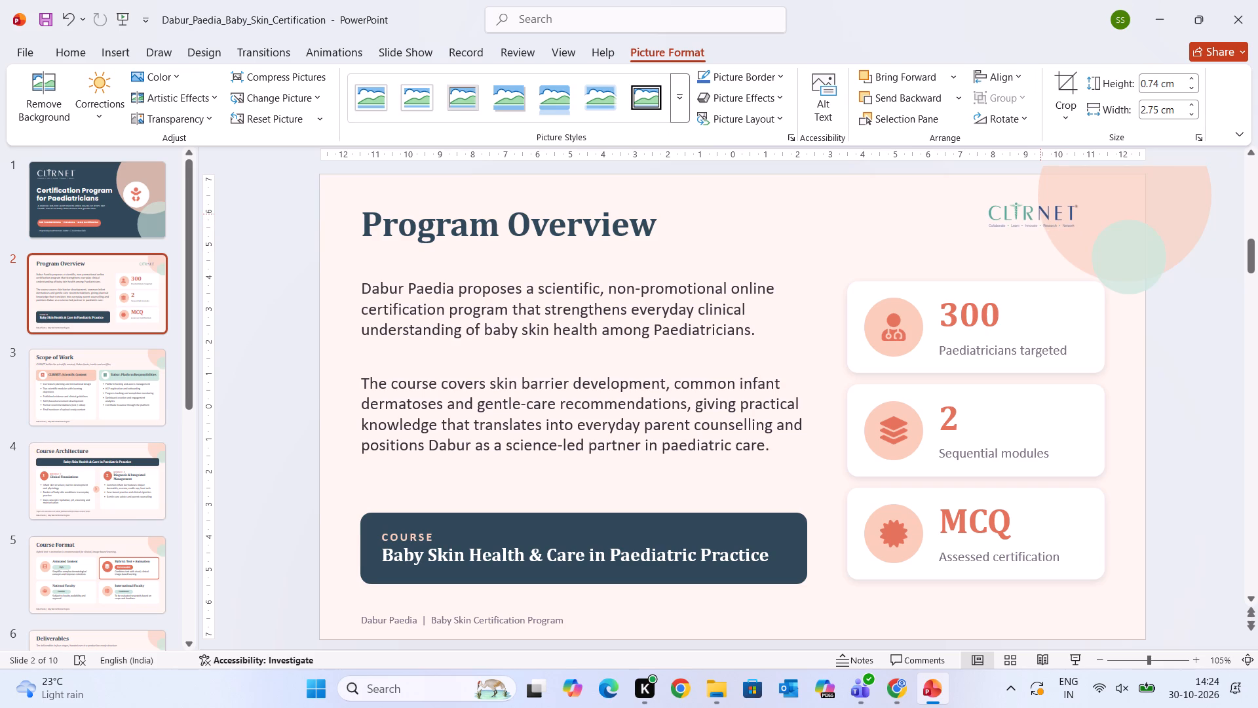
left_click_drag(1041, 215, 1054, 216)
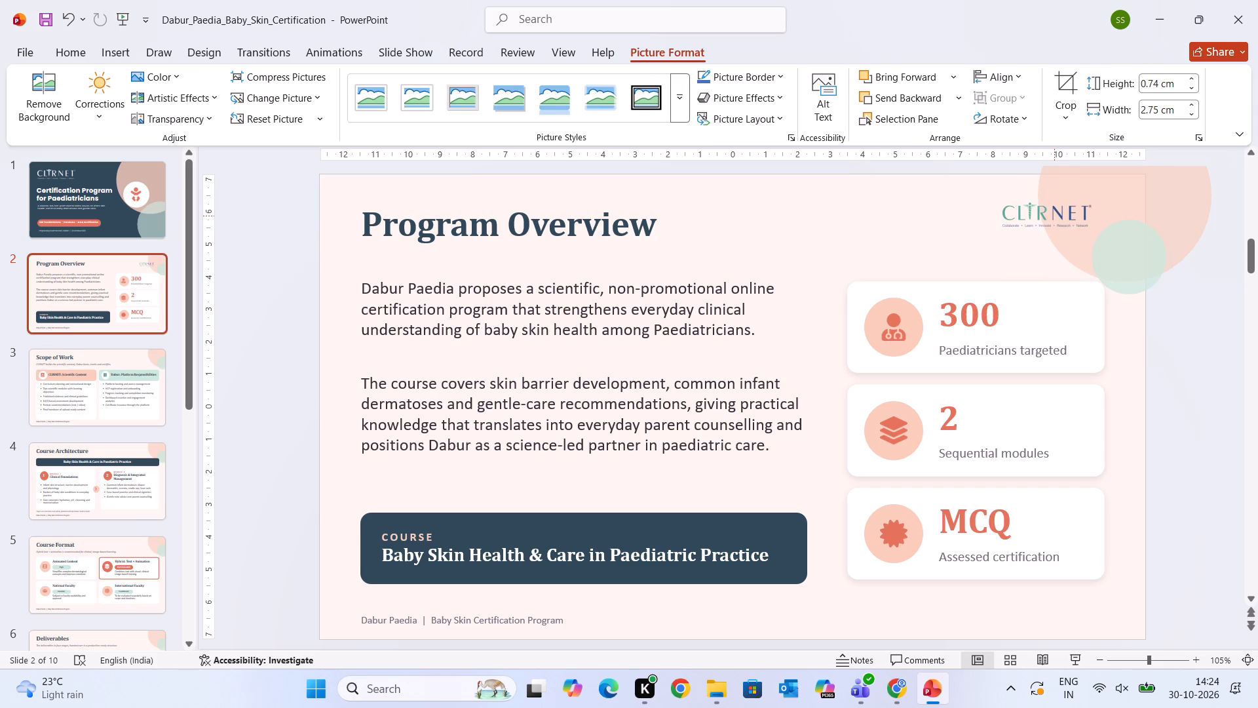
left_click_drag(1054, 216, 1053, 216)
left_click(1226, 353)
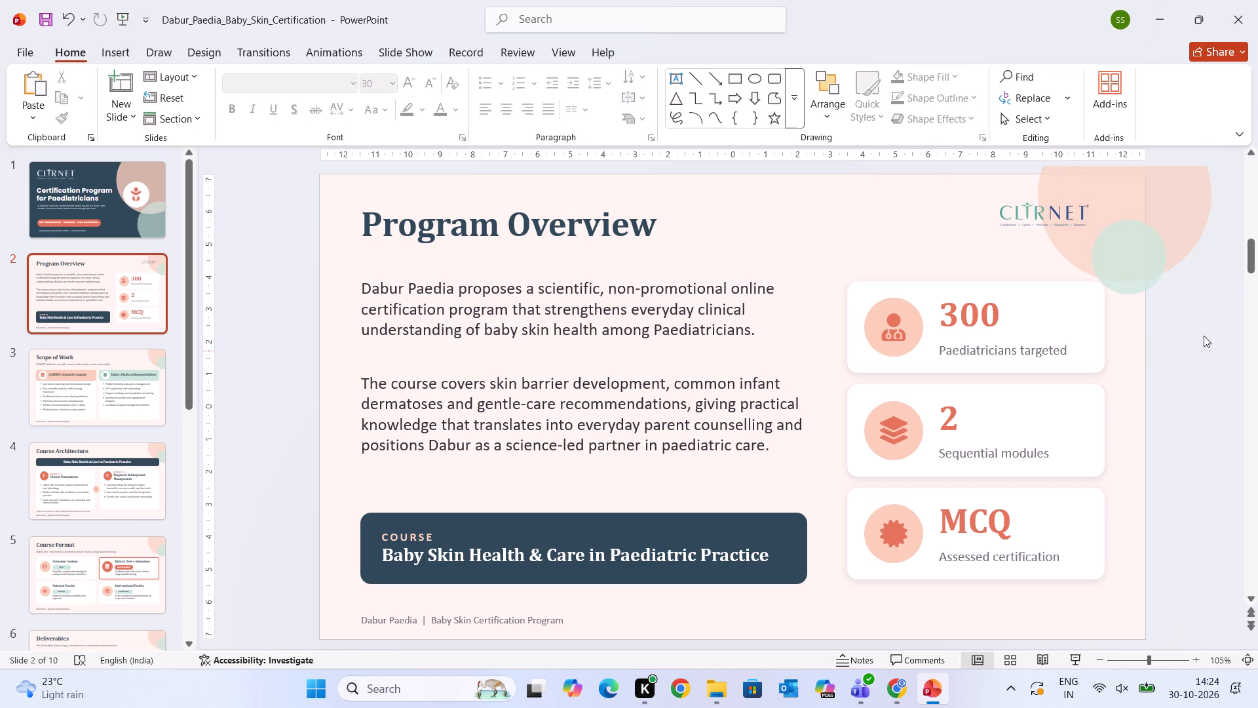
Nudge the CLIRNET logo slightly down, closer to the level of the Program Overview heading.
left_click(1040, 218)
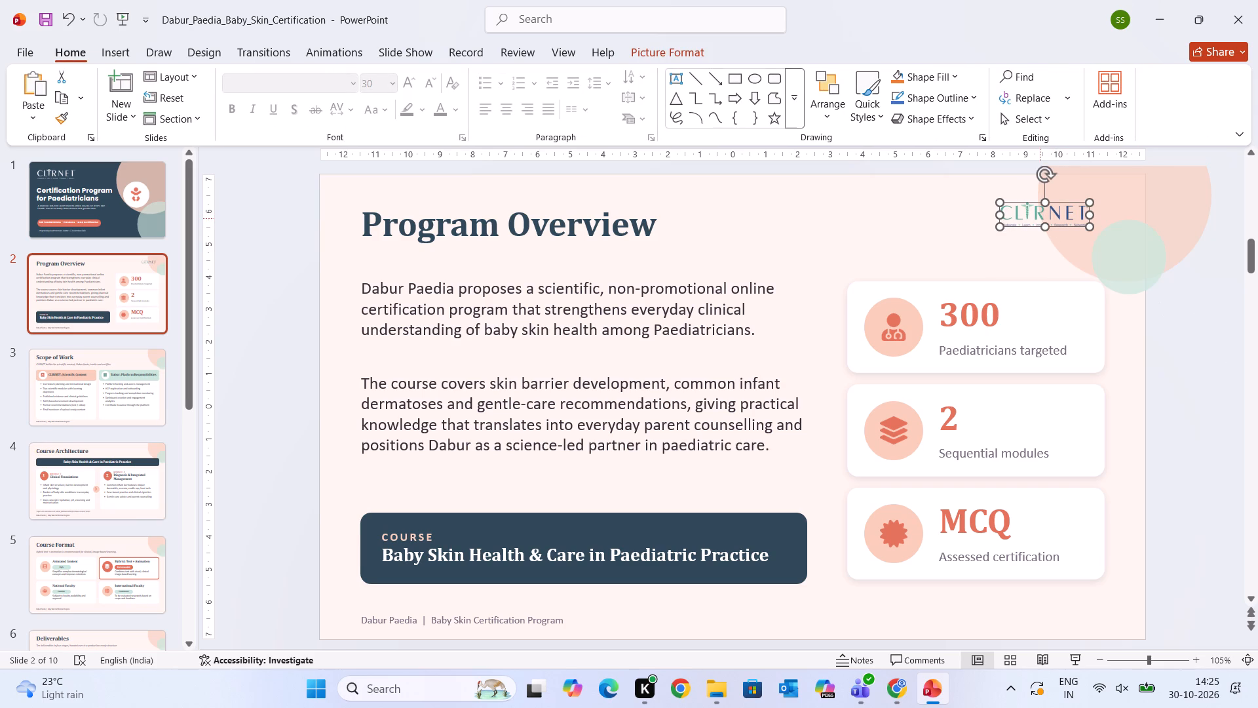
key("Down")
key("Up")
key("Down")
key("Down")
key("Down")
key("Down")
key("Down")
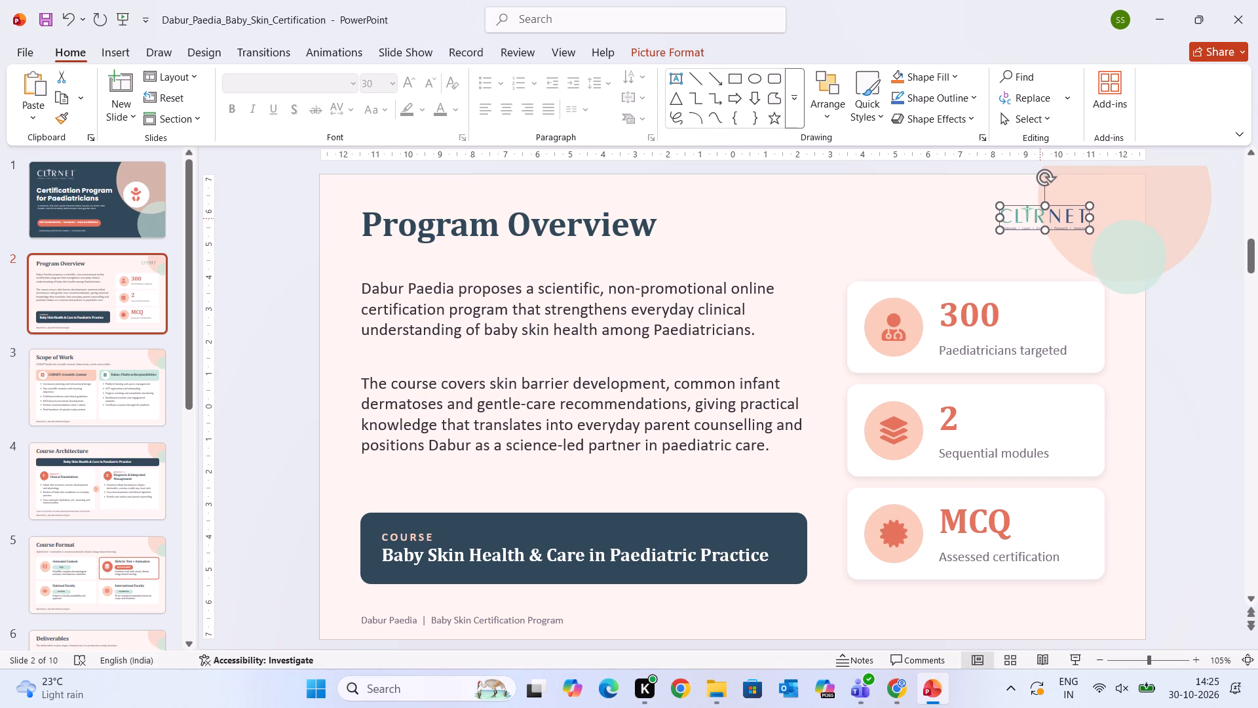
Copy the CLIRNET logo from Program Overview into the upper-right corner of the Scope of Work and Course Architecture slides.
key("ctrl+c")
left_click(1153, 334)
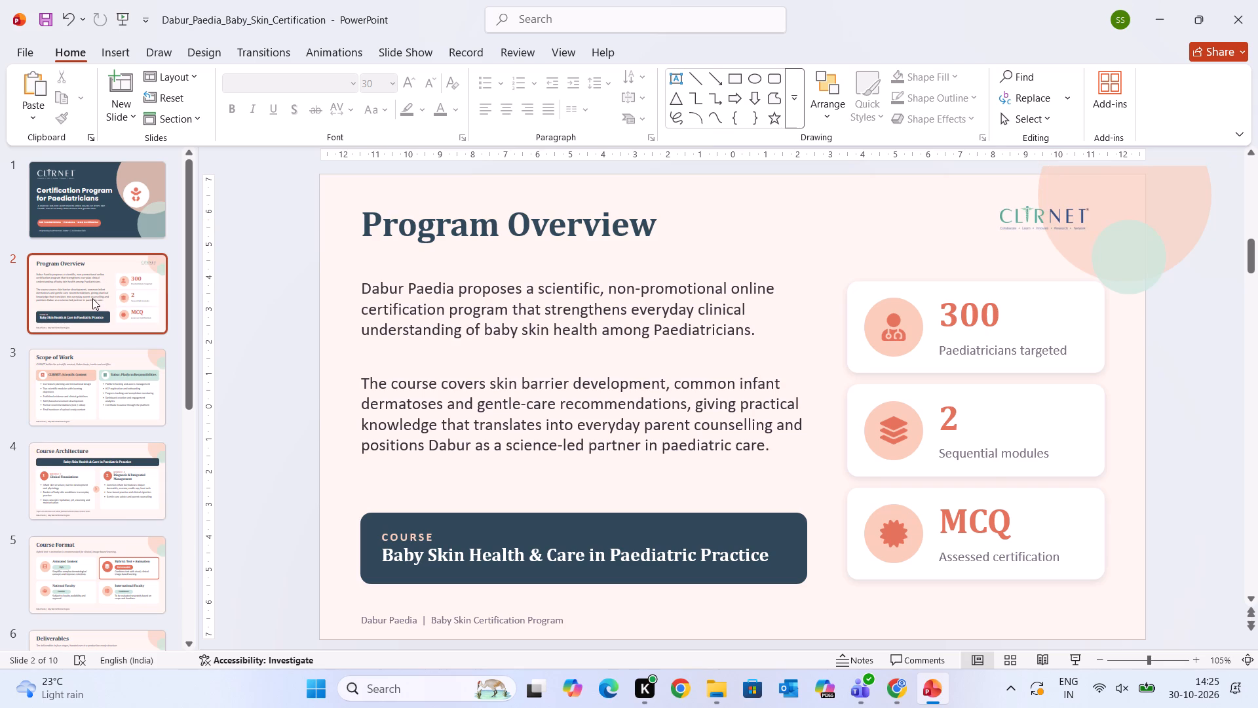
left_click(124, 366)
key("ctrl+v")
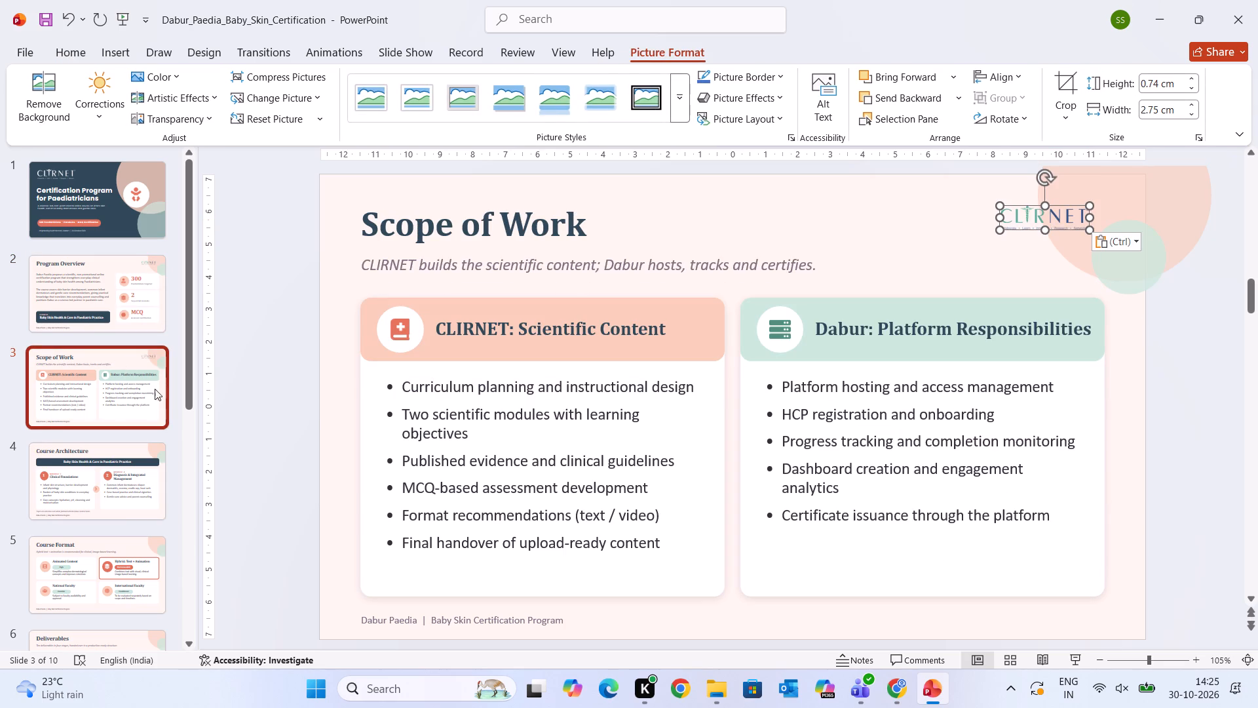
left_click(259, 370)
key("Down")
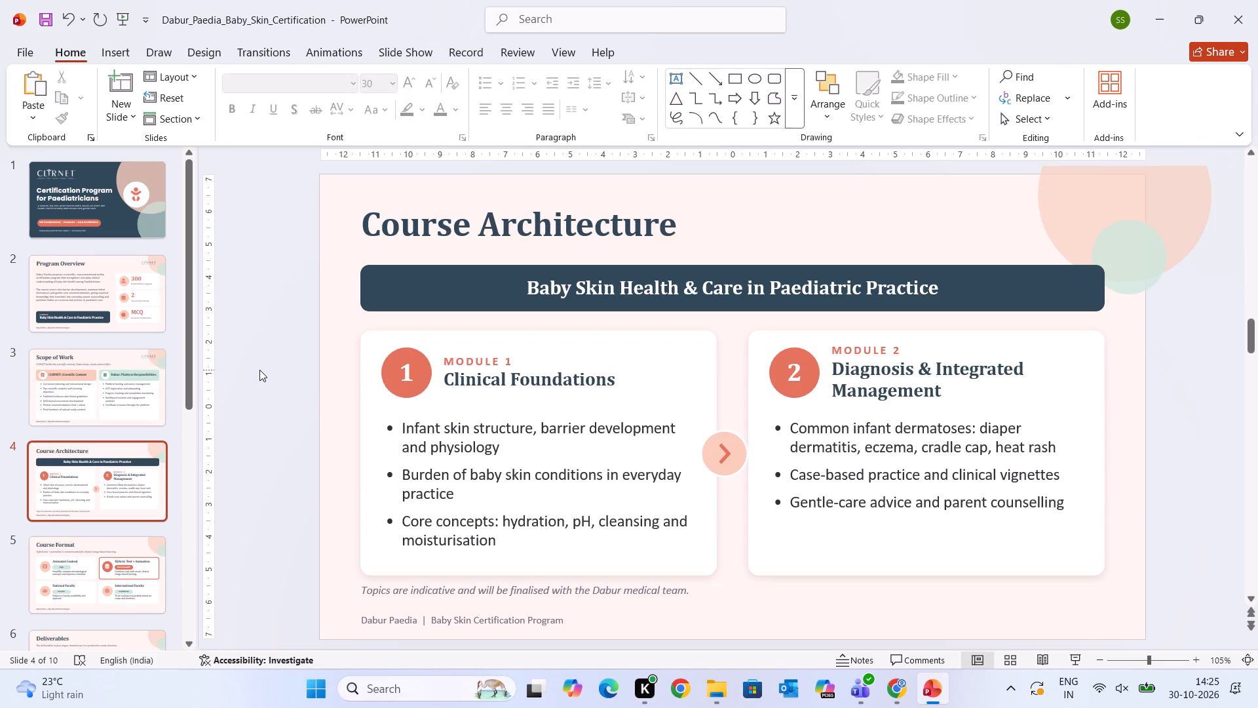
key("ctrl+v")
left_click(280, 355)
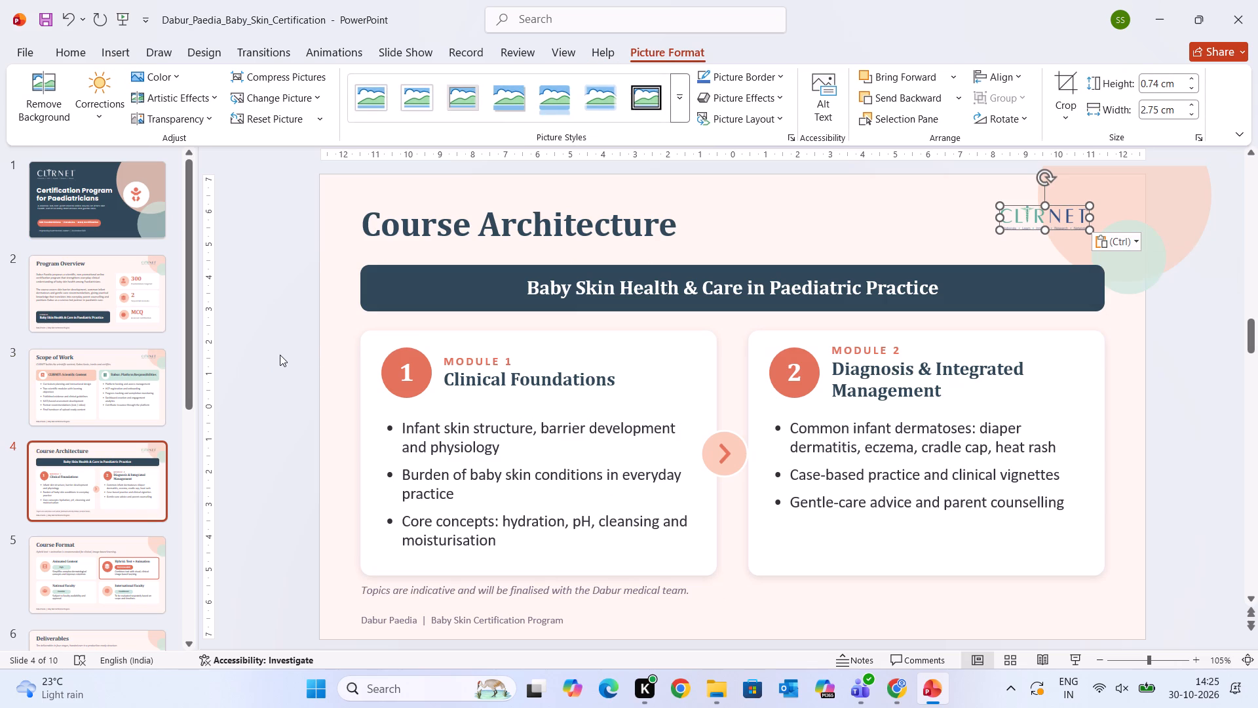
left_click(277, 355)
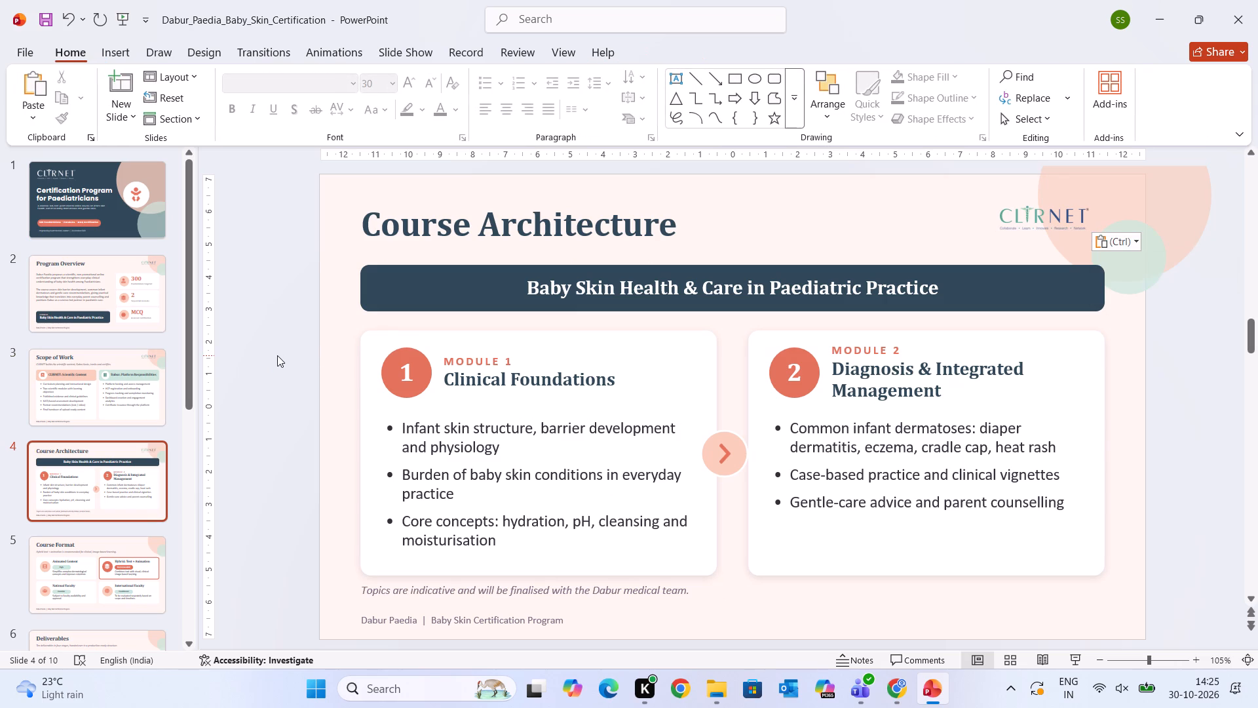
Look through the slides around Deliverables and back to Program Overview to assess the layout for logo placement.
key("Down")
key("Down")
key("Down")
key("Up")
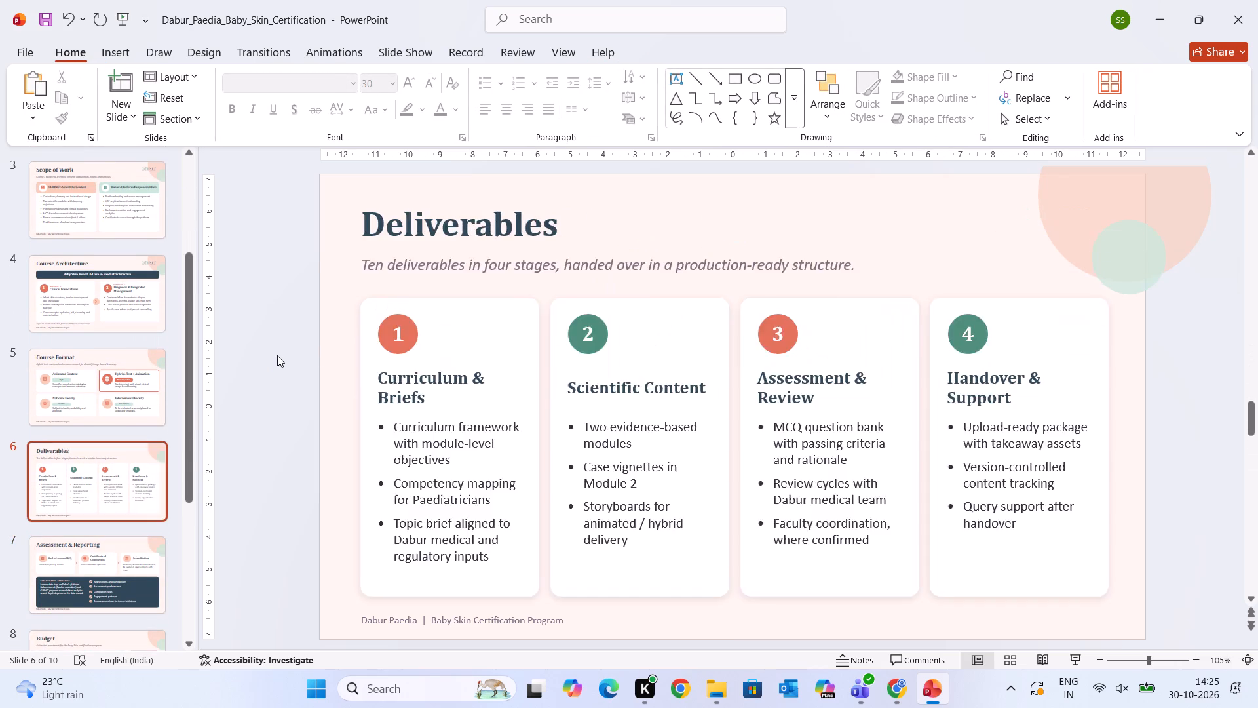
key("Up")
key("Up")
key("Up")
key("Up")
key("Up")
key("Down")
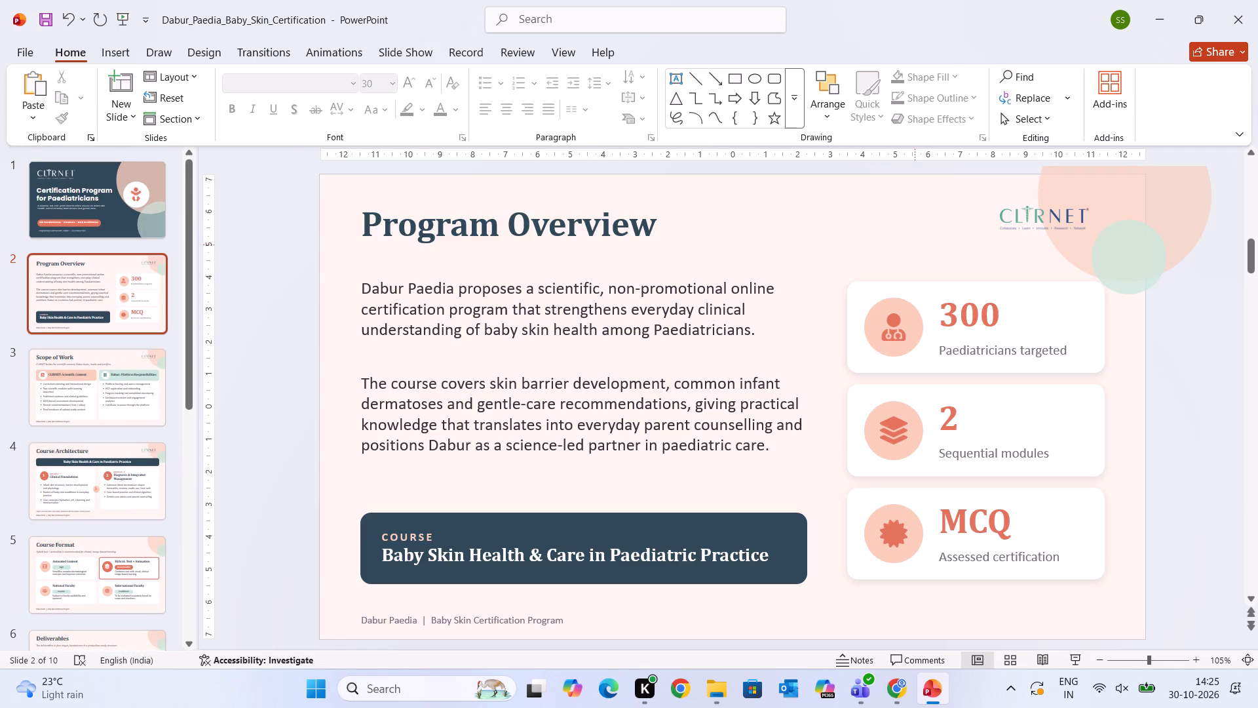
Move the CLIRNET logo on the Program Overview slide to the lower-right corner, level with the footer text.
left_click_drag(1021, 222, 1035, 618)
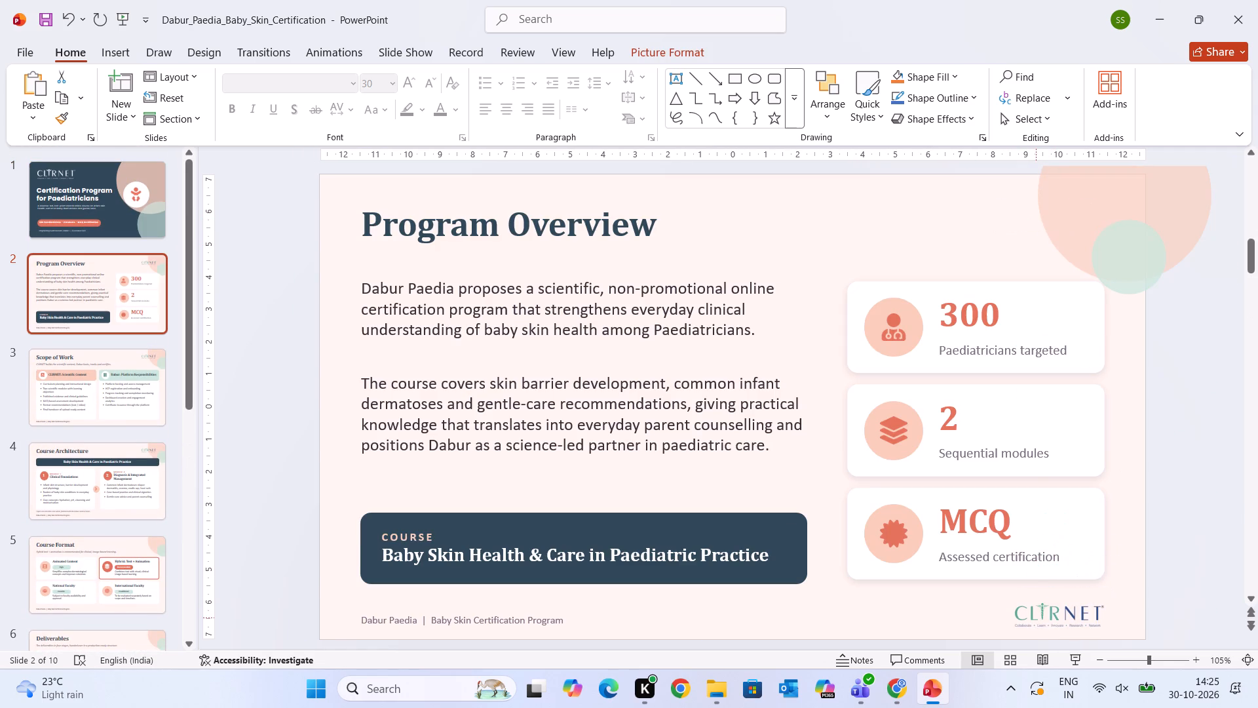
left_click_drag(1035, 618, 1029, 619)
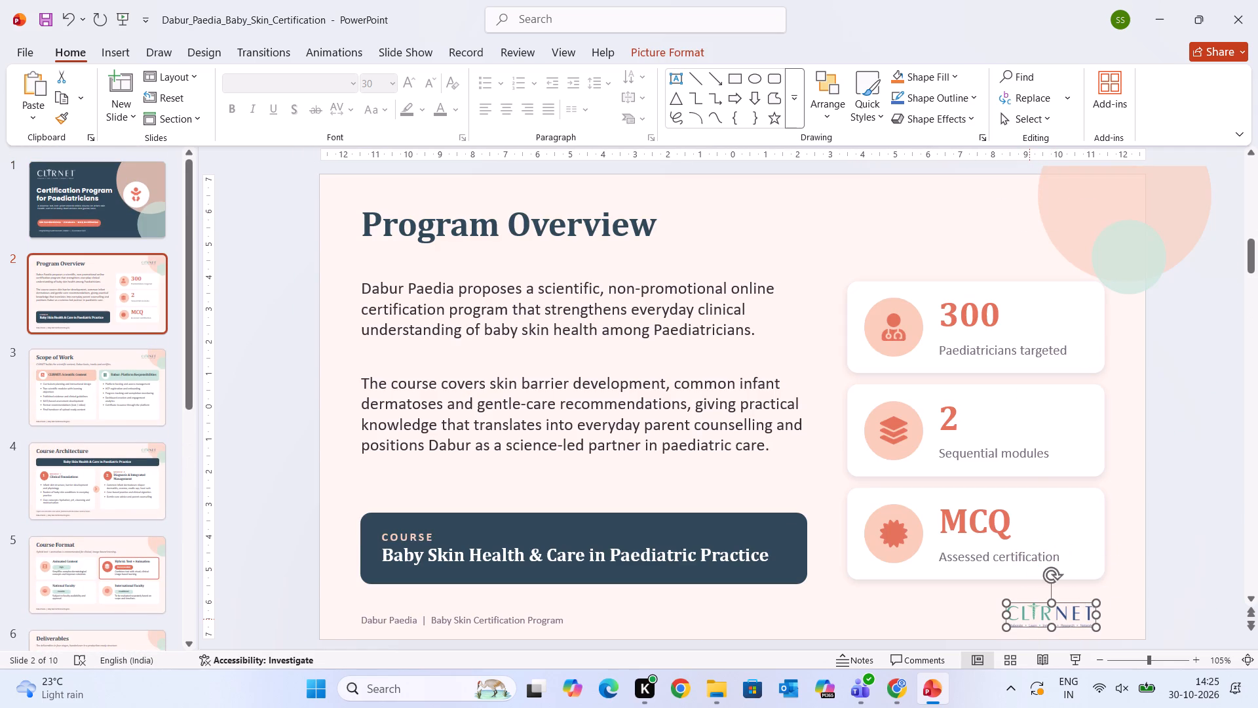
left_click(1206, 593)
Replace the upper-right logo on the Scope of Work slide with the lower-right CLIRNET logo copied from Program Overview.
left_click(1063, 604)
key("ctrl+c")
left_click(77, 283)
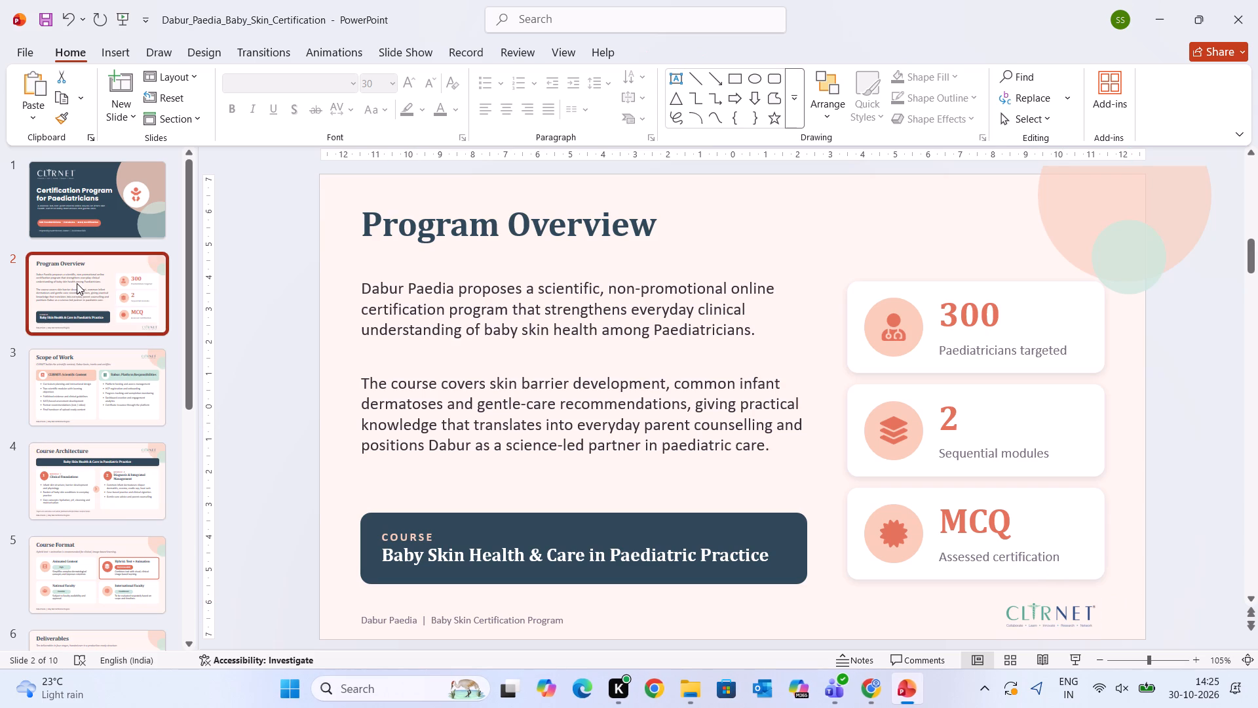
left_click(101, 403)
left_click(1024, 211)
key("BackSpace")
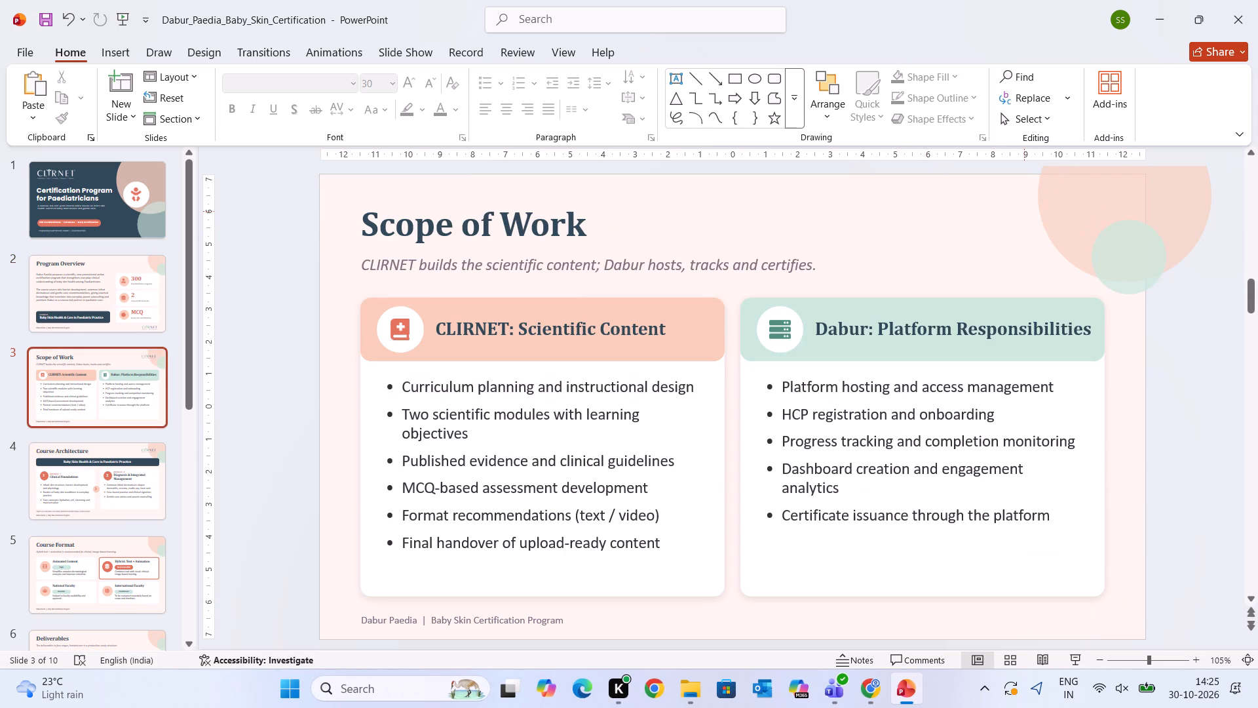
key("ctrl+v")
left_click(1224, 451)
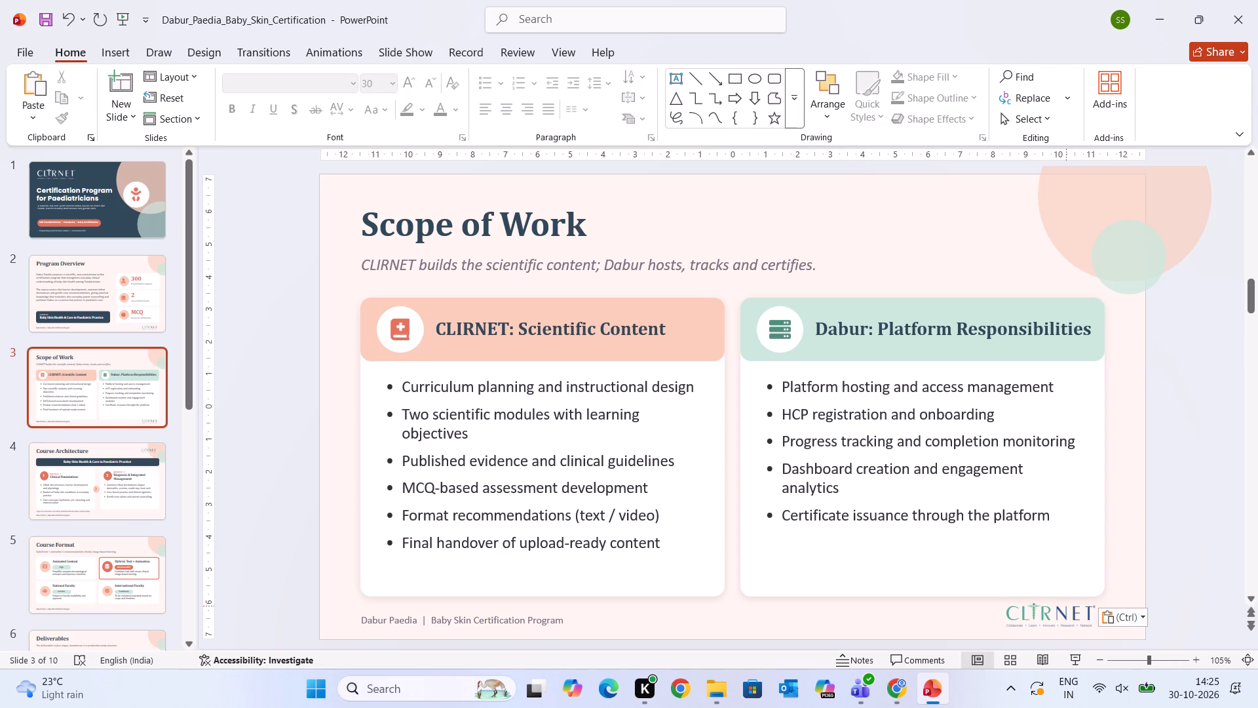
left_click(1164, 416)
left_click(1227, 514)
key("Up")
key("Down")
Paste the CLIRNET logo into the lower-right corner of the Course Architecture slide and delete its upper-right logo.
key("Down")
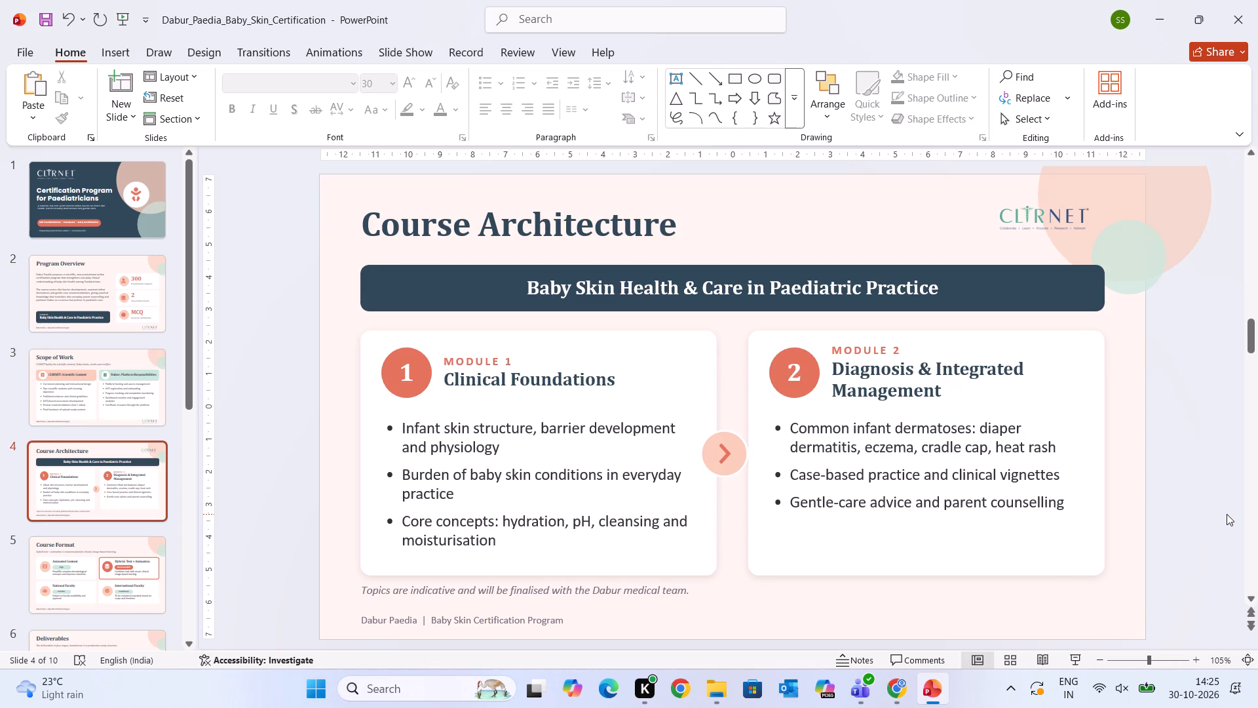
key("ctrl+v")
left_click(1227, 514)
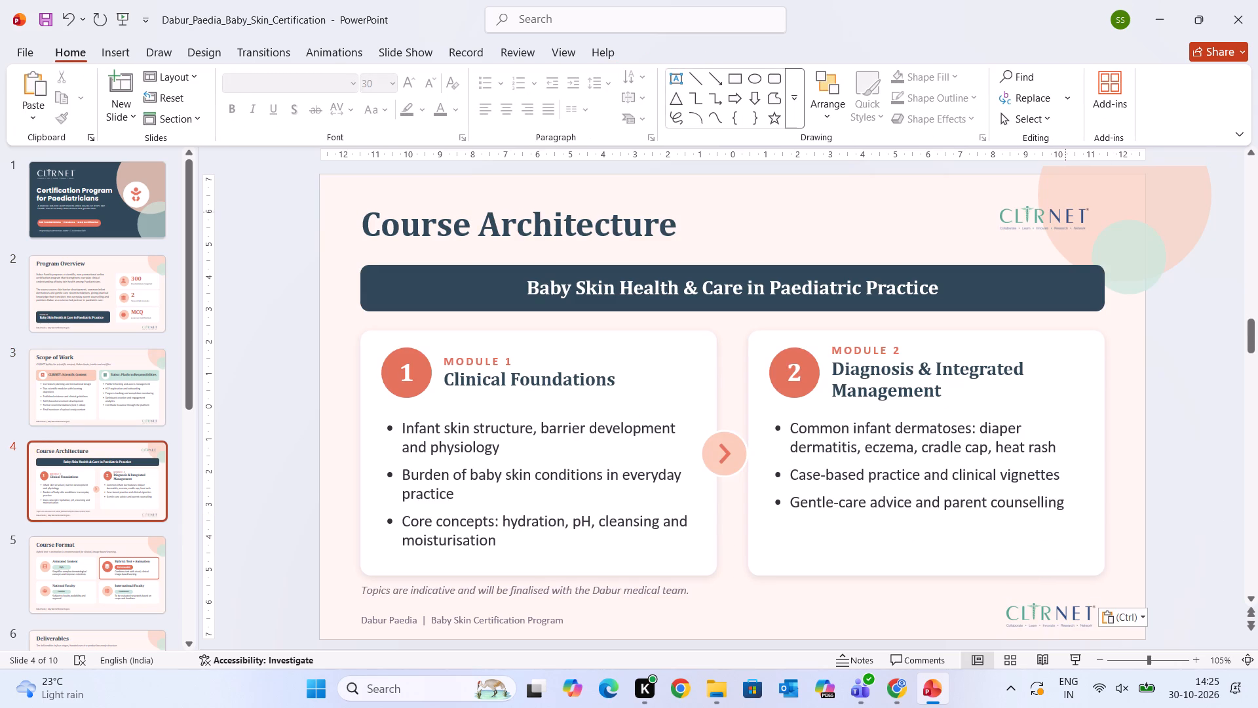
left_click(1060, 207)
key("BackSpace")
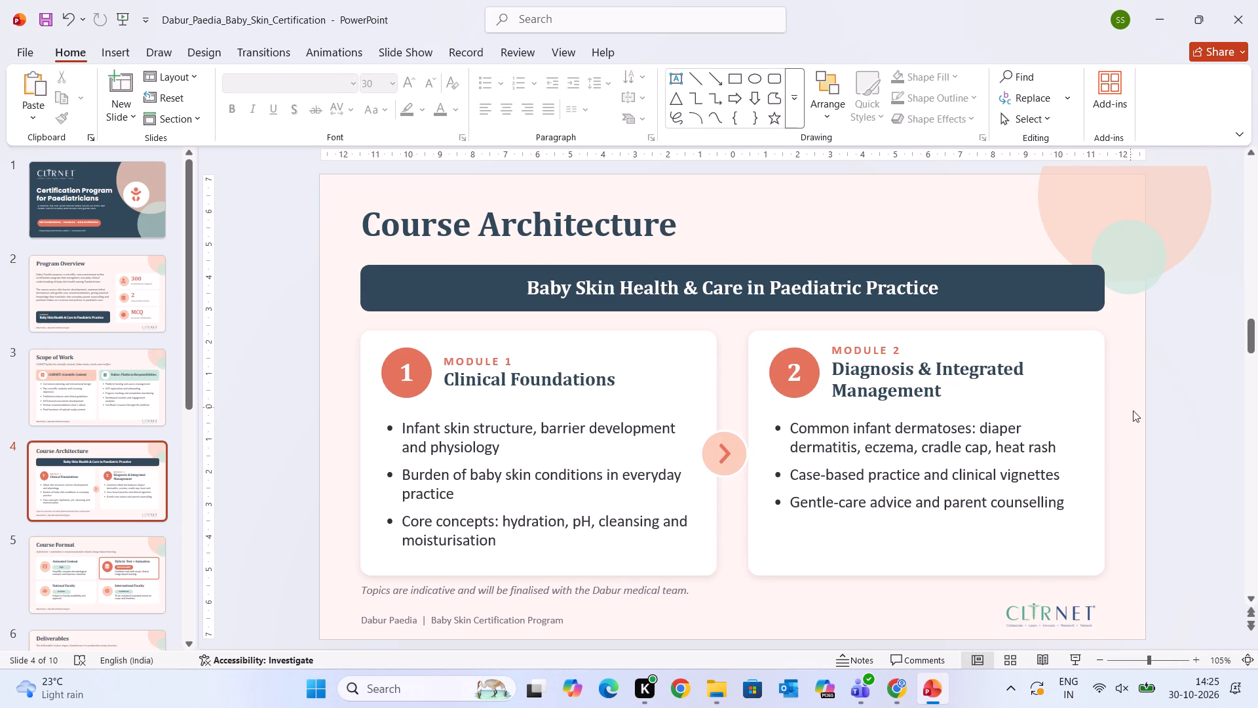
left_click(1183, 435)
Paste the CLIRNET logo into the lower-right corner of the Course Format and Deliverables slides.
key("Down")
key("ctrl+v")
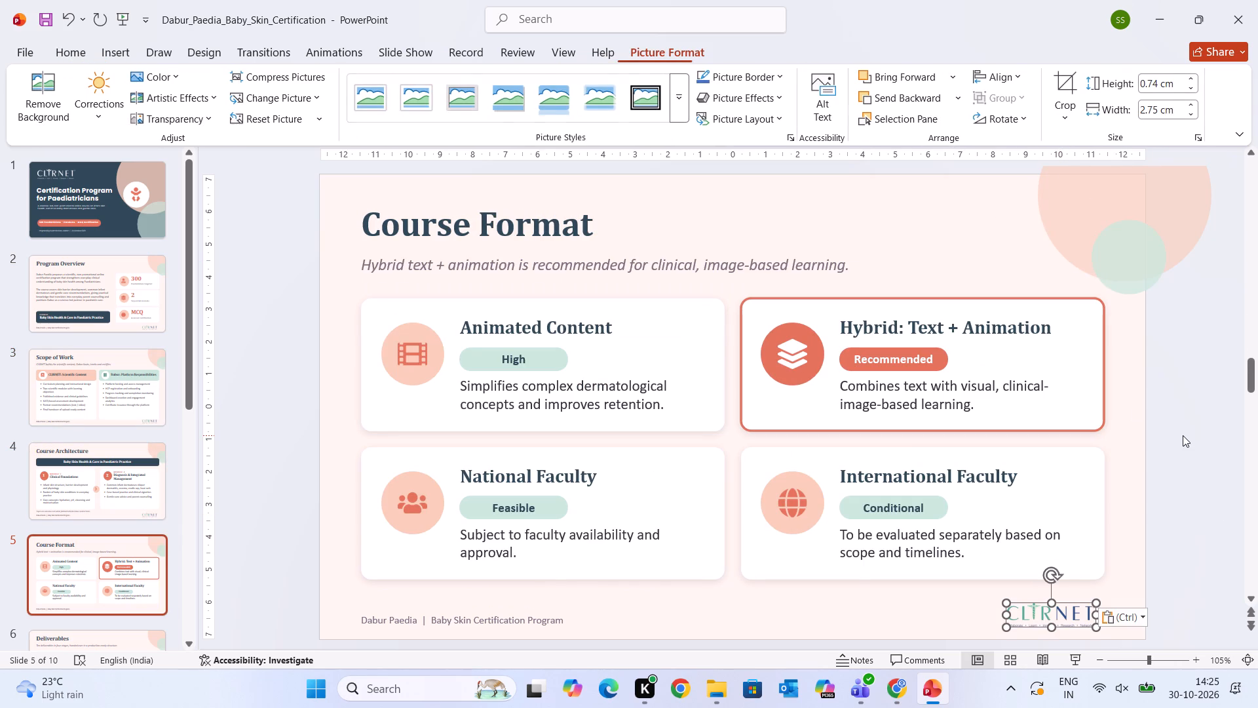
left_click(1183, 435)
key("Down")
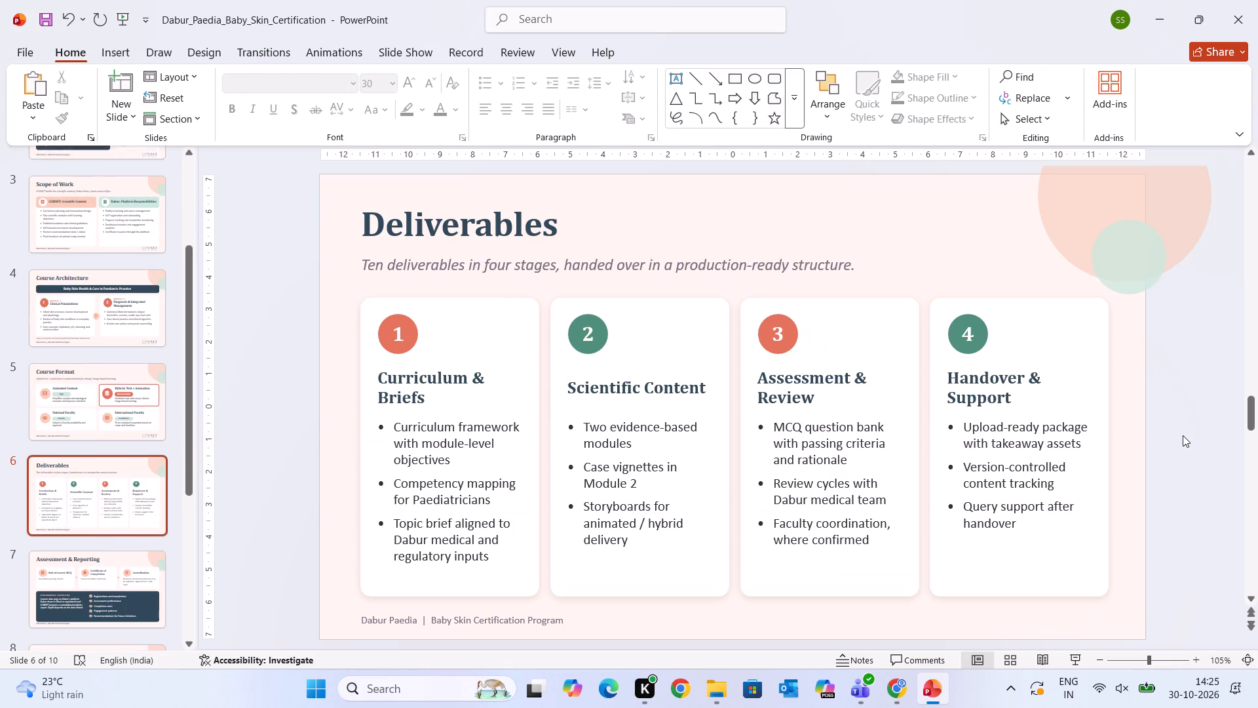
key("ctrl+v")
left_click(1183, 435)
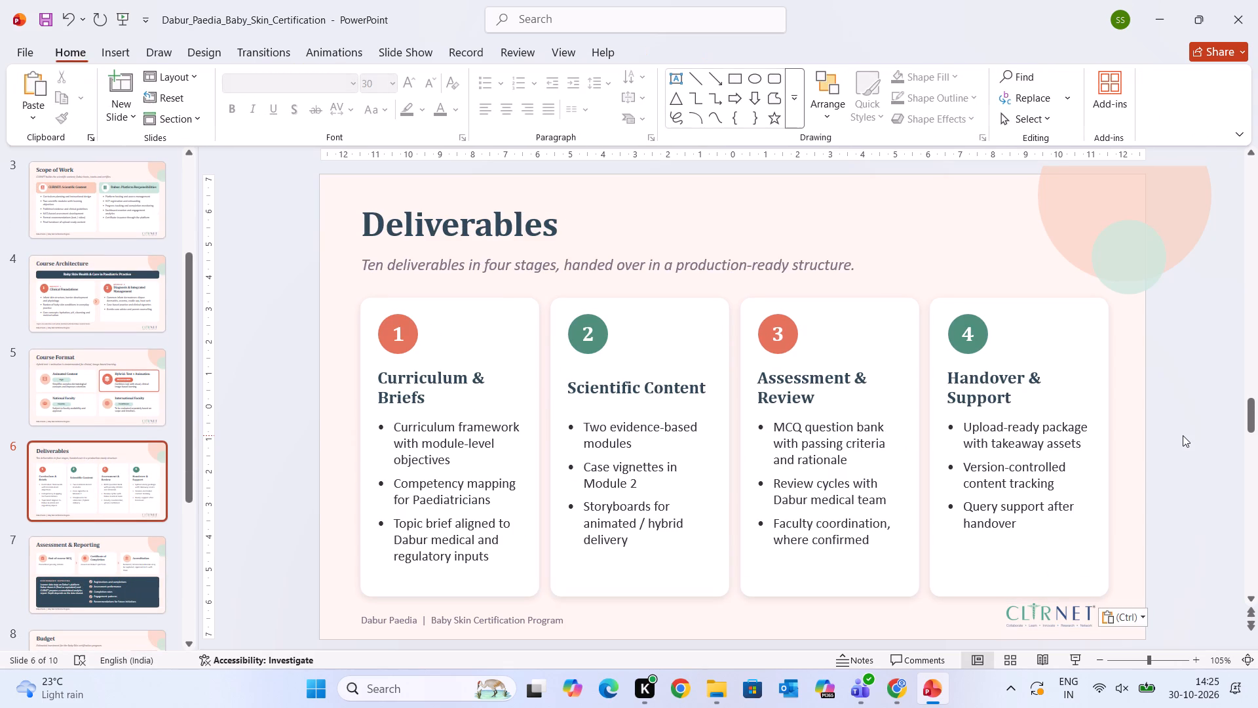
Paste the CLIRNET logo onto the Assessment & Reporting slide and move it to the upper-right corner, level with the heading.
key("Down")
key("ctrl+v")
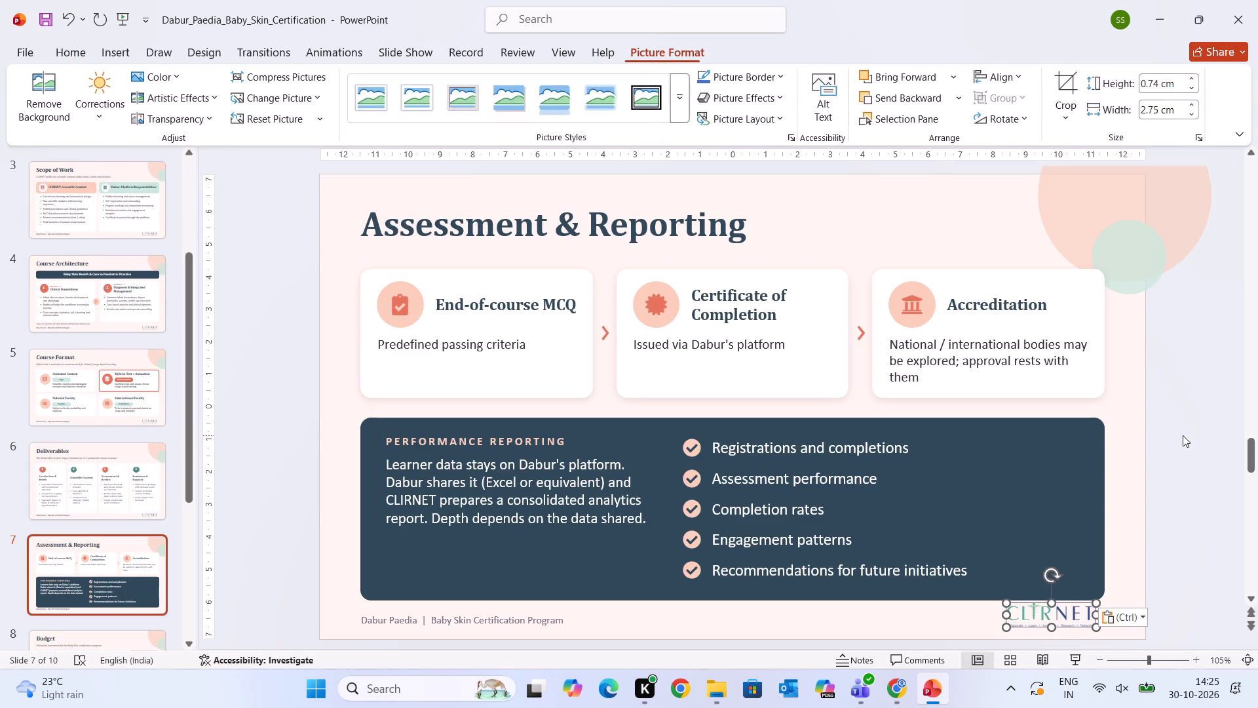
left_click(1183, 435)
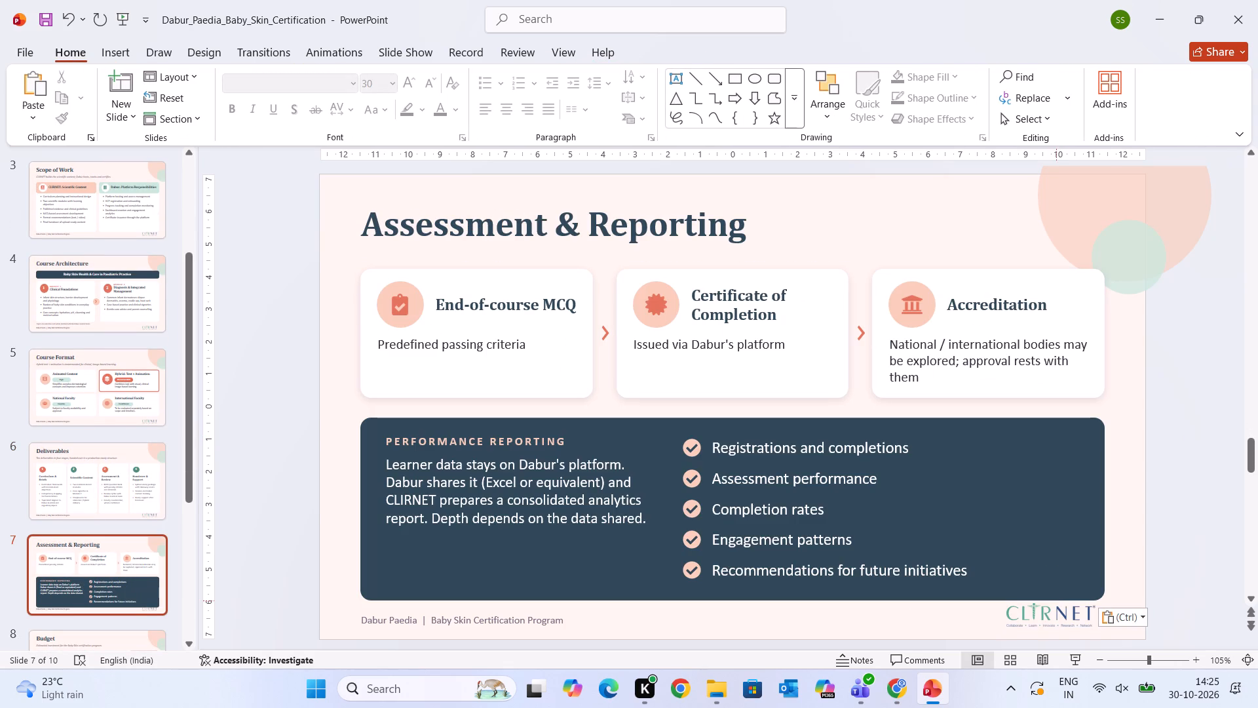
left_click_drag(1052, 610, 1053, 614)
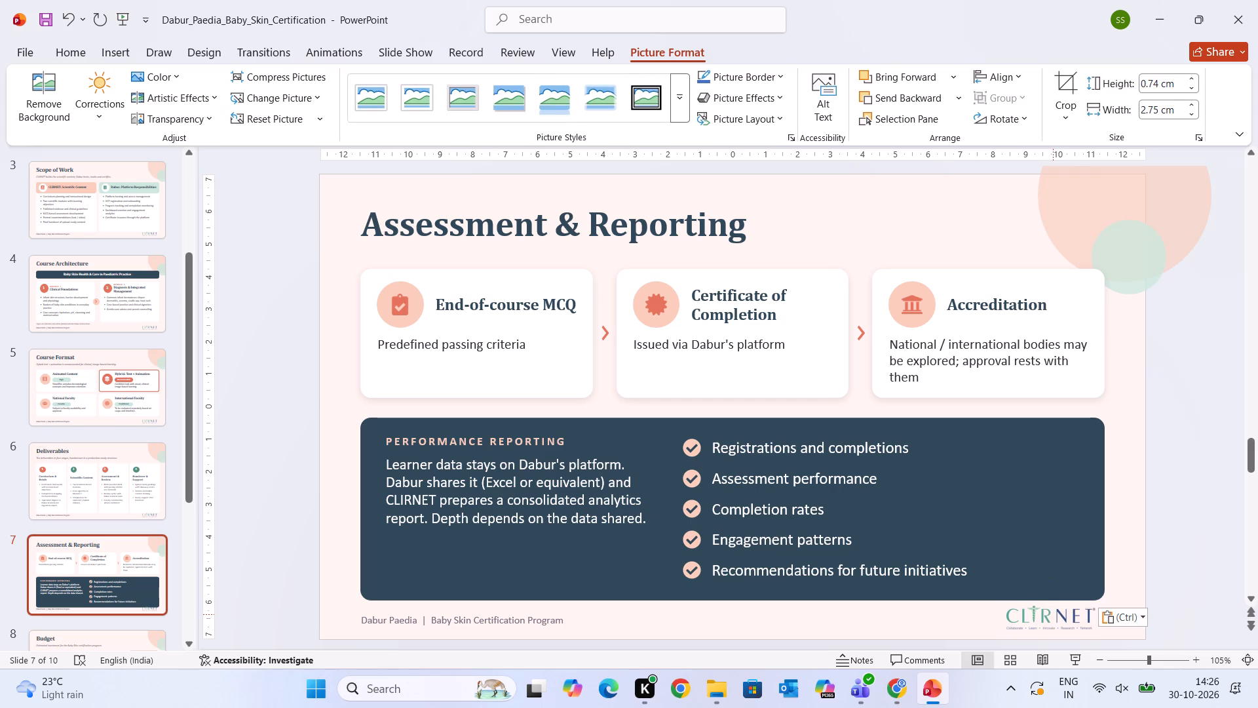
left_click_drag(1053, 614, 1050, 211)
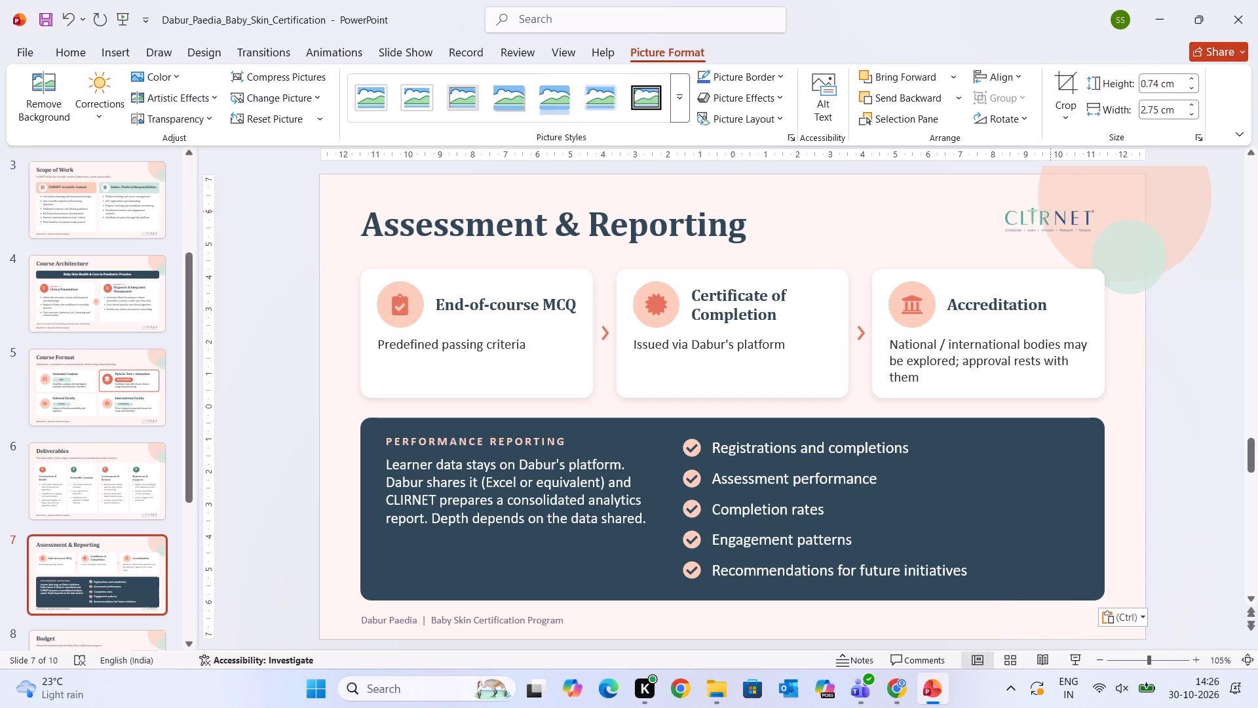
left_click_drag(1050, 211, 1044, 210)
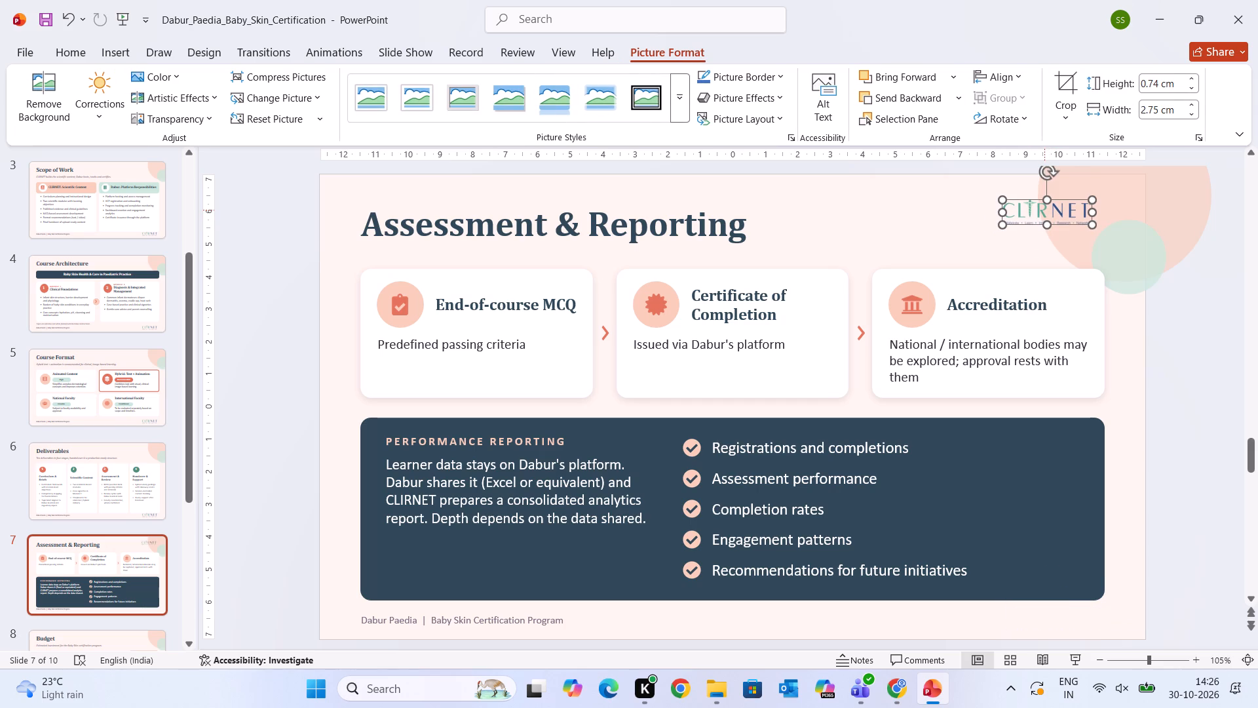
left_click(1185, 340)
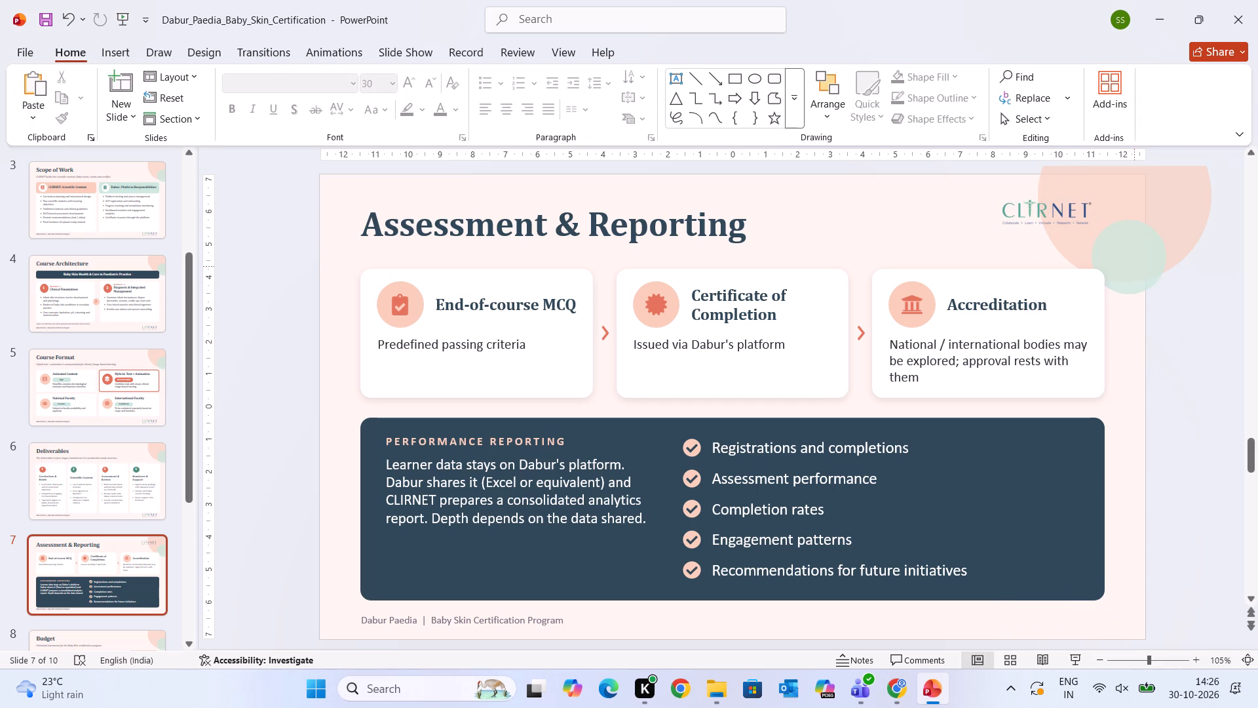
Replace the lower-right logo on the Deliverables slide with the upper-right CLIRNET logo copied from Assessment & Reporting.
left_click(1065, 214)
key("ctrl+c")
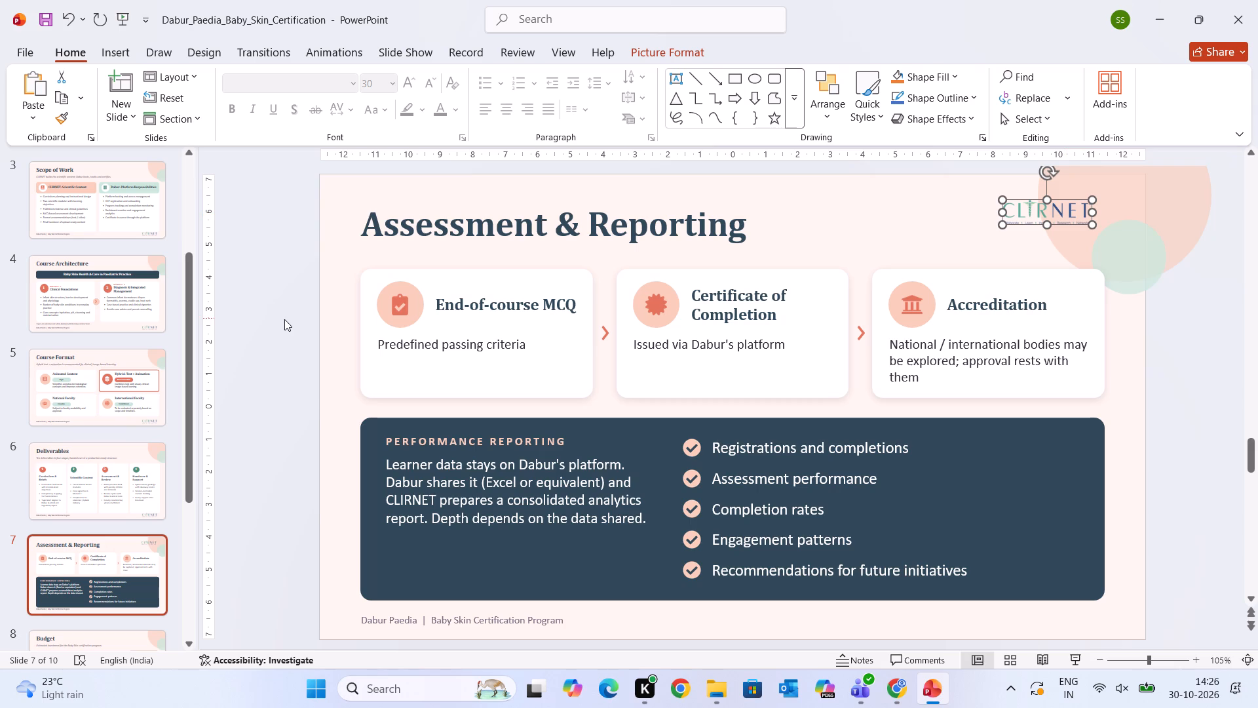
left_click(116, 493)
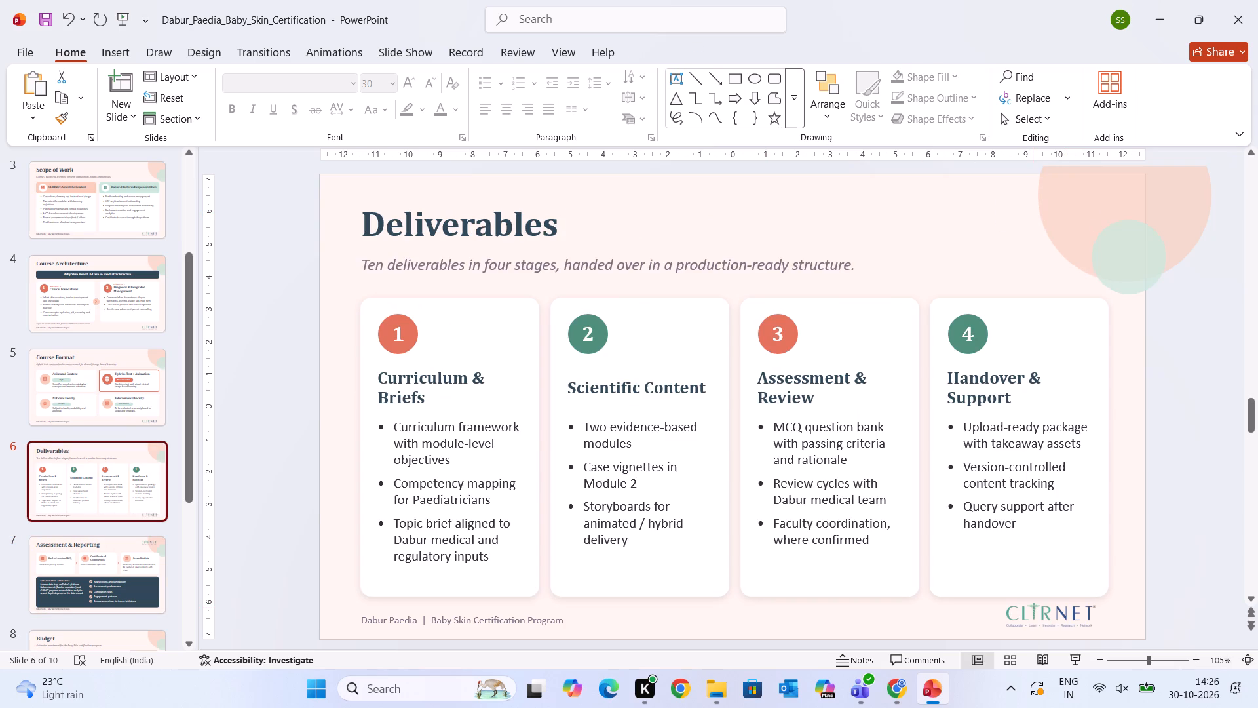
left_click(1033, 608)
key("BackSpace")
key("ctrl+v")
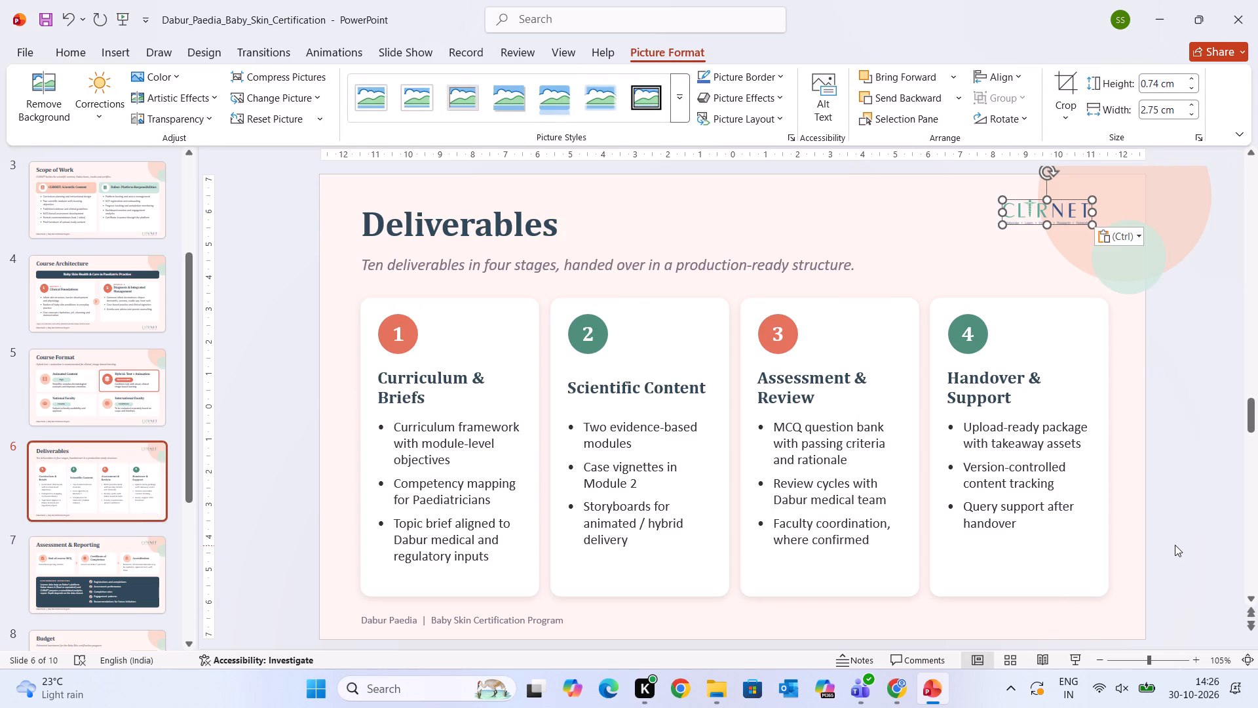
left_click(1175, 544)
Paste the upper-right CLIRNET logo onto the Course Format slide and delete its lower-right logo.
key("Up")
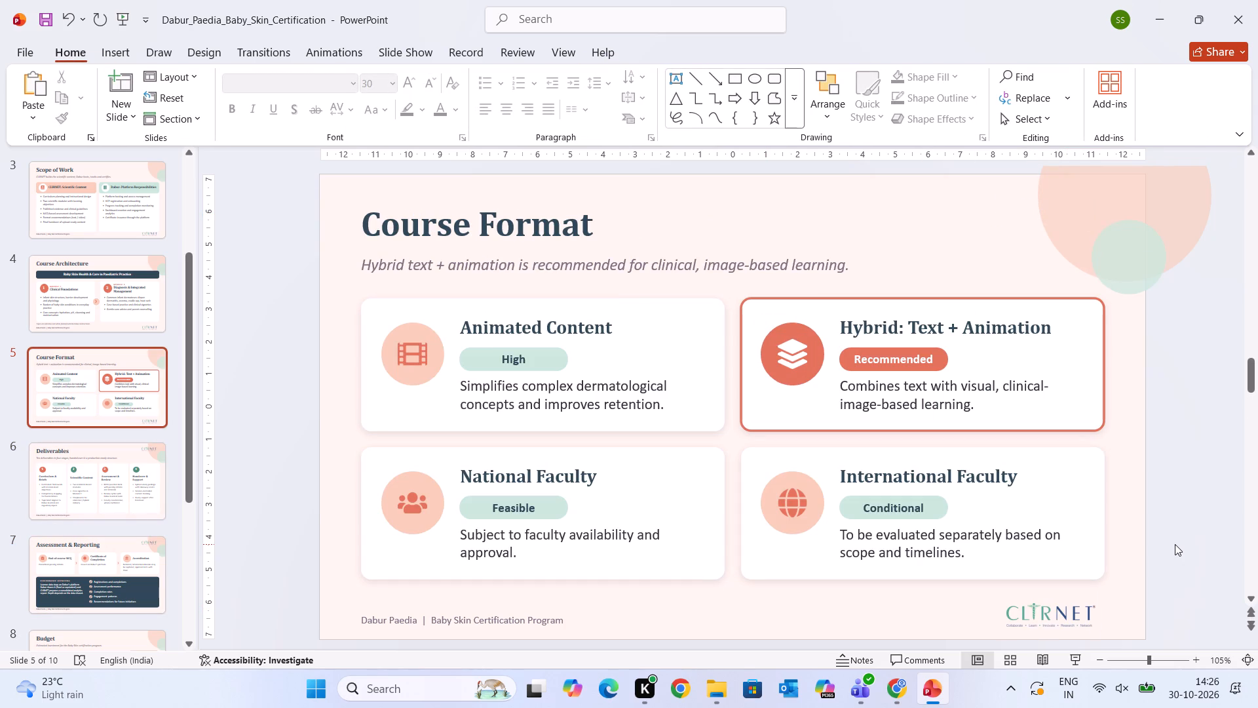
key("ctrl+v")
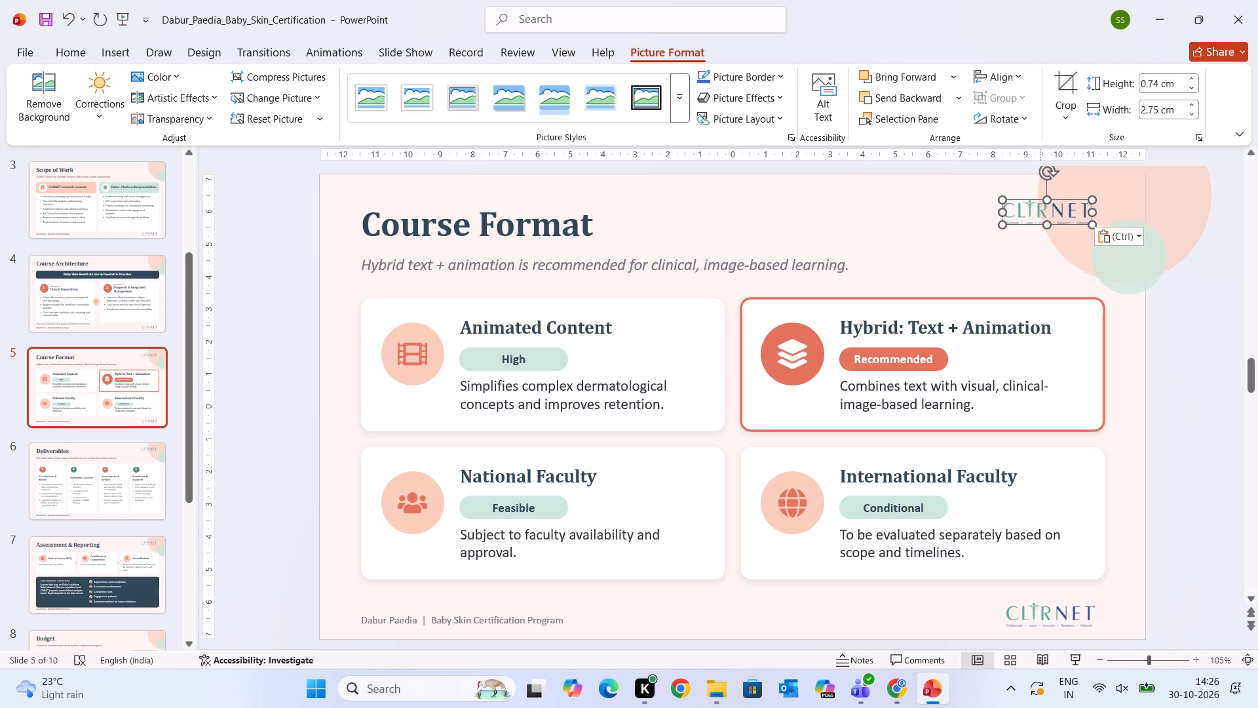
left_click(1040, 611)
key("BackSpace")
left_click(1163, 553)
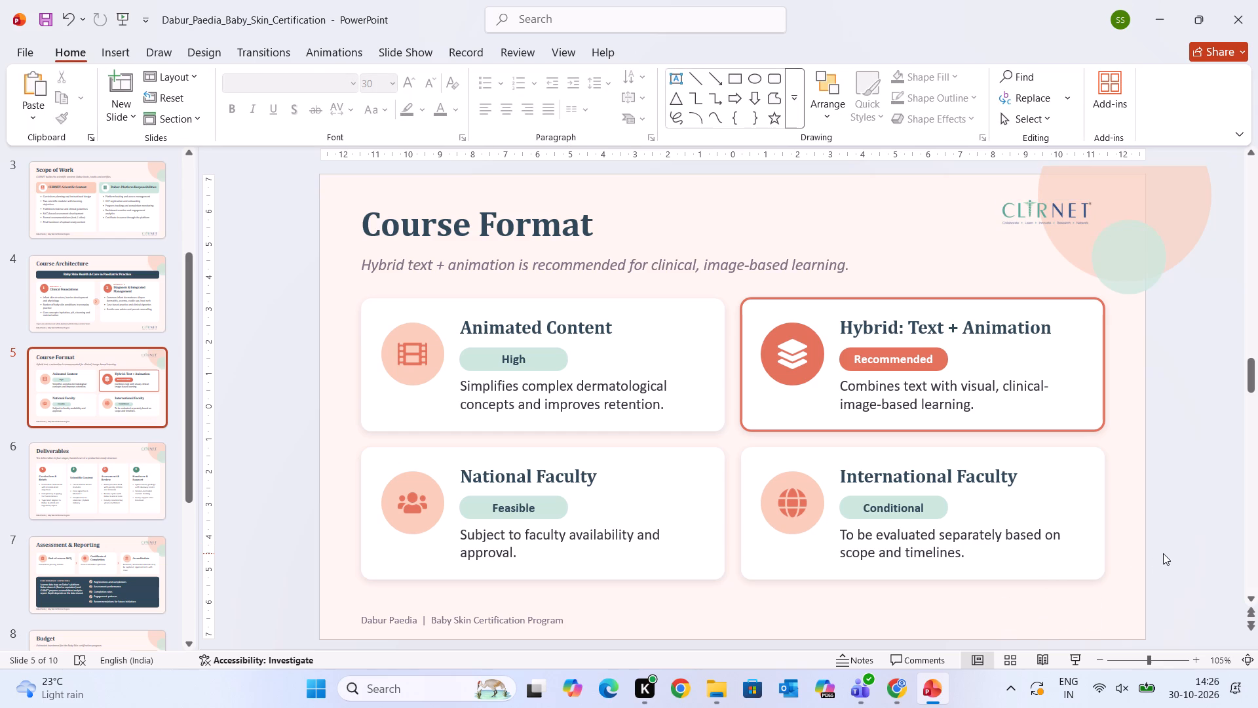
Paste the upper-right CLIRNET logo onto the Course Architecture slide and delete its lower-right logo.
key("Up")
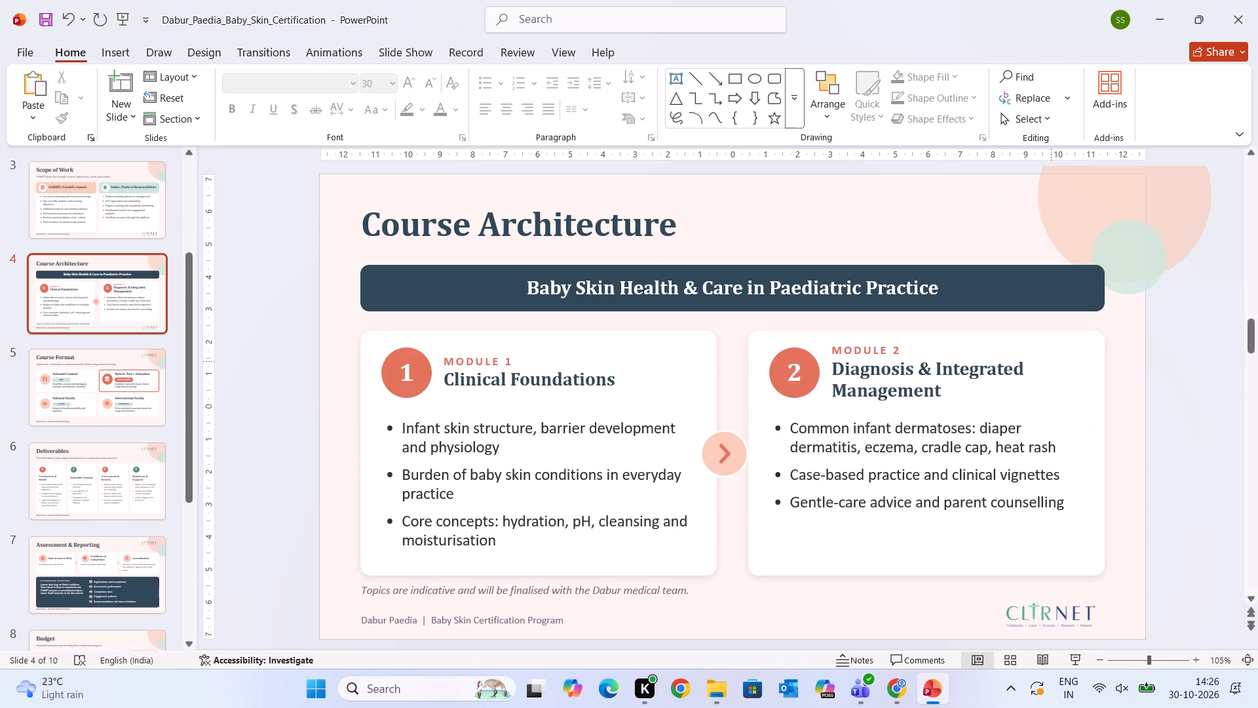
key("ctrl+v")
left_click(1063, 612)
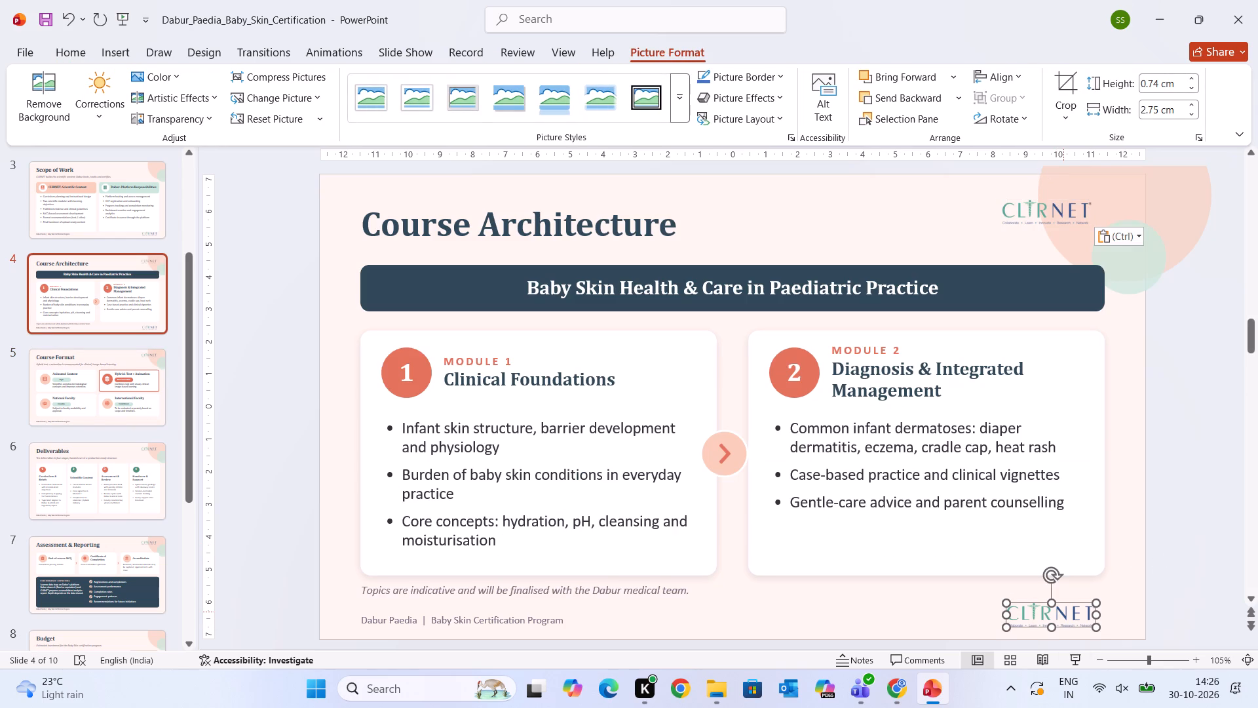
key("BackSpace")
left_click(1199, 511)
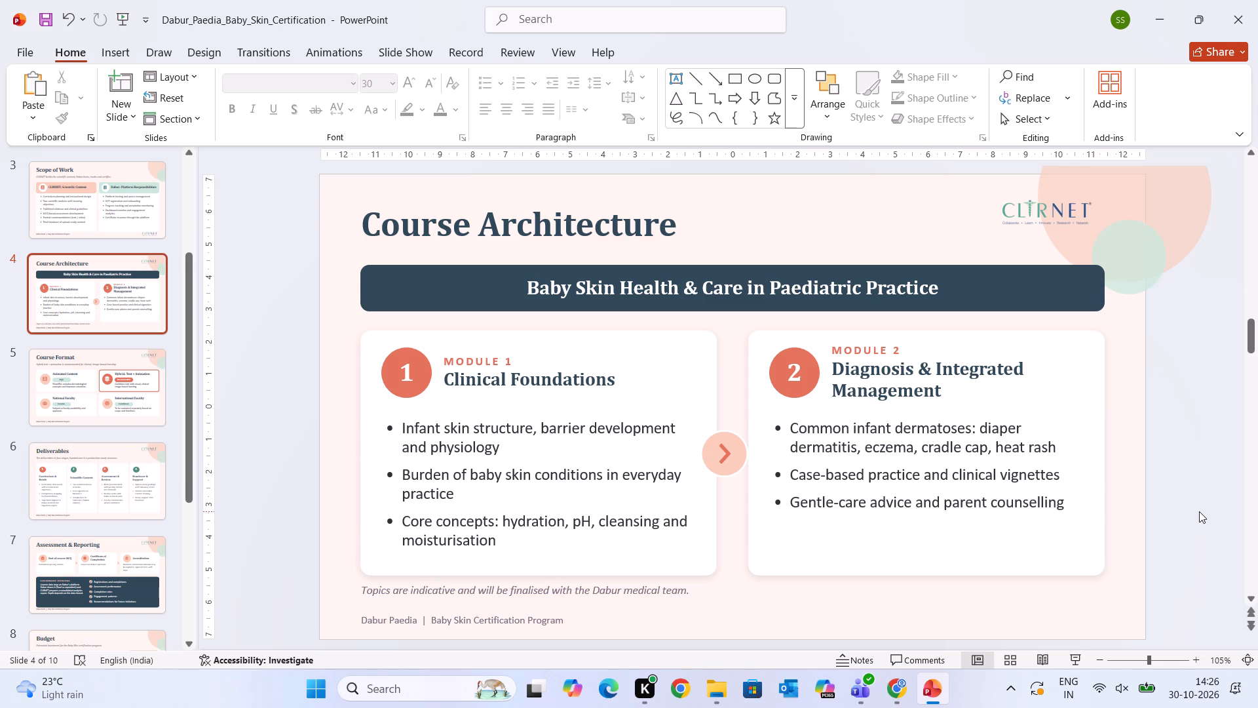
Paste the upper-right CLIRNET logo onto the Scope of Work slide and delete its lower-right logo.
key("Up")
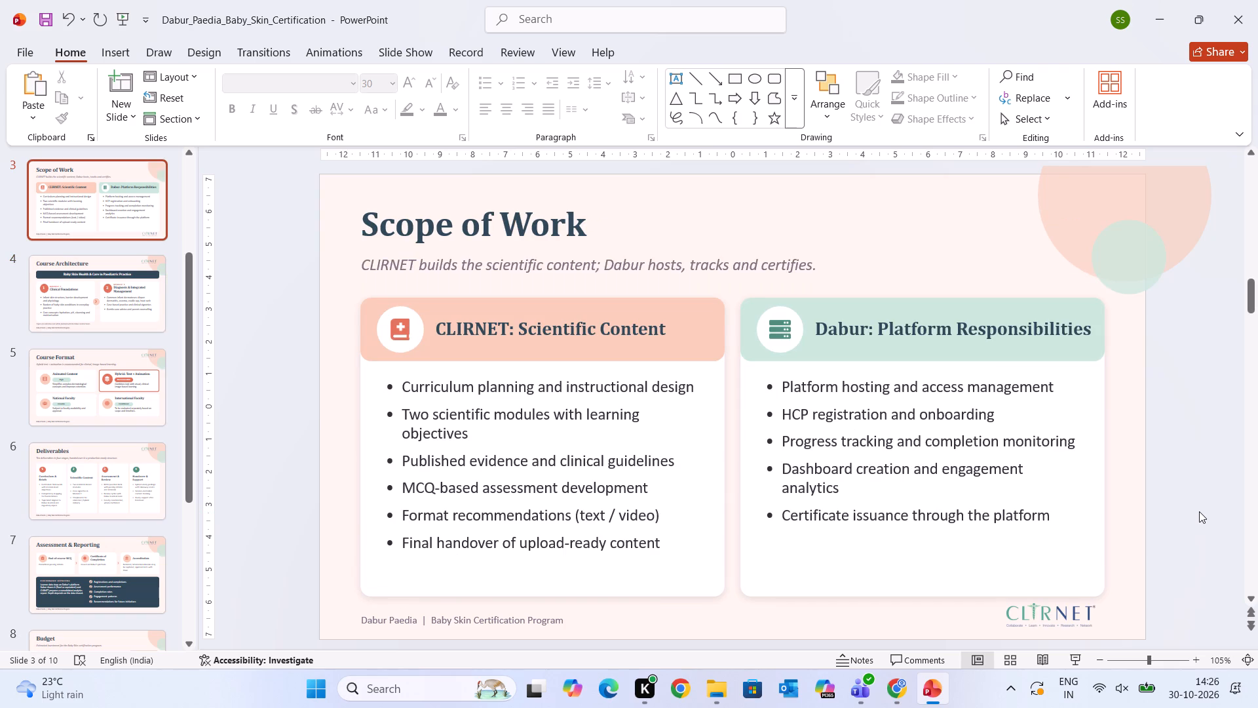
key("ctrl+v")
left_click(1046, 618)
key("BackSpace")
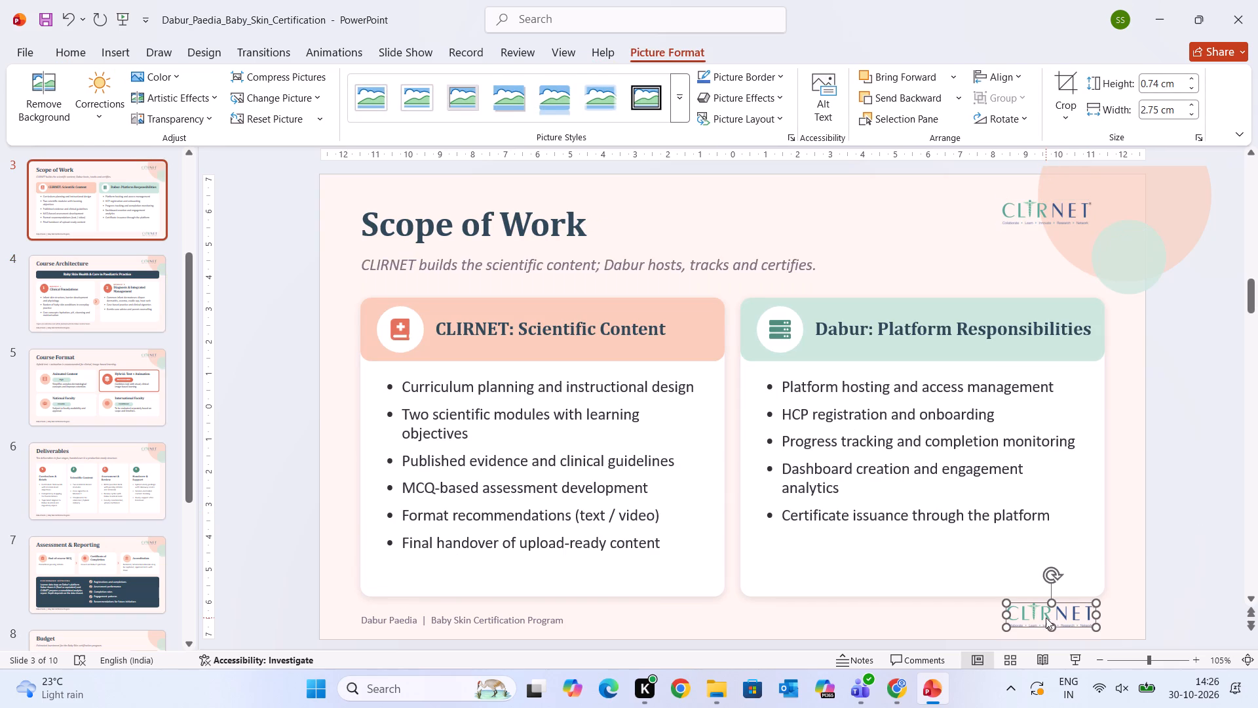
left_click(1172, 568)
Paste the upper-right CLIRNET logo onto the Program Overview slide and delete its lower-right logo.
key("Up")
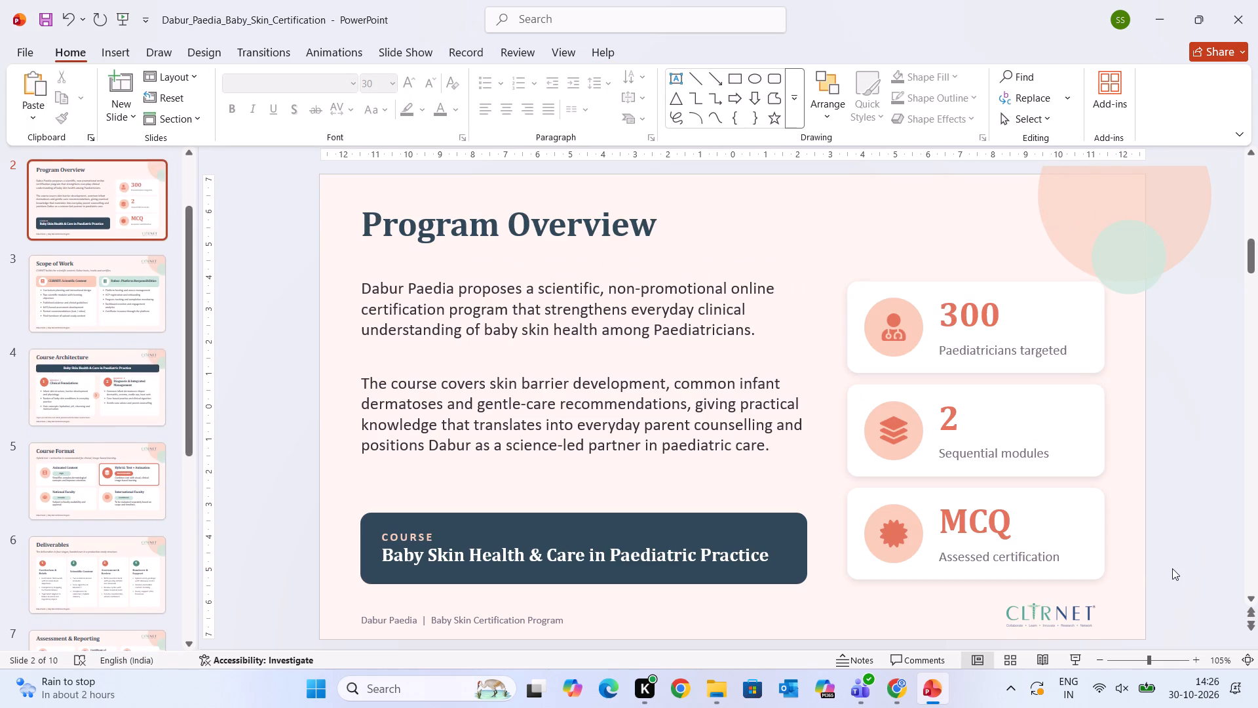
key("ctrl+v")
left_click(1152, 560)
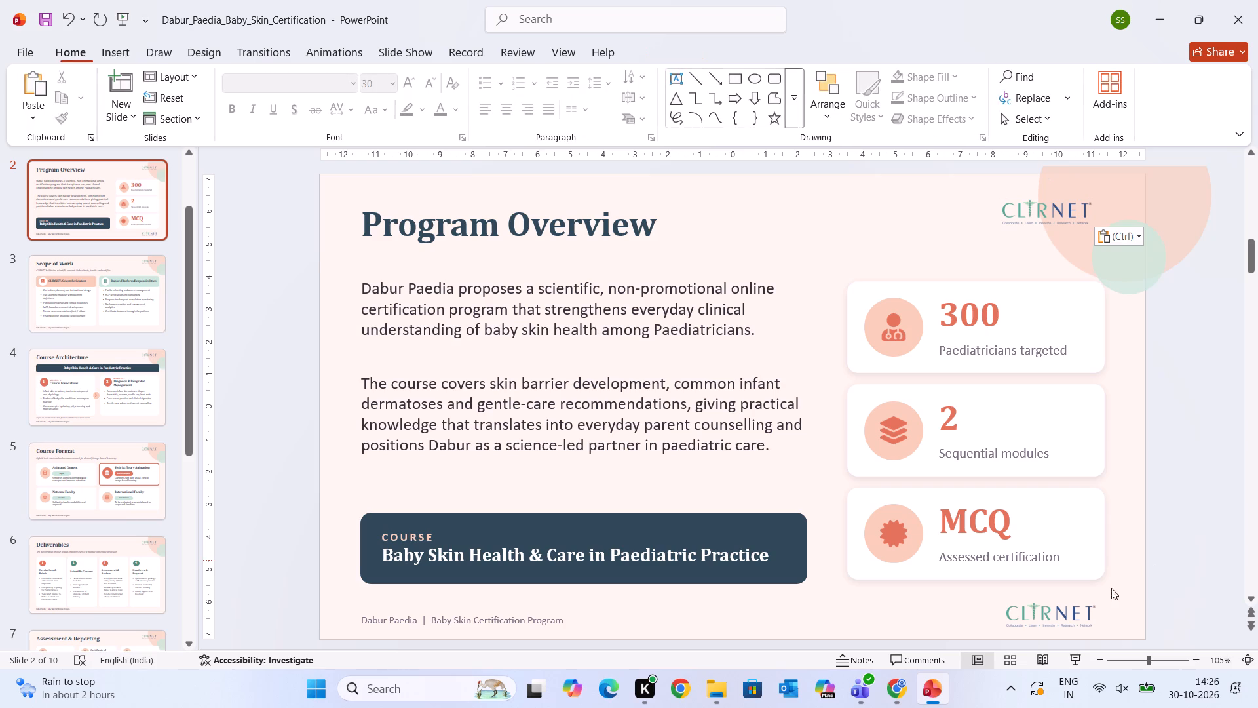
left_click(1032, 614)
key("BackSpace")
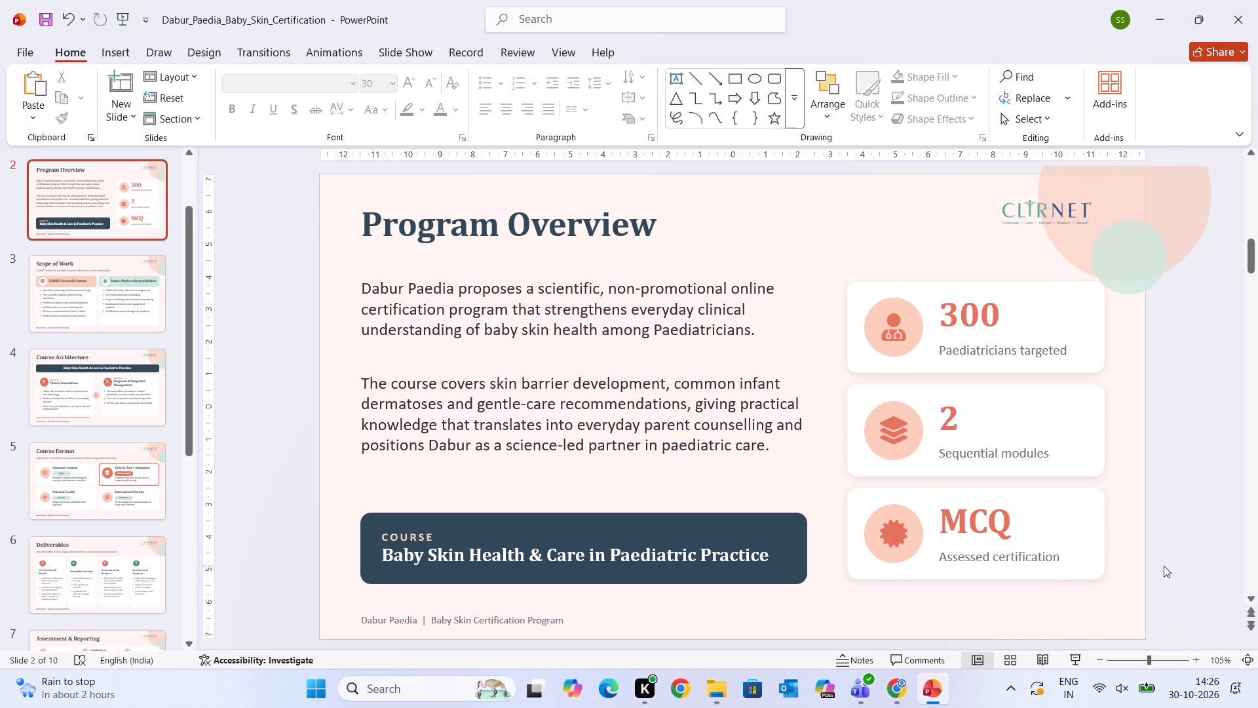
double_click(1164, 566)
left_click(1169, 493)
Paste the CLIRNET logo into the upper-right corner of the Budget and Key Assumptions slides.
key("Up")
key("Down")
key("Down")
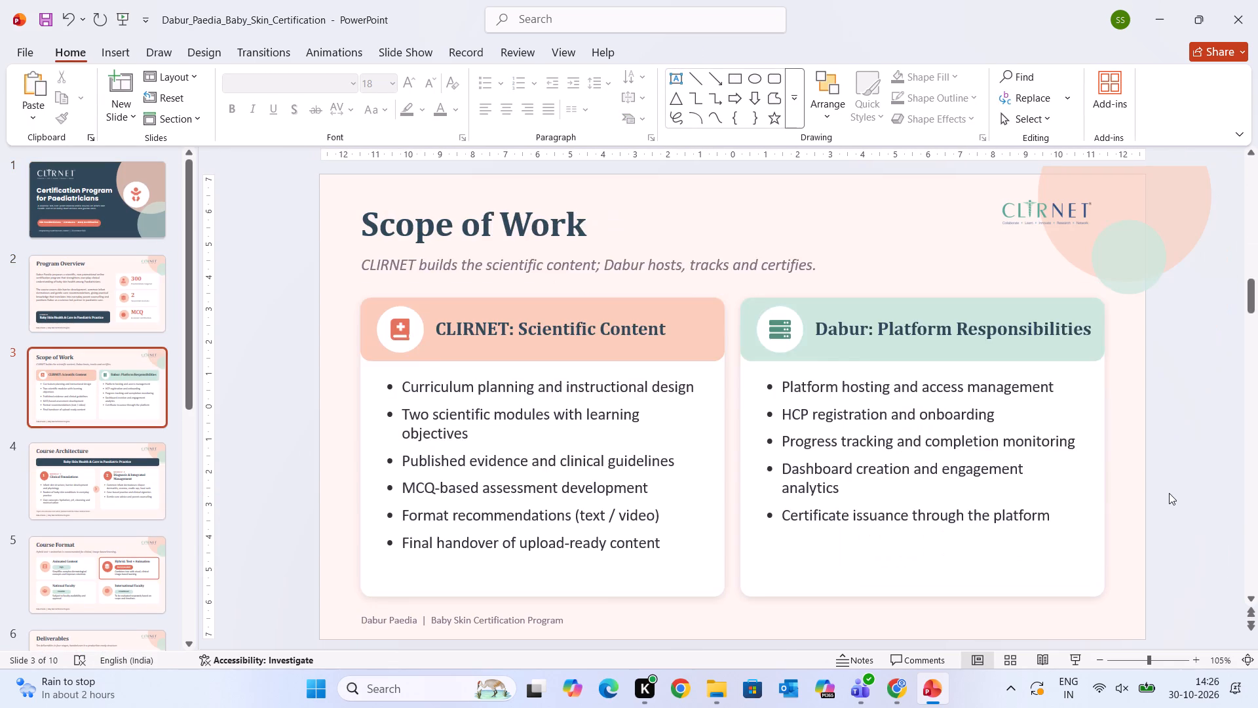
key("Down")
key("Down")
key("Down")
key("Down")
key("Down")
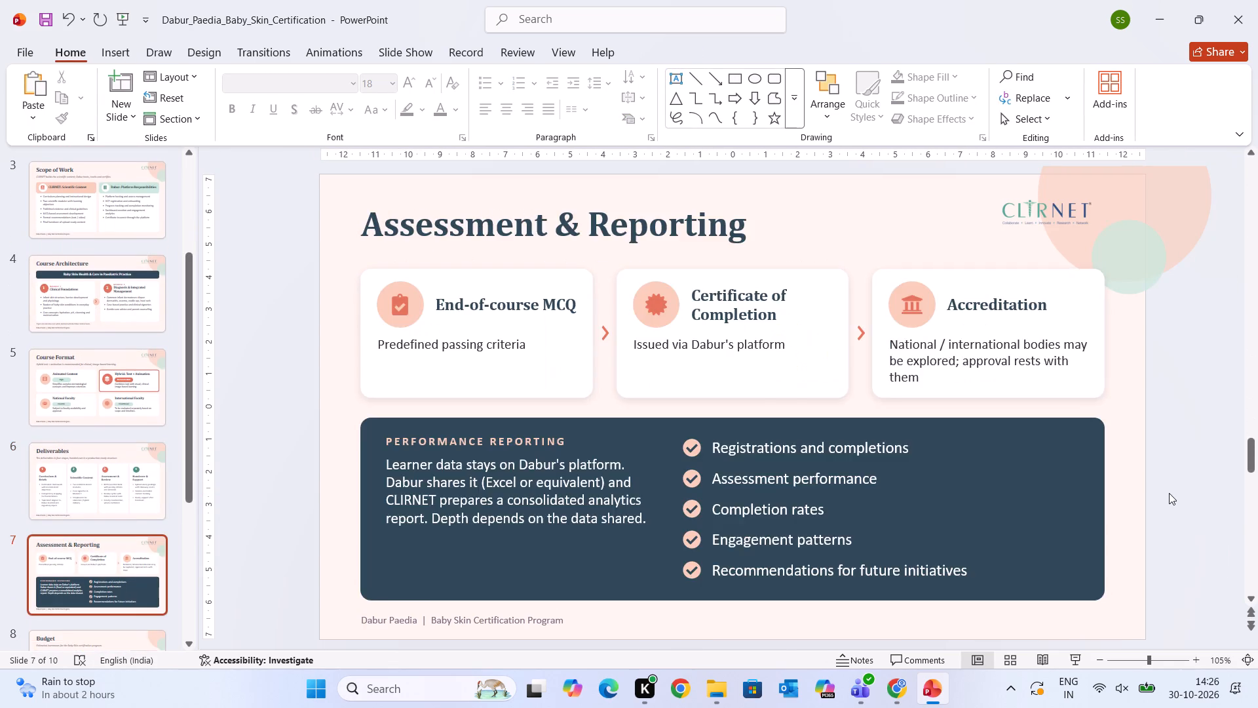
key("ctrl+v")
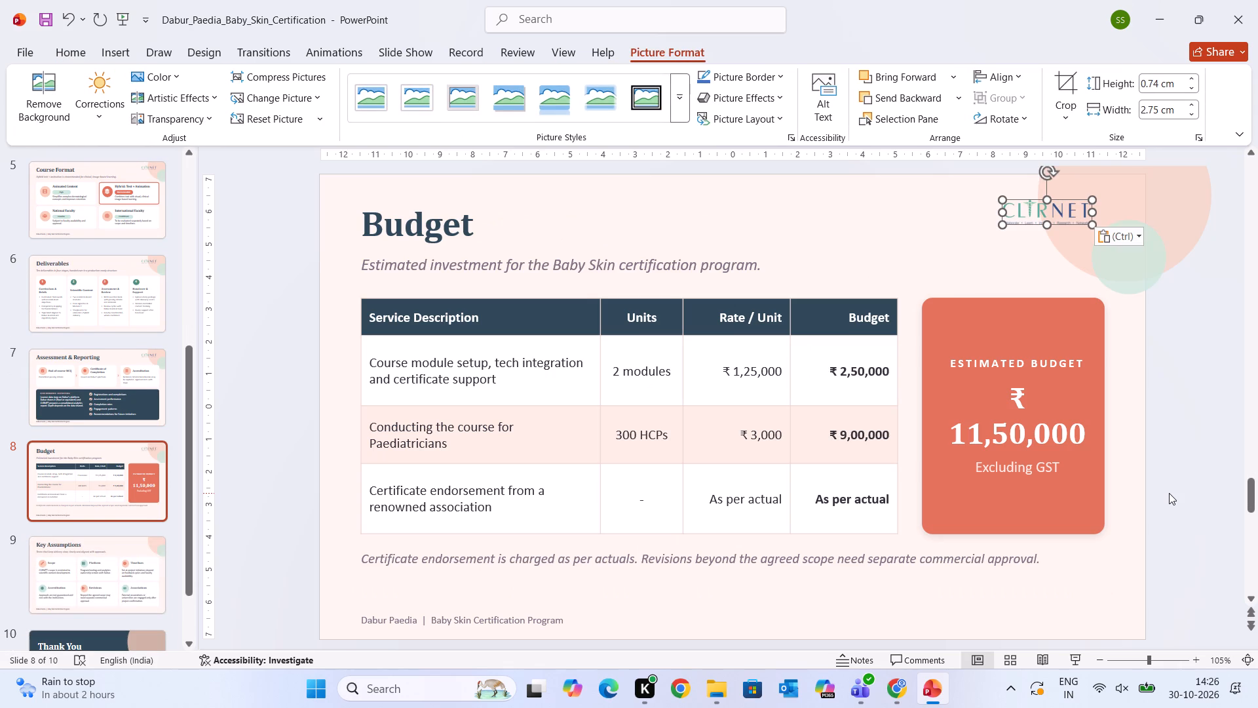
left_click(1169, 493)
key("Down")
key("ctrl+v")
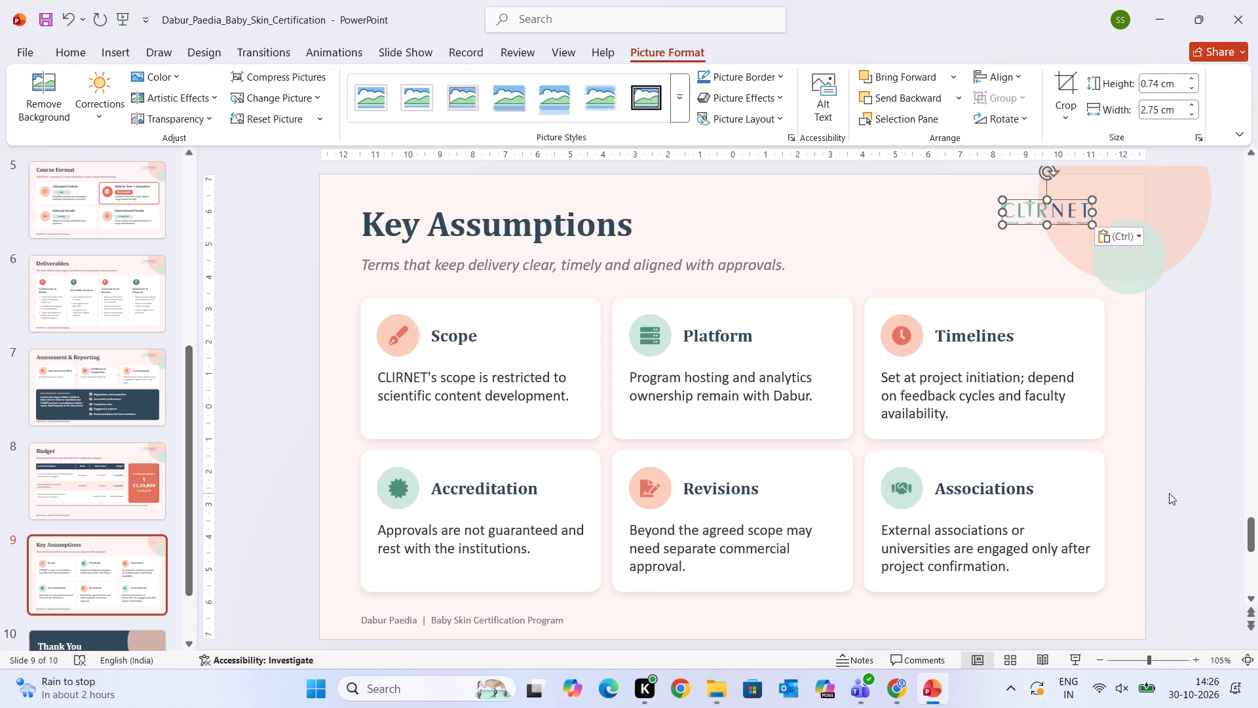
left_click(1169, 493)
Copy the white CLIRNET logo from the title slide.
key("Down")
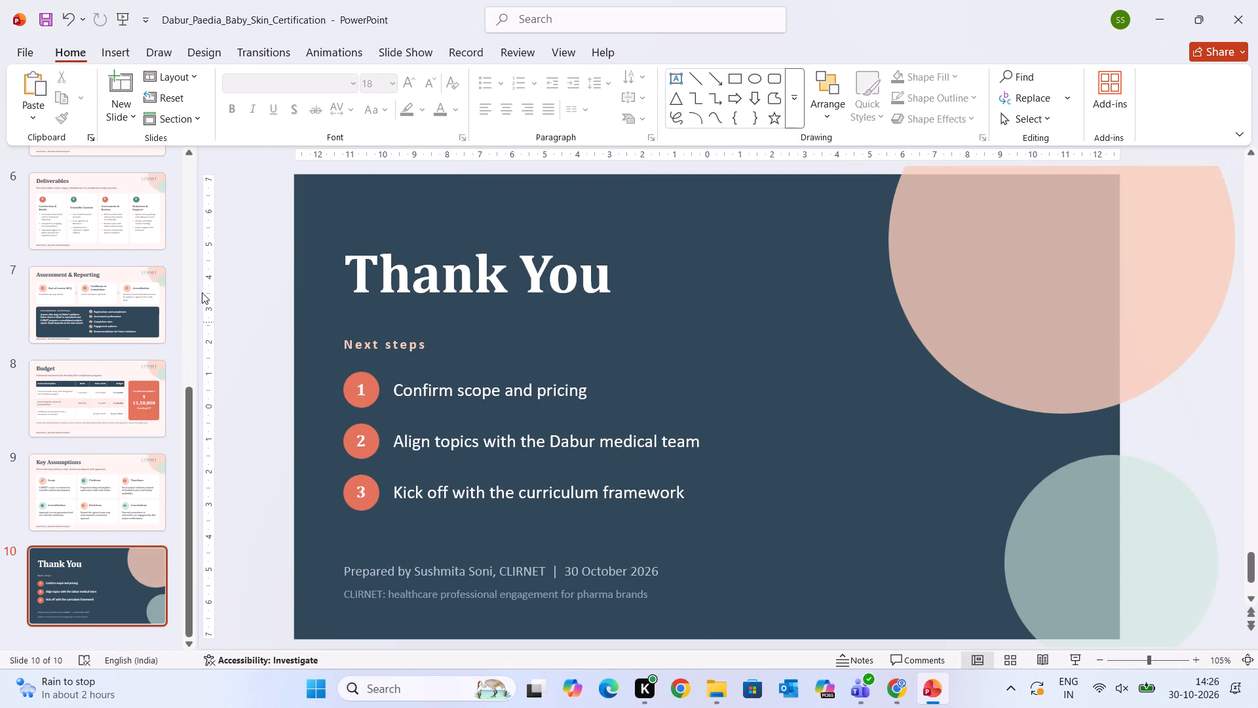
scroll(160, 344, "up", 8)
left_click(117, 189)
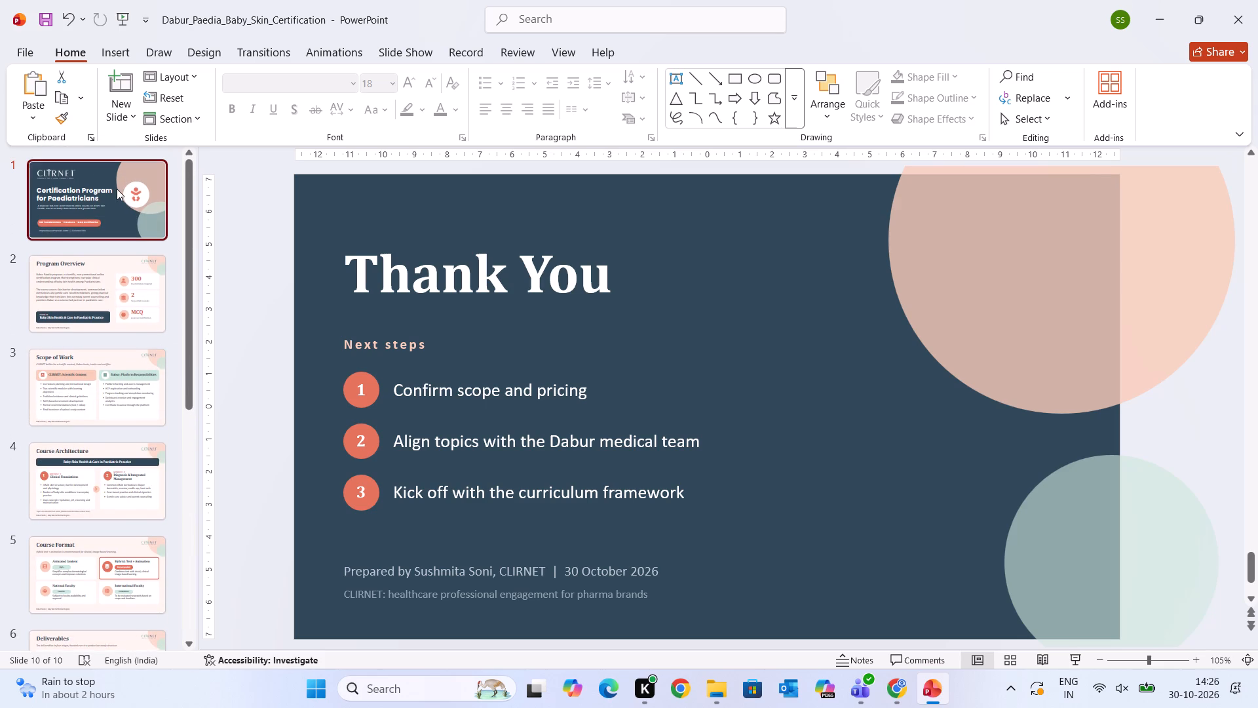
left_click(430, 248)
key("ctrl+c")
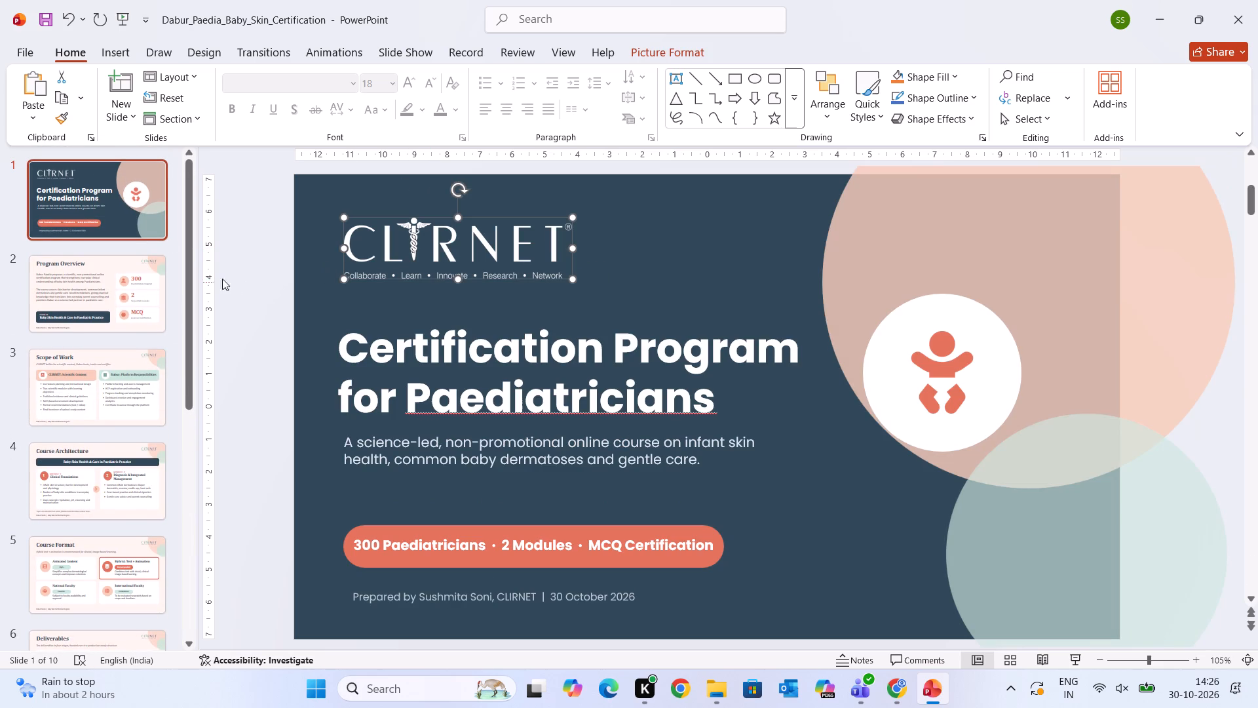
Set the first body paragraph on the Program Overview slide to Poppins at 14 pt.
left_click(121, 209)
key("Down")
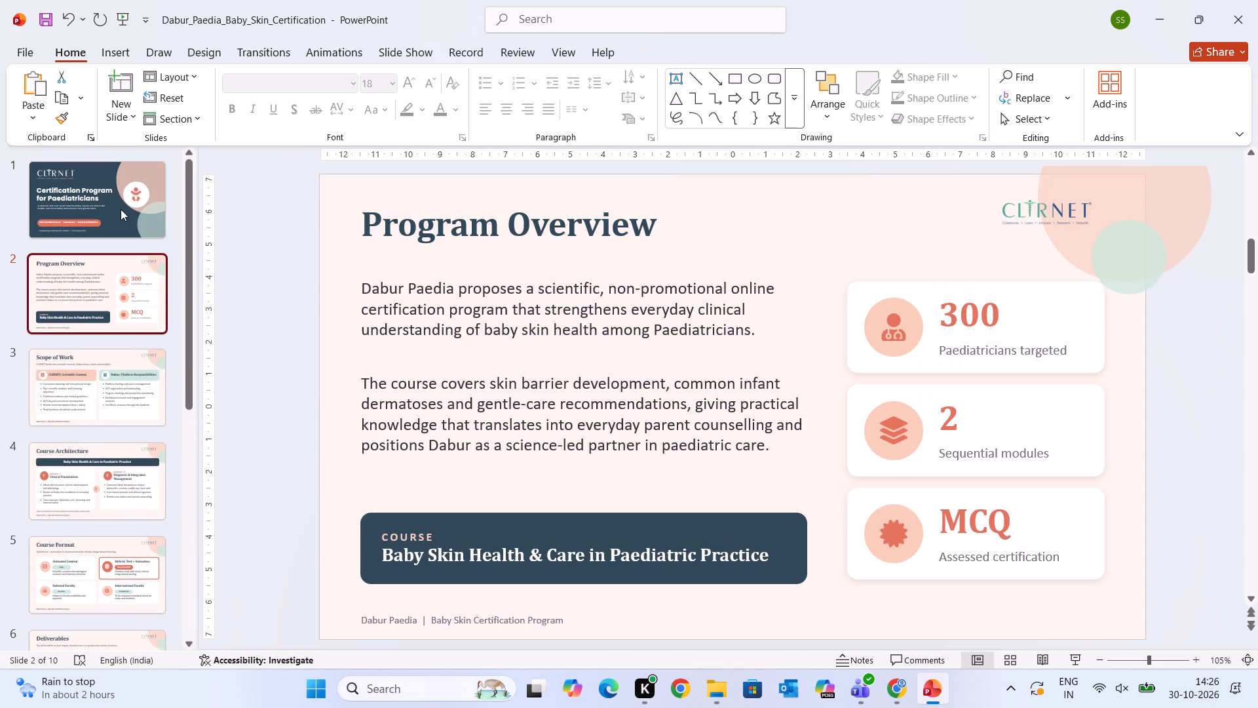
left_click_drag(761, 334, 394, 314)
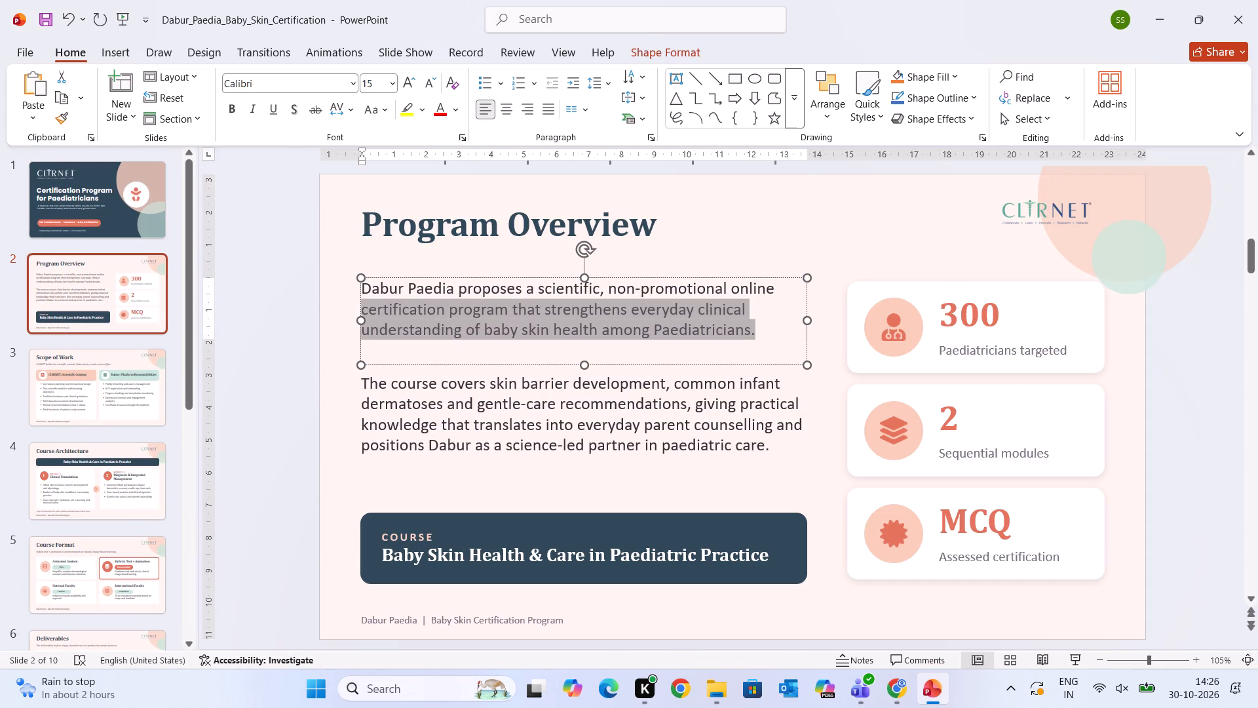
left_click_drag(394, 314, 368, 282)
left_click(278, 84)
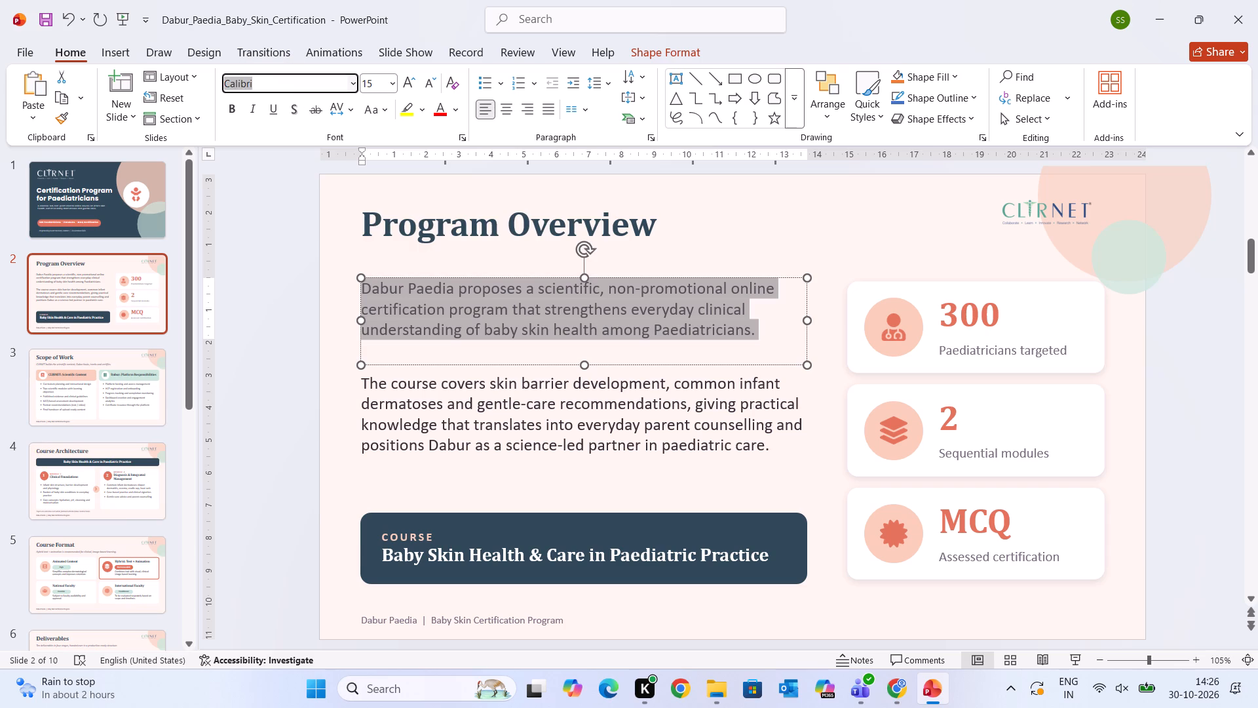
type("pop")
key("Return")
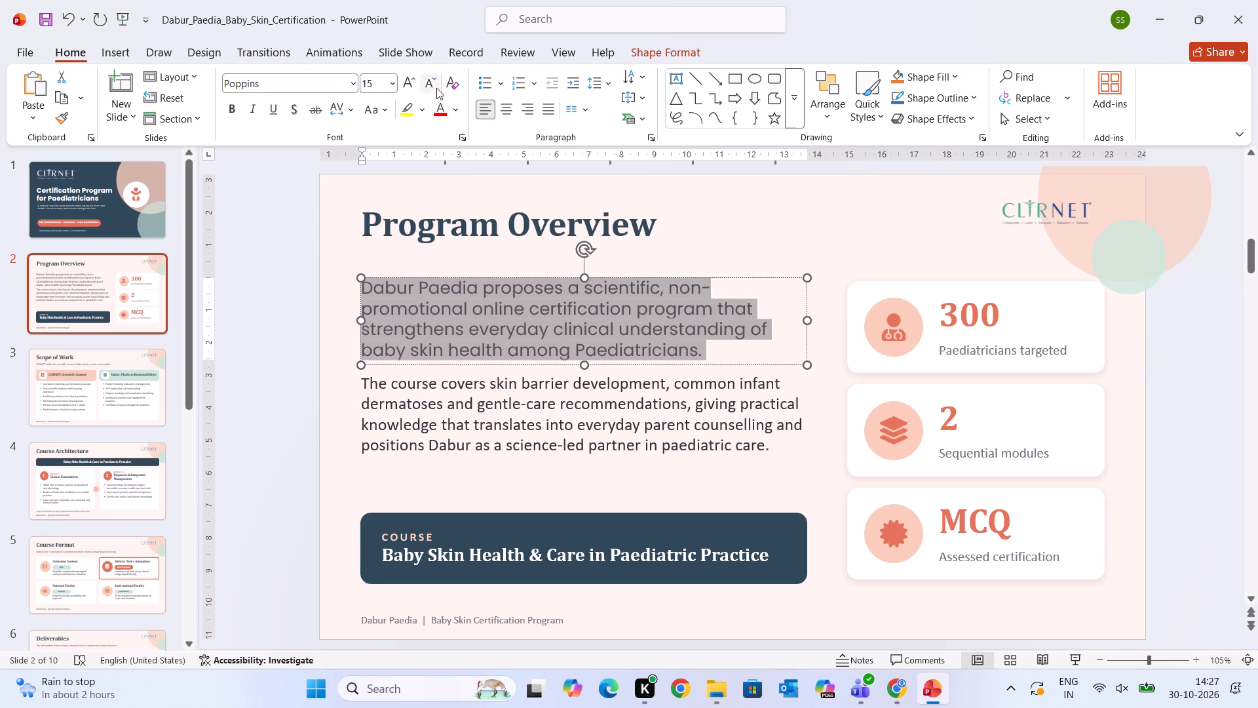
left_click(436, 88)
Set the second body paragraph on the Program Overview slide, about course coverage, to Poppins at 14 pt.
left_click(598, 429)
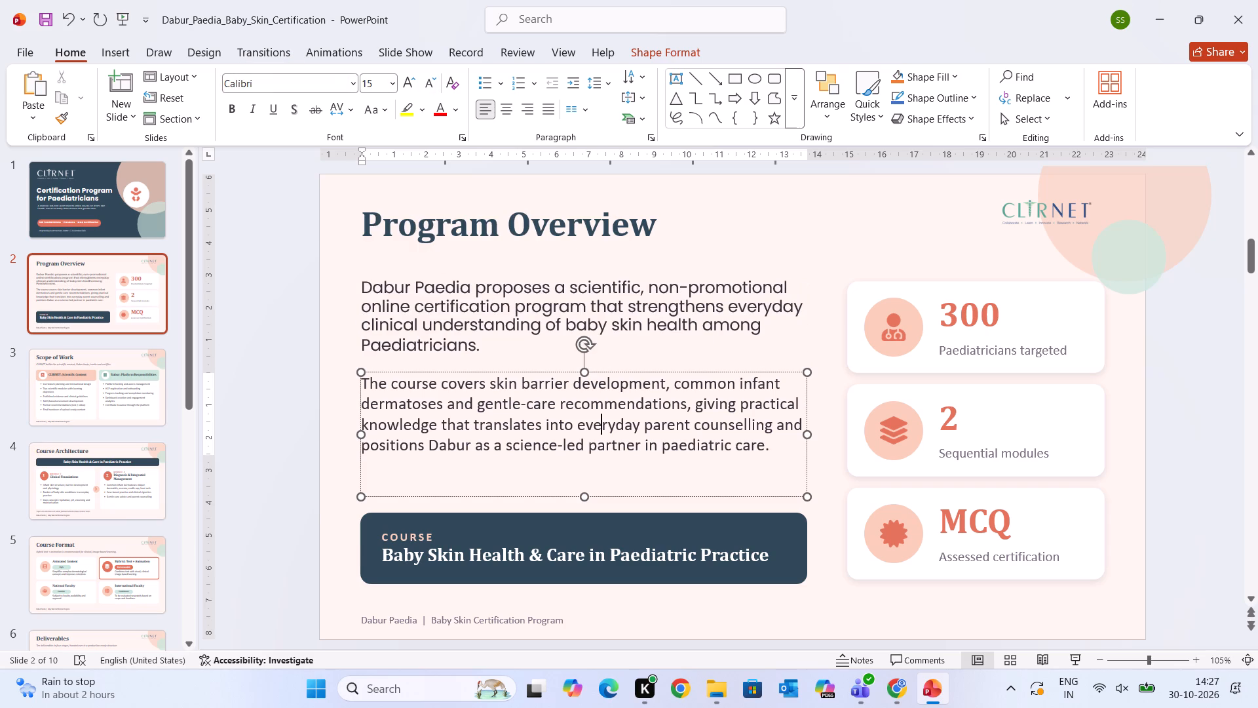
left_click_drag(769, 440, 377, 376)
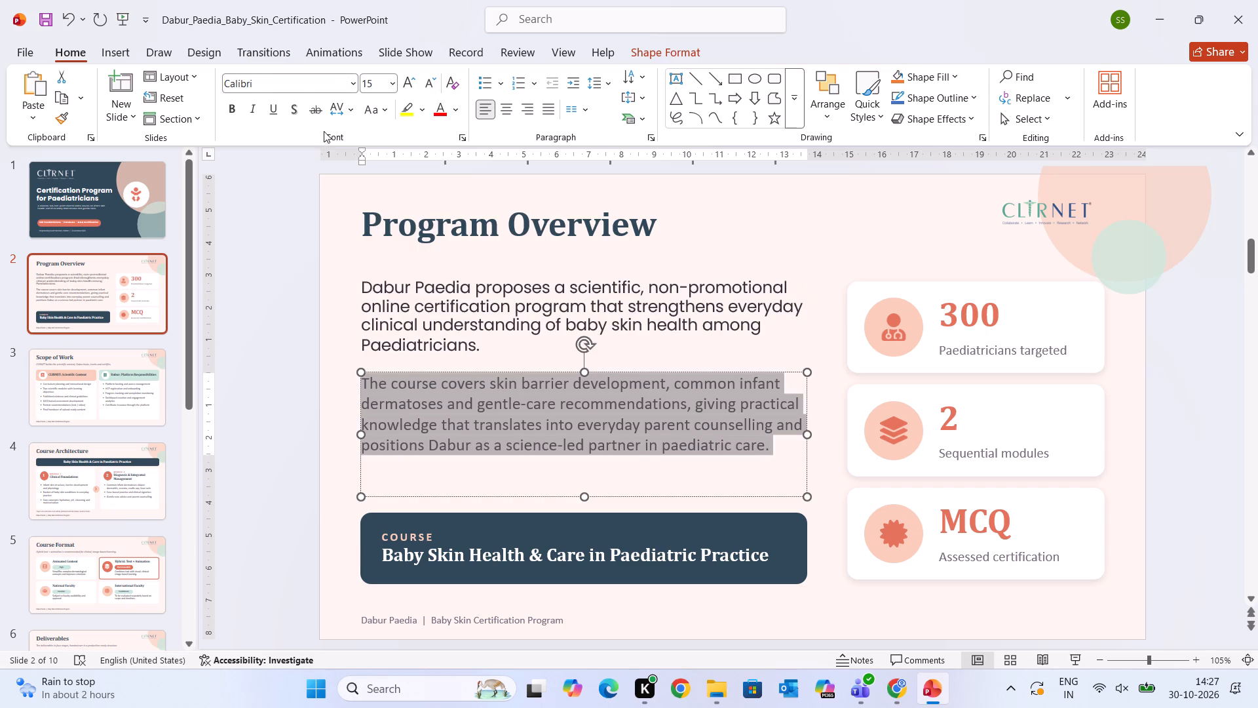
left_click(298, 75)
left_click(273, 81)
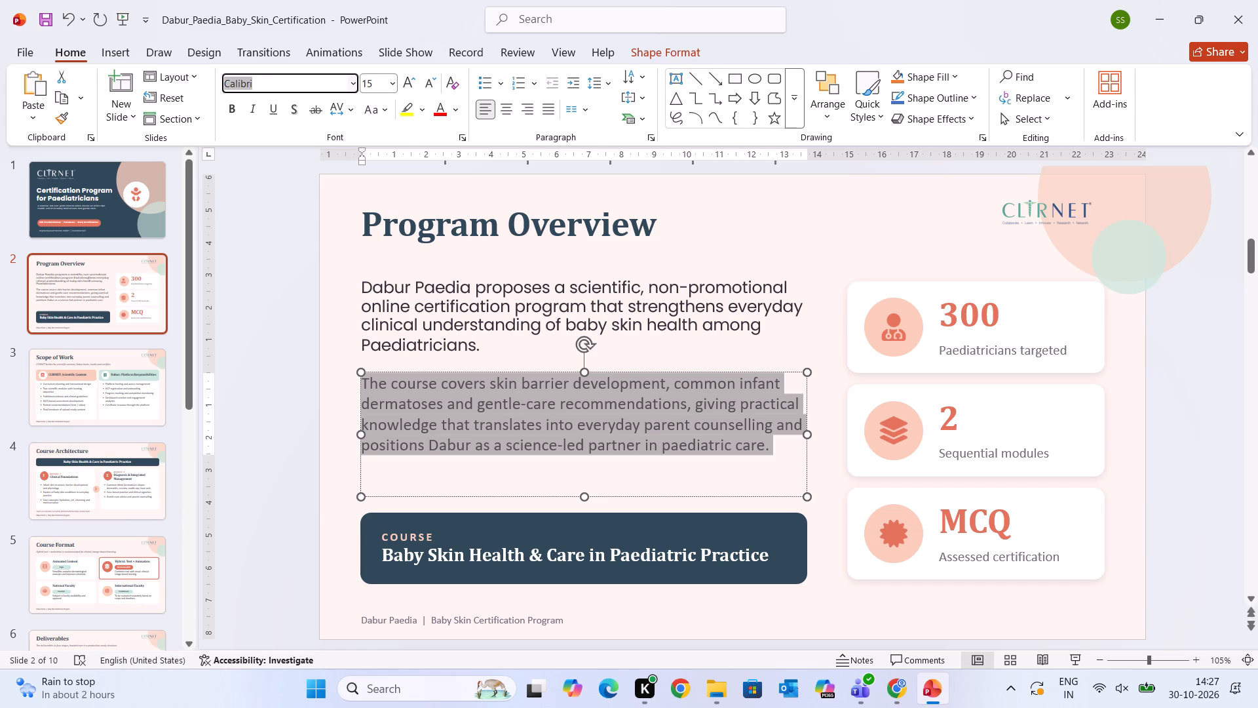
type("pop")
key("Return")
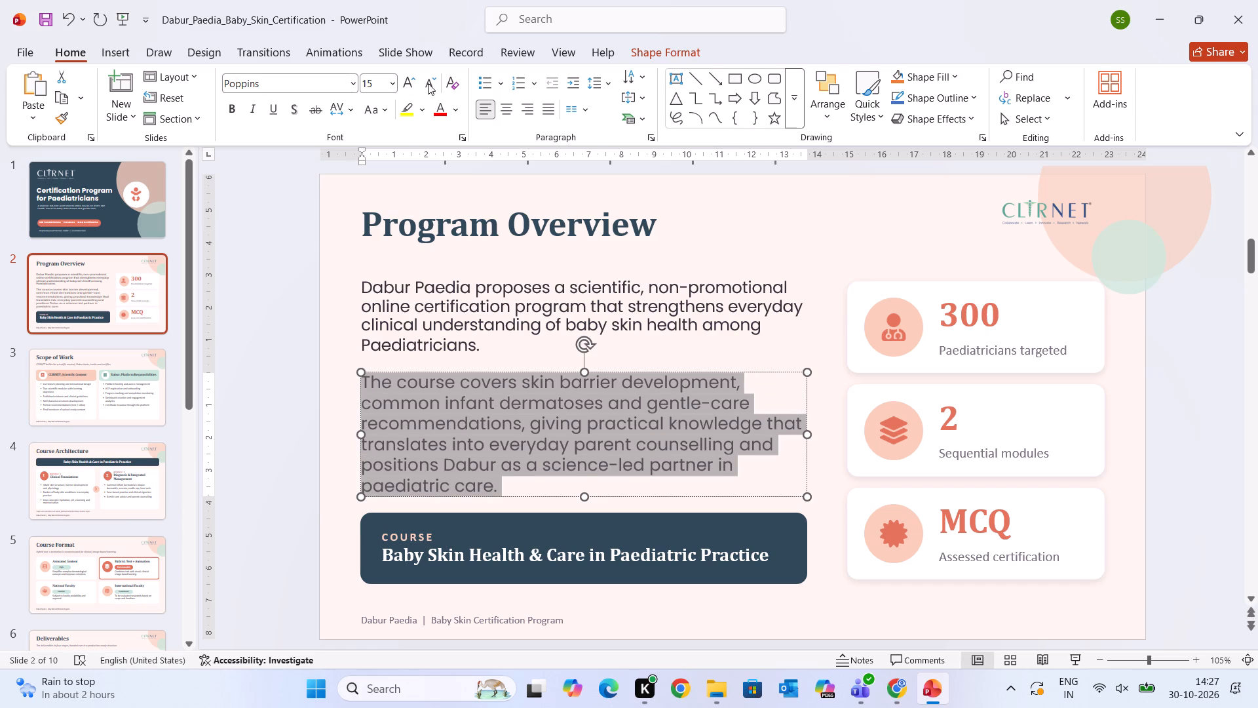
left_click(431, 83)
left_click(553, 593)
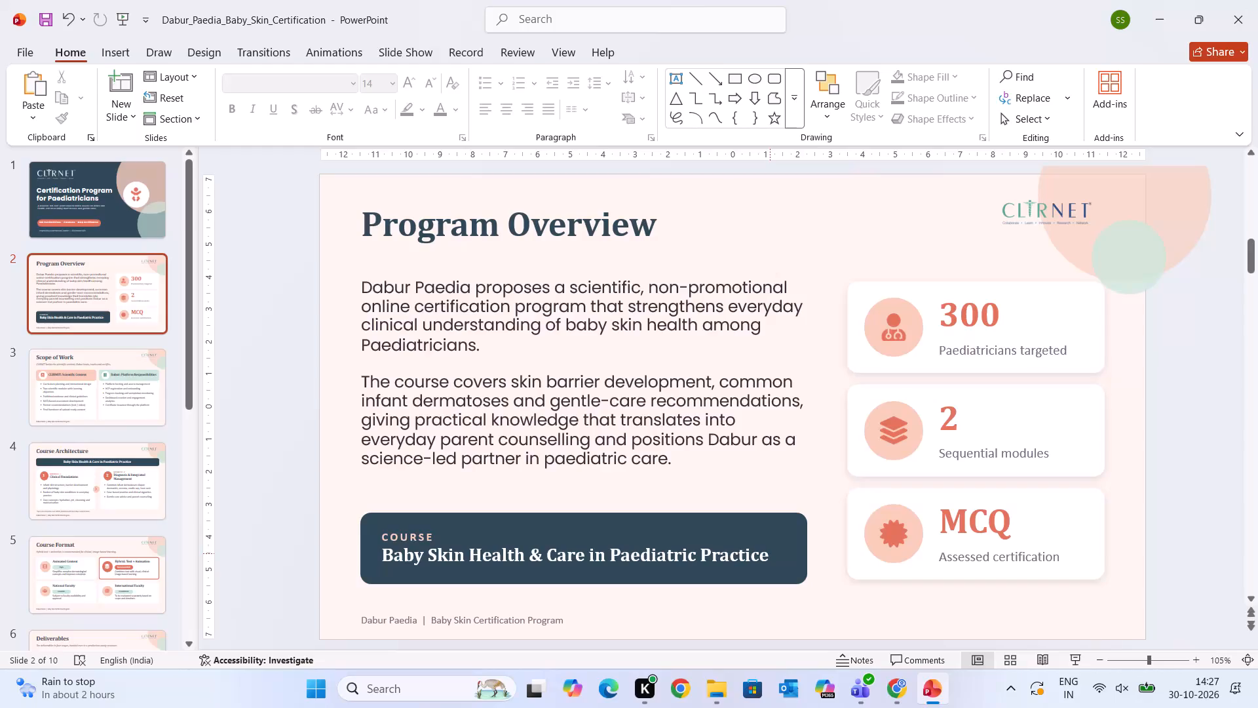
Change both text lines in the dark Course banner on Program Overview to Poppins and reduce them by one size step.
left_click_drag(767, 555, 367, 526)
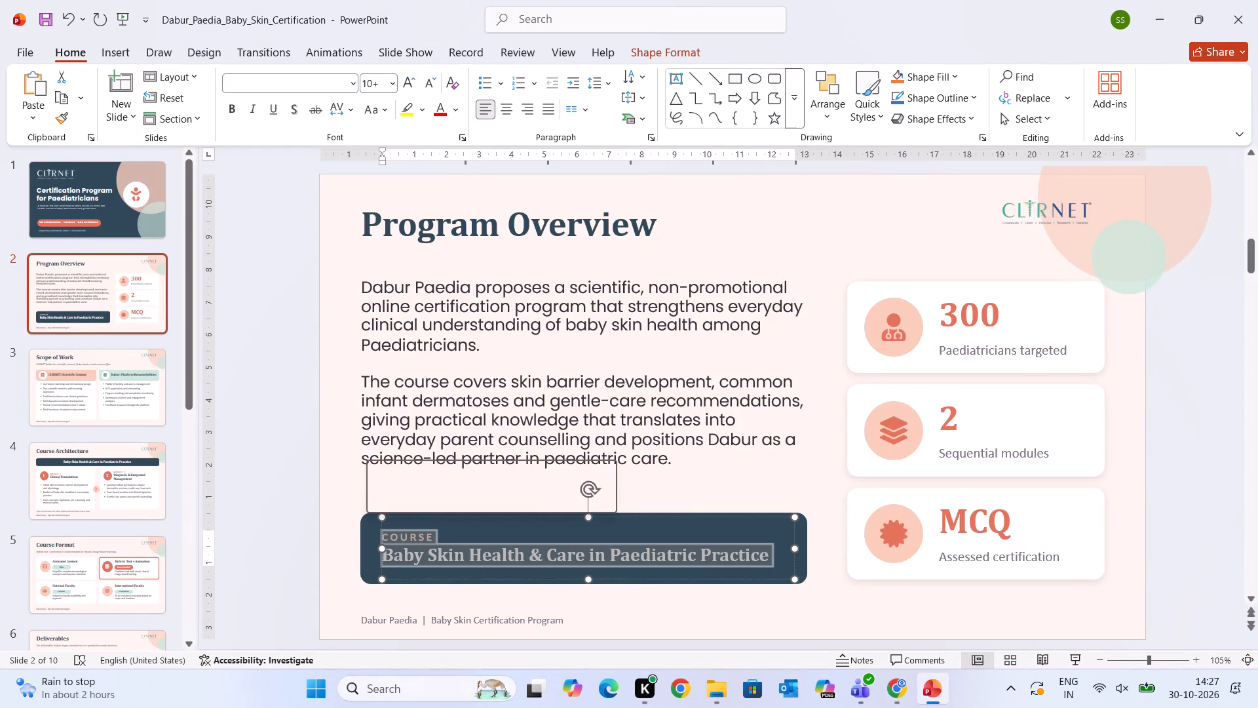
left_click(283, 84)
type("pop")
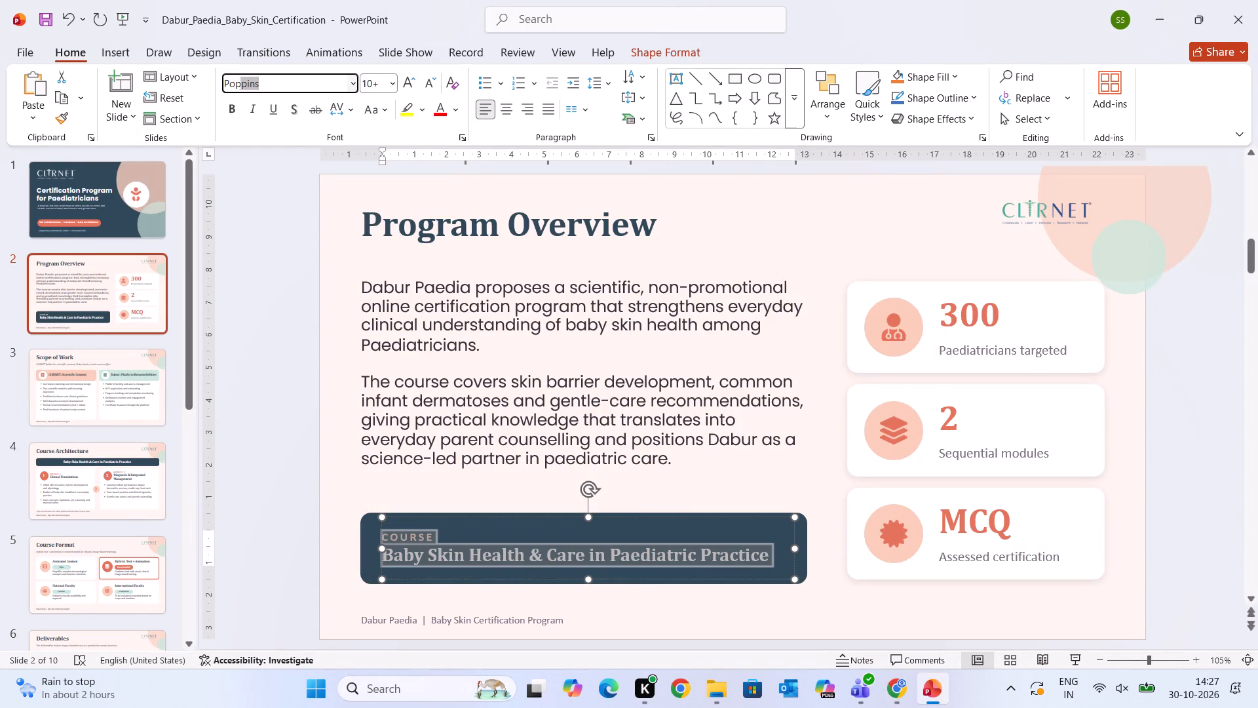
key("Return")
left_click(438, 85)
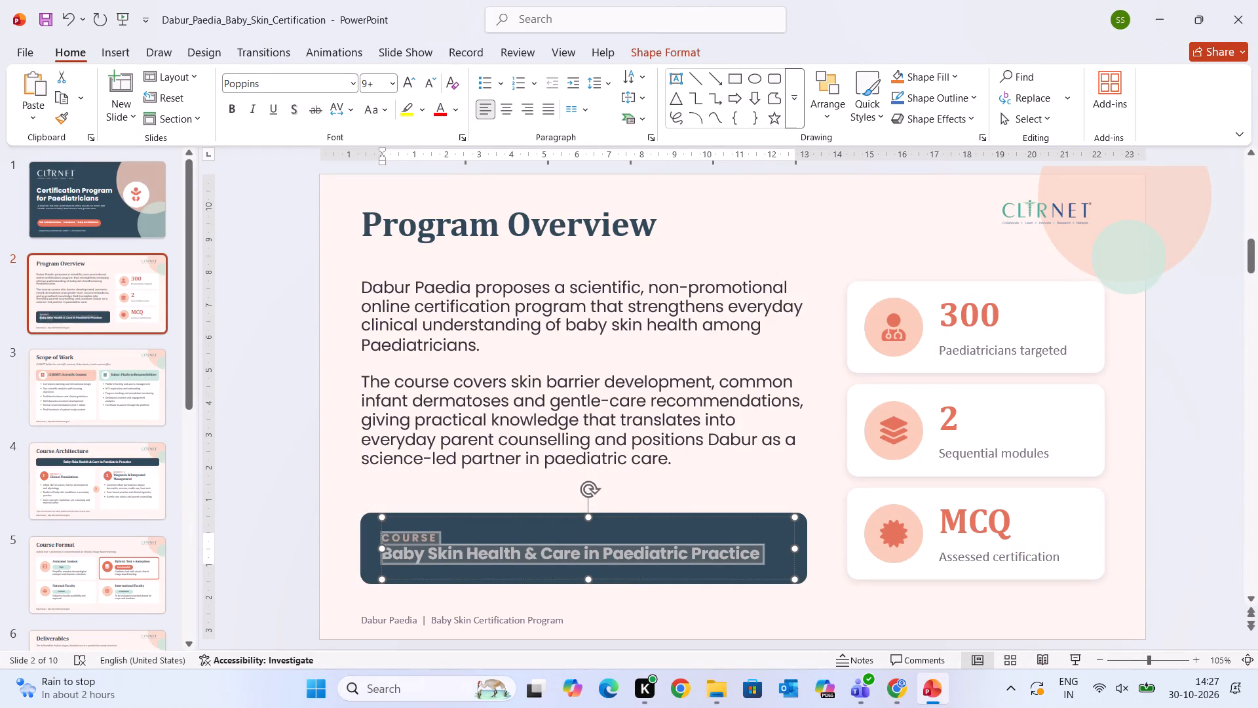
left_click(315, 562)
Set the footer text on the Program Overview slide to Poppins at 8 pt.
left_click(426, 611)
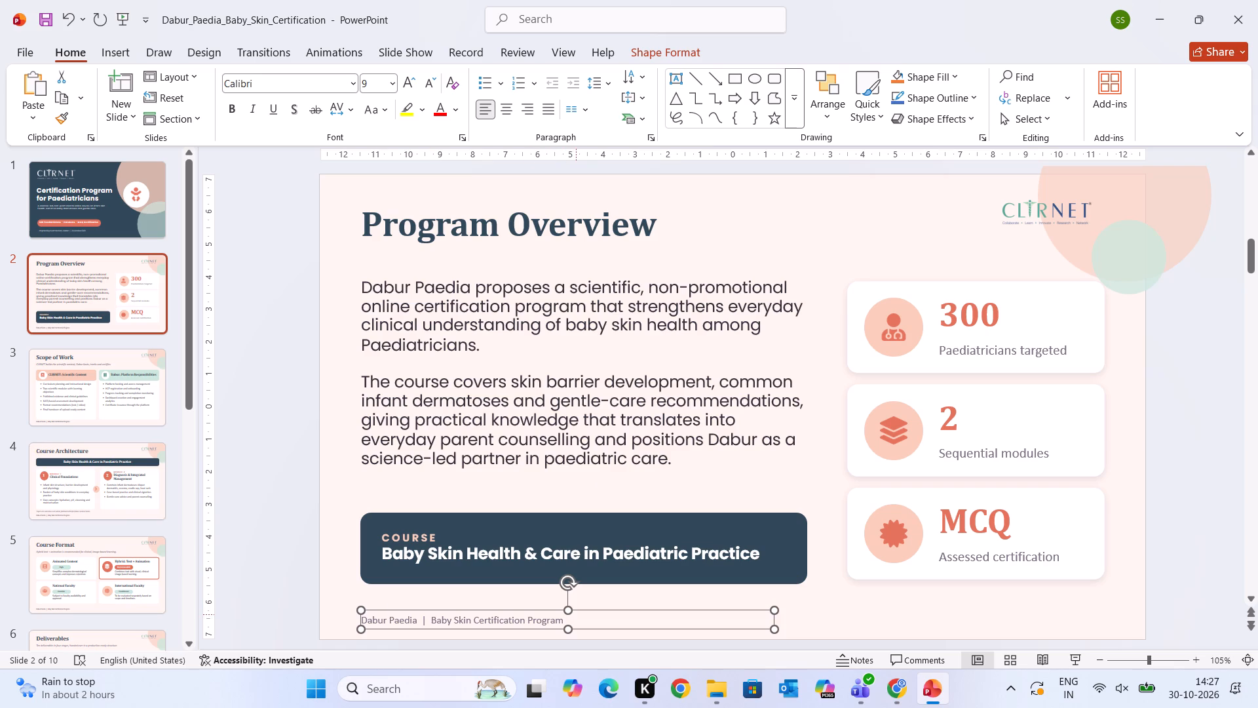
left_click_drag(562, 621, 282, 643)
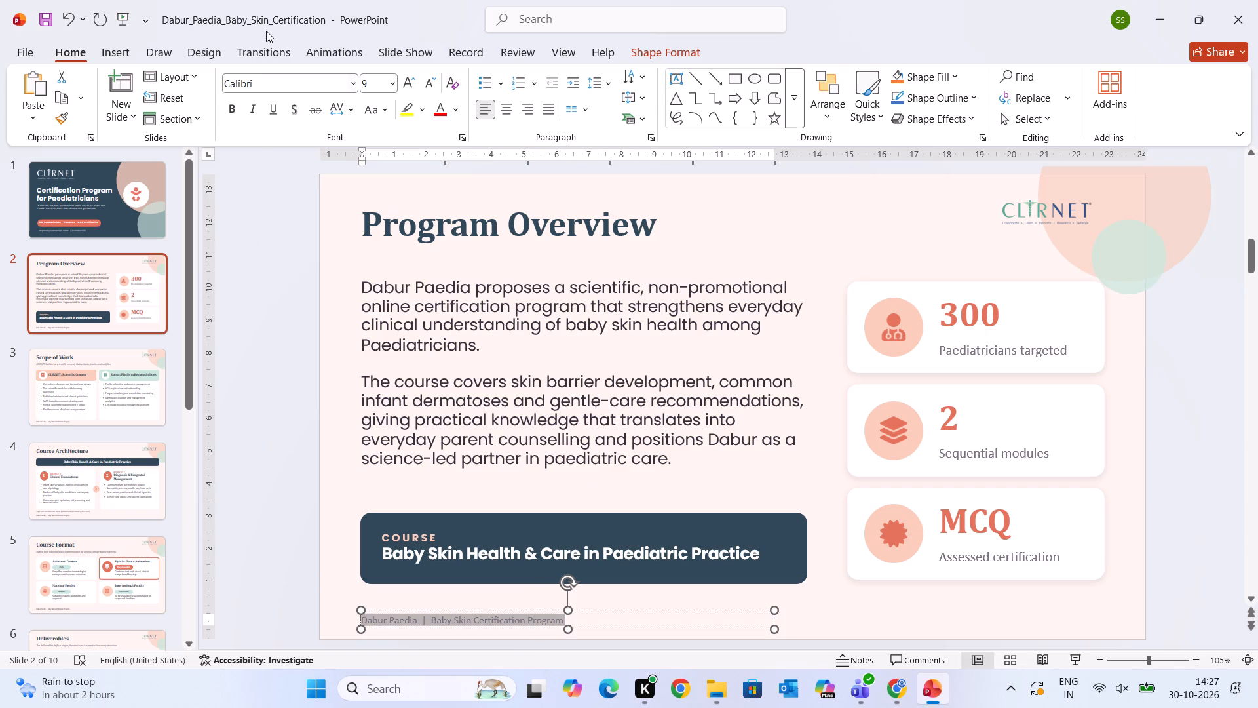
left_click(263, 81)
type("pop")
key("Return")
left_click(428, 83)
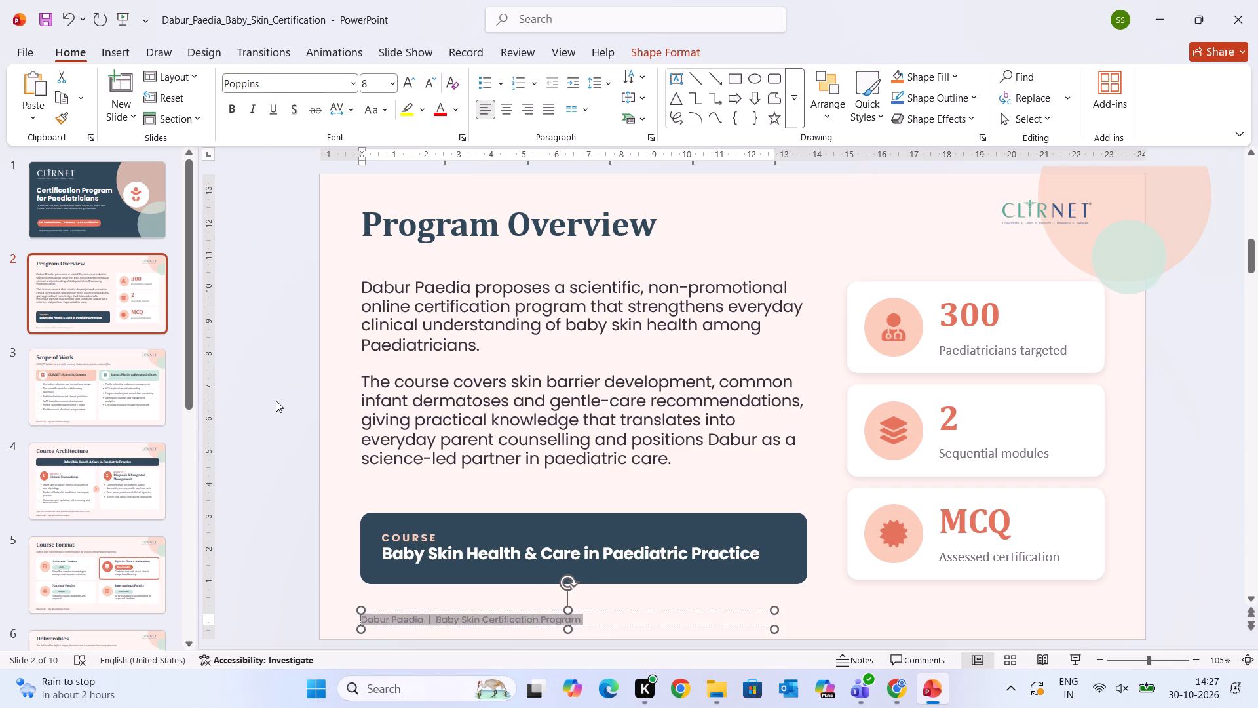
left_click(276, 401)
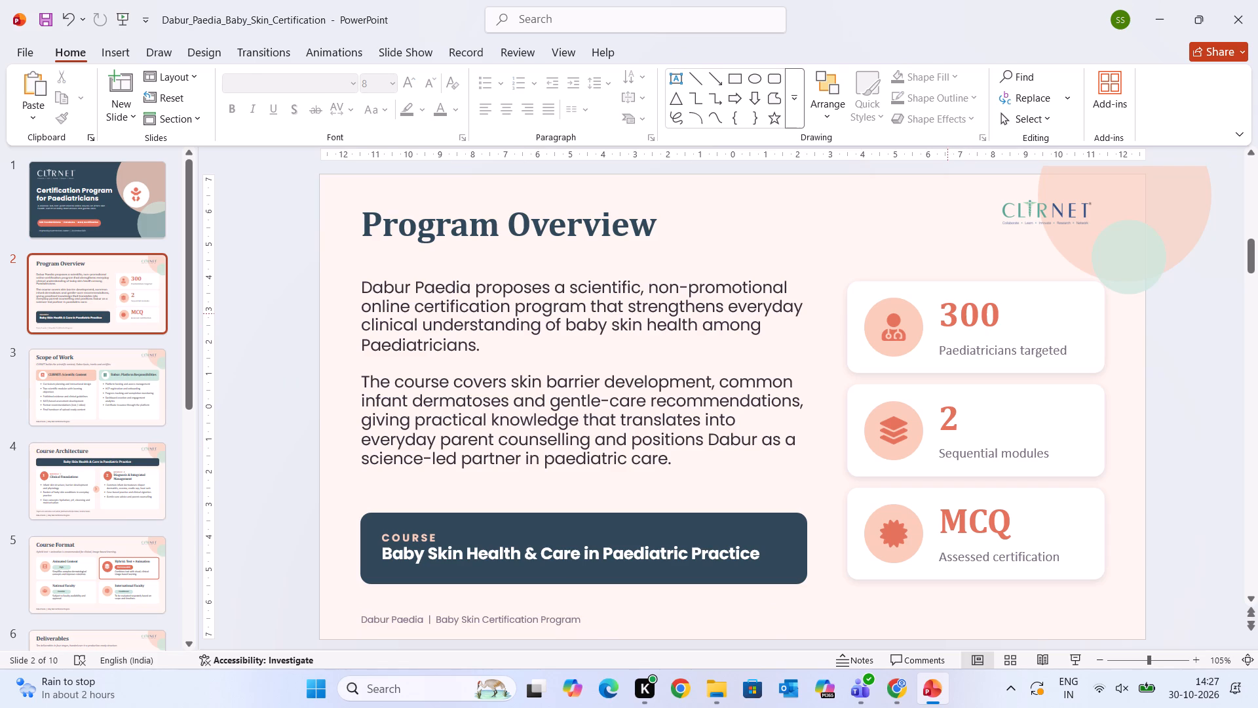
Change the "300" figure above "Paediatricians targeted" on the Program Overview slide to Poppins.
left_click_drag(947, 313, 999, 311)
left_click(286, 82)
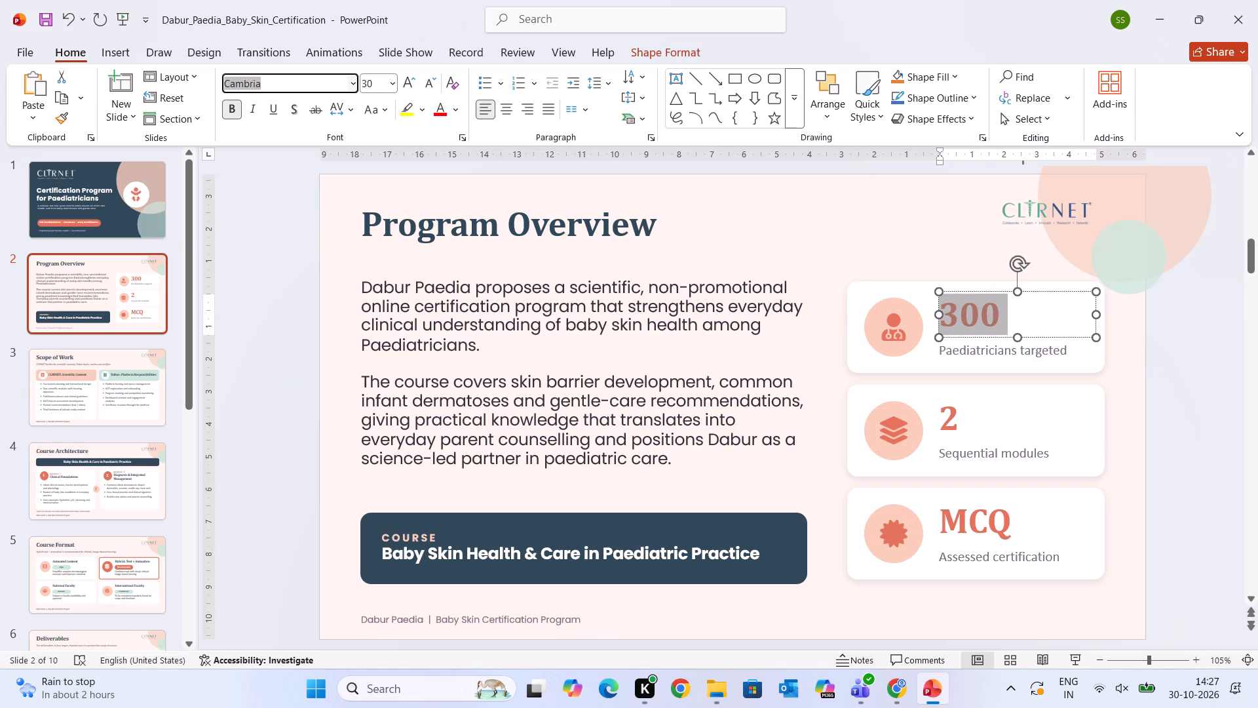
type("pop")
key("Return")
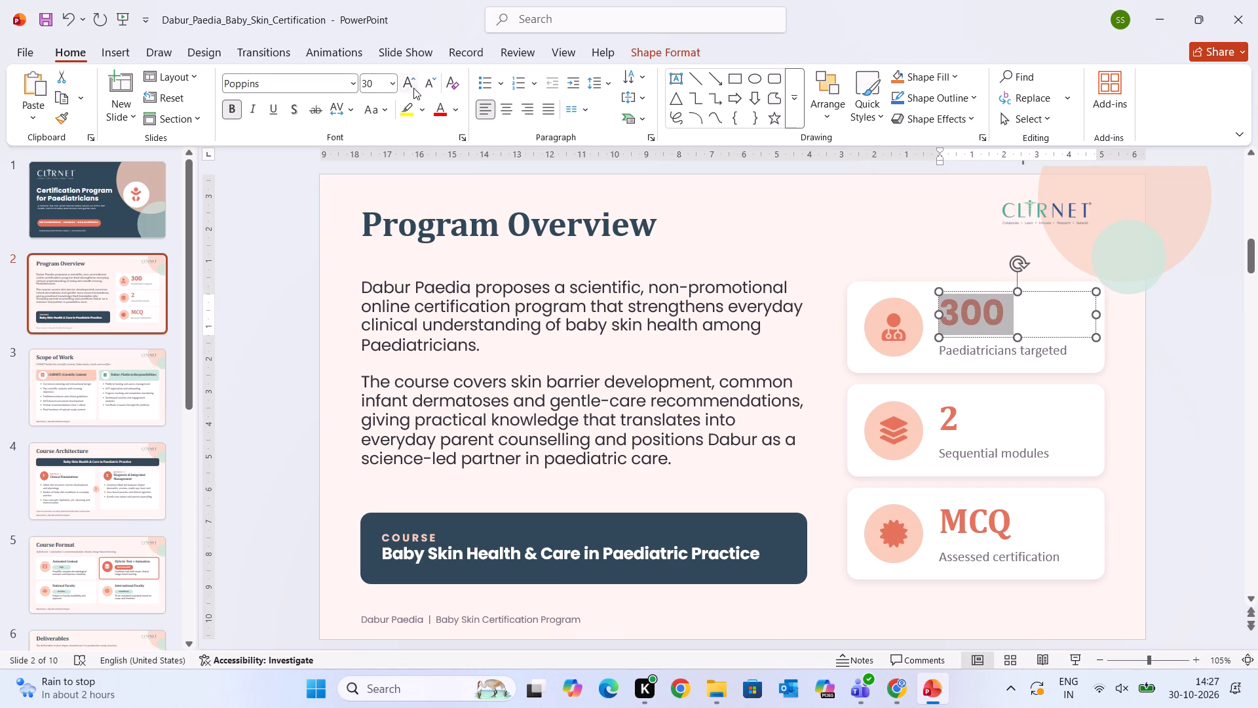
Reduce the "300" figure on Program Overview to 28 pt and copy its formatting to the "2" and "MCQ" figures.
left_click(424, 87)
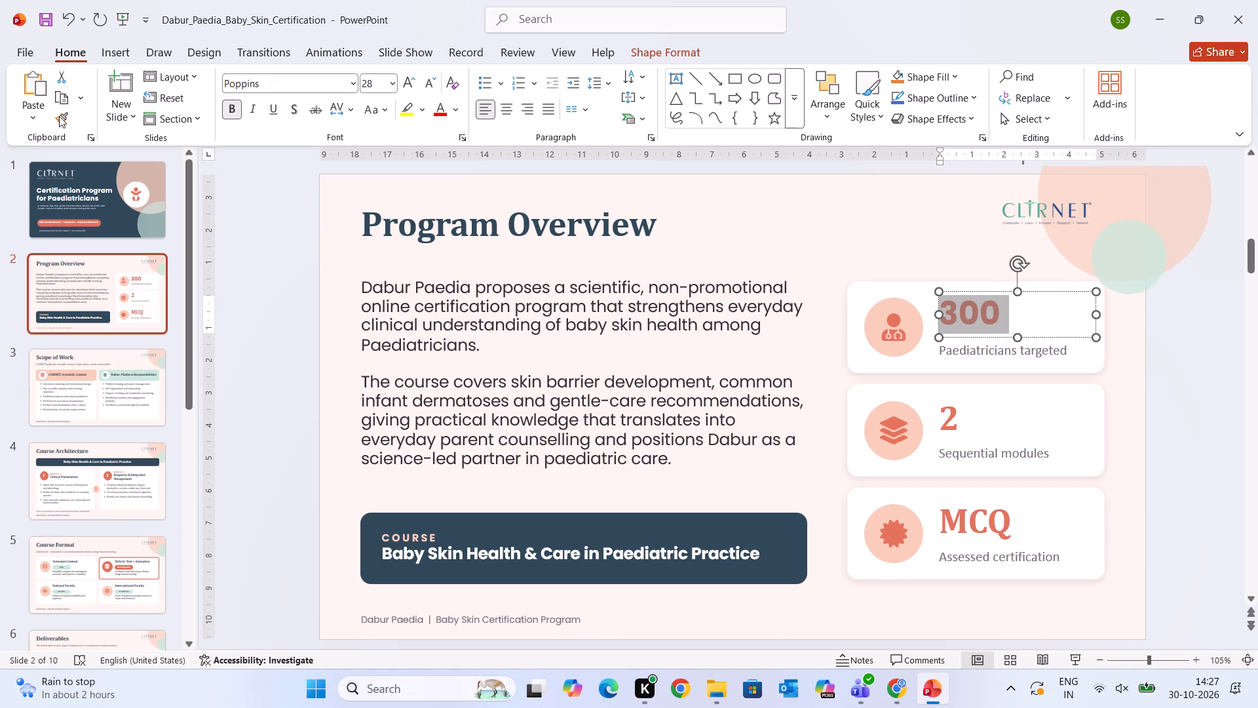
left_click(59, 116)
left_click_drag(949, 416, 964, 415)
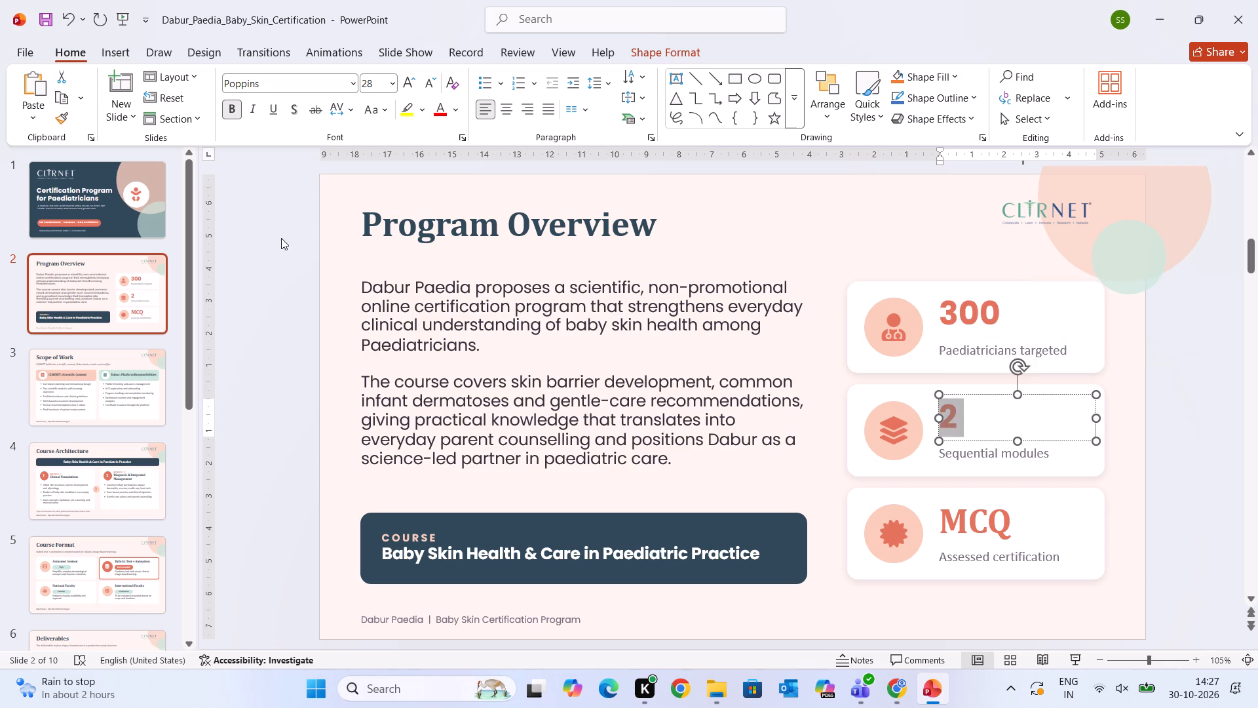
left_click(66, 115)
left_click_drag(947, 520, 1002, 513)
left_click(1164, 541)
Set the "Paediatricians targeted" label on Program Overview to Poppins at 11 pt.
left_click(1050, 345)
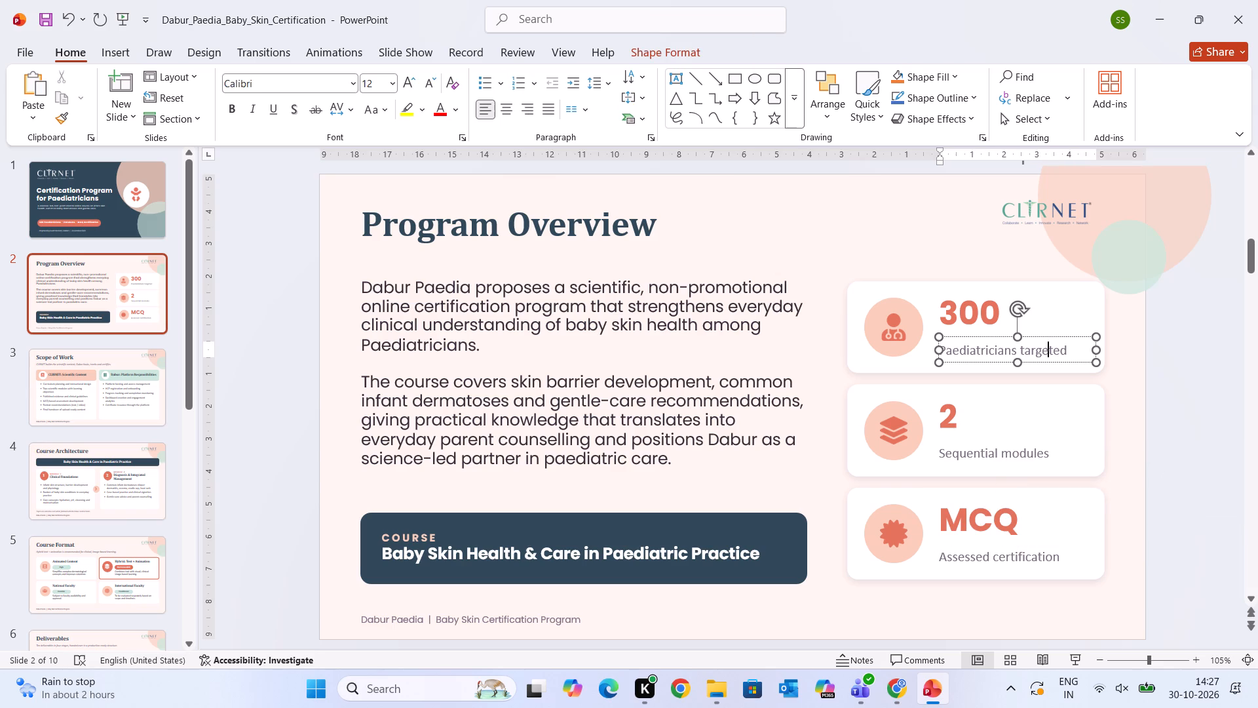
left_click_drag(1065, 351, 955, 360)
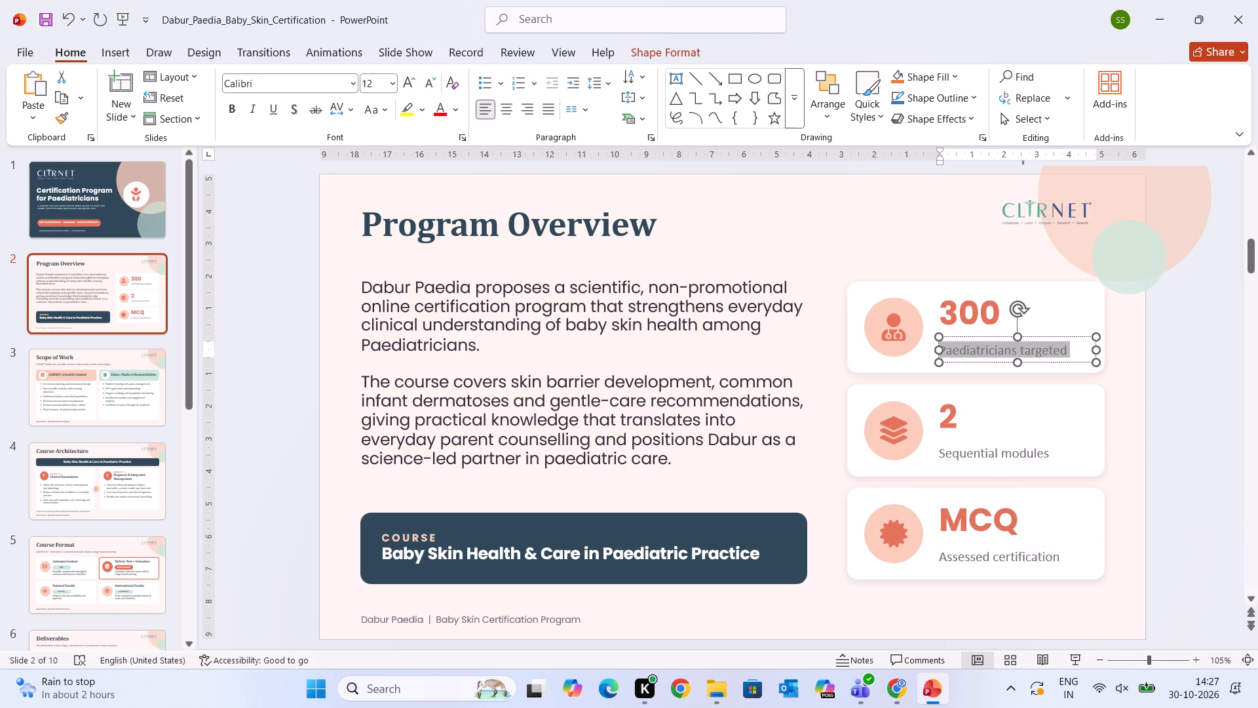
left_click_drag(955, 360, 954, 360)
left_click(326, 73)
left_click(308, 85)
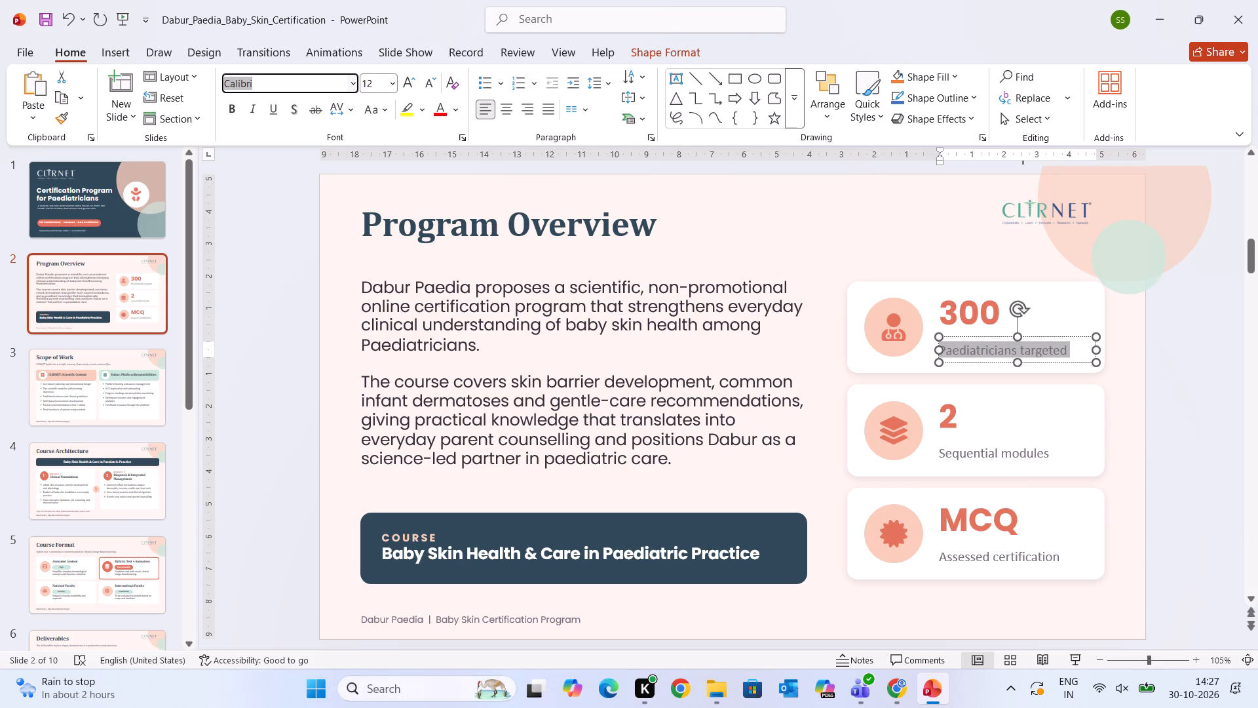
type("pop")
key("Return")
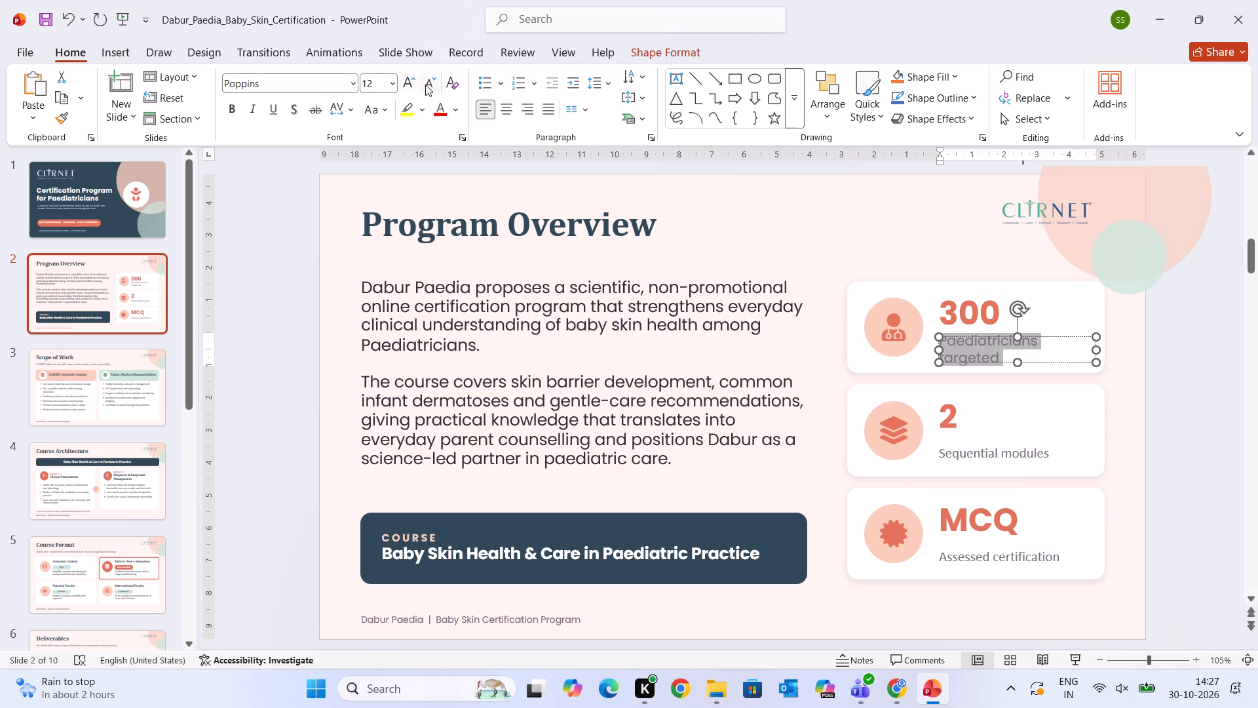
left_click(428, 86)
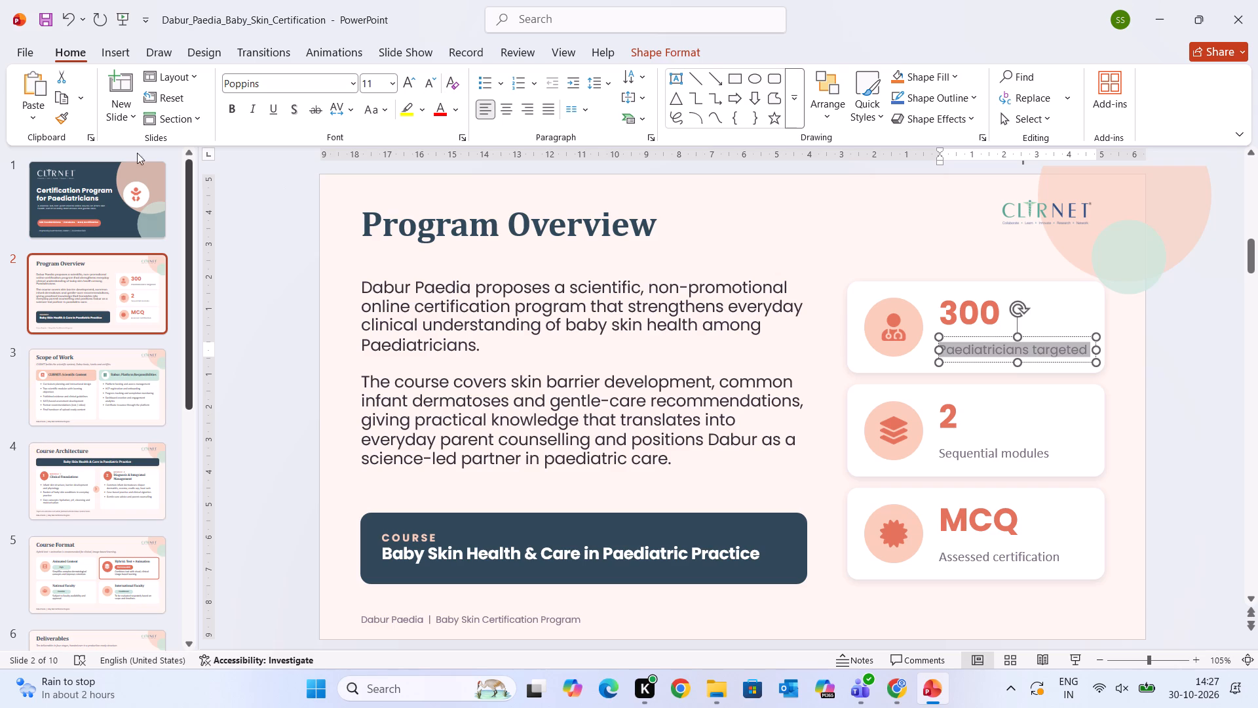
Copy the "Paediatricians targeted" label's formatting to the "Sequential modules" and "Assessed certification" labels.
left_click(64, 113)
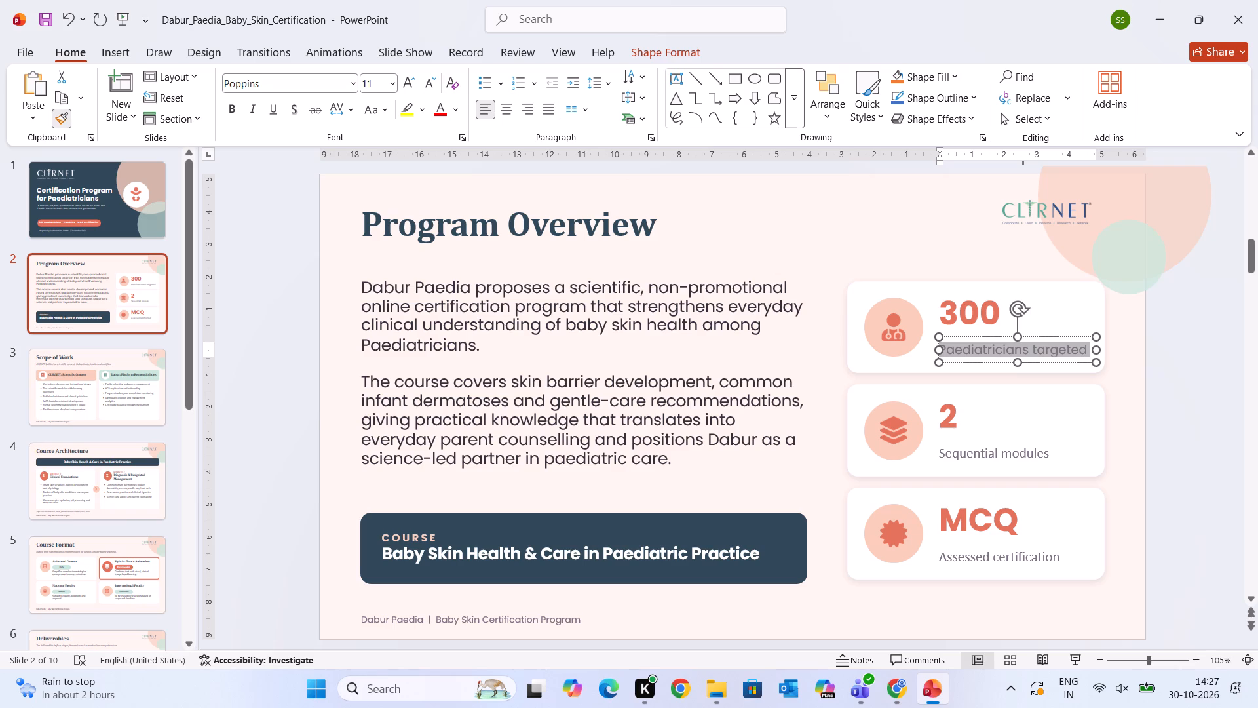
left_click_drag(951, 448, 1047, 431)
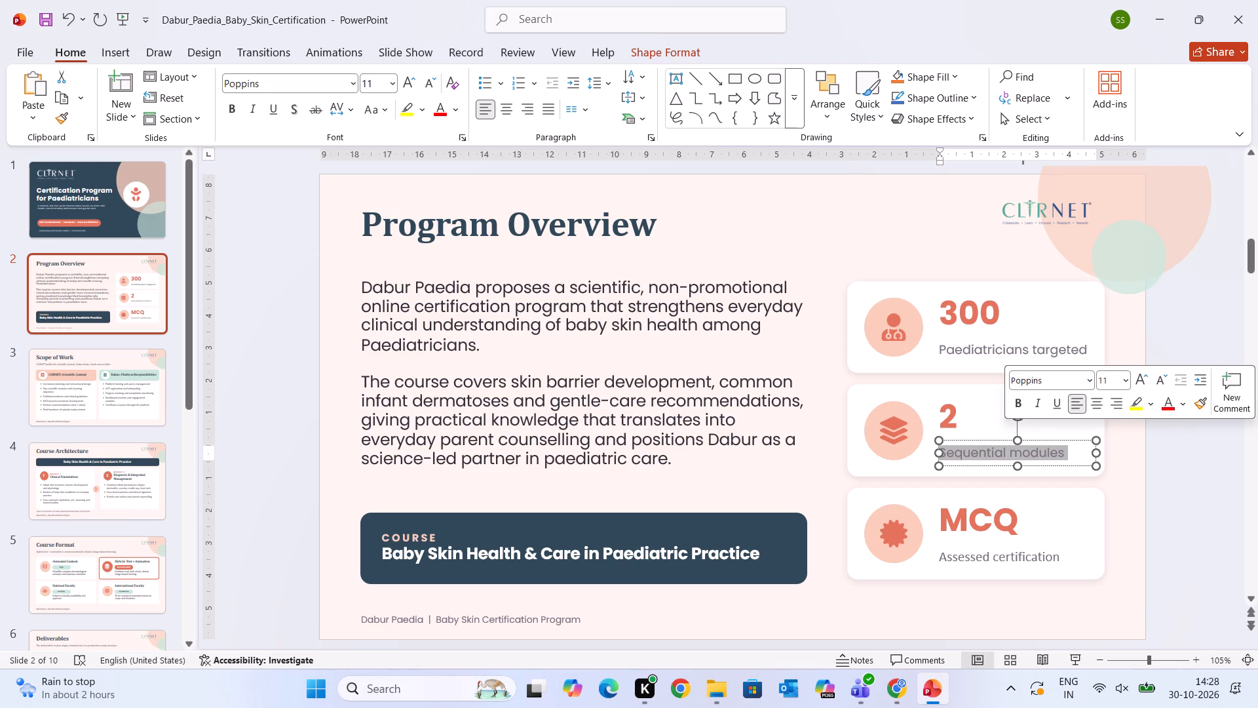
left_click(64, 118)
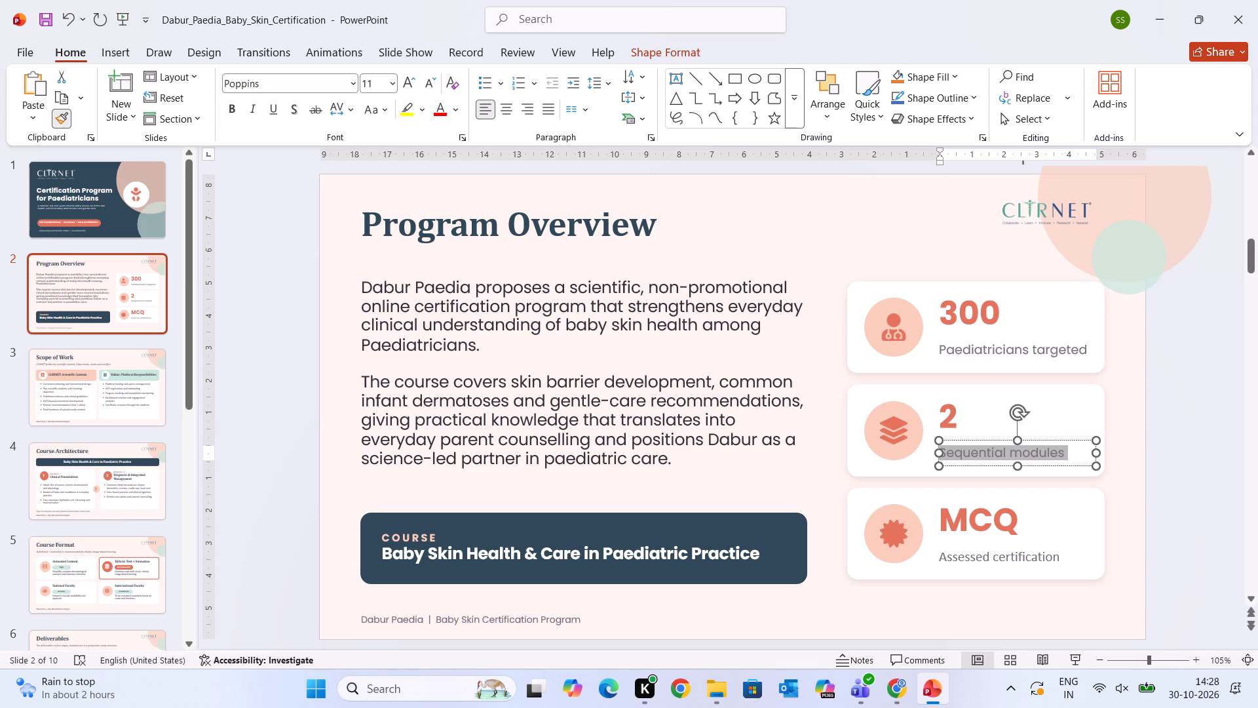
left_click_drag(949, 553, 1060, 538)
left_click(1171, 575)
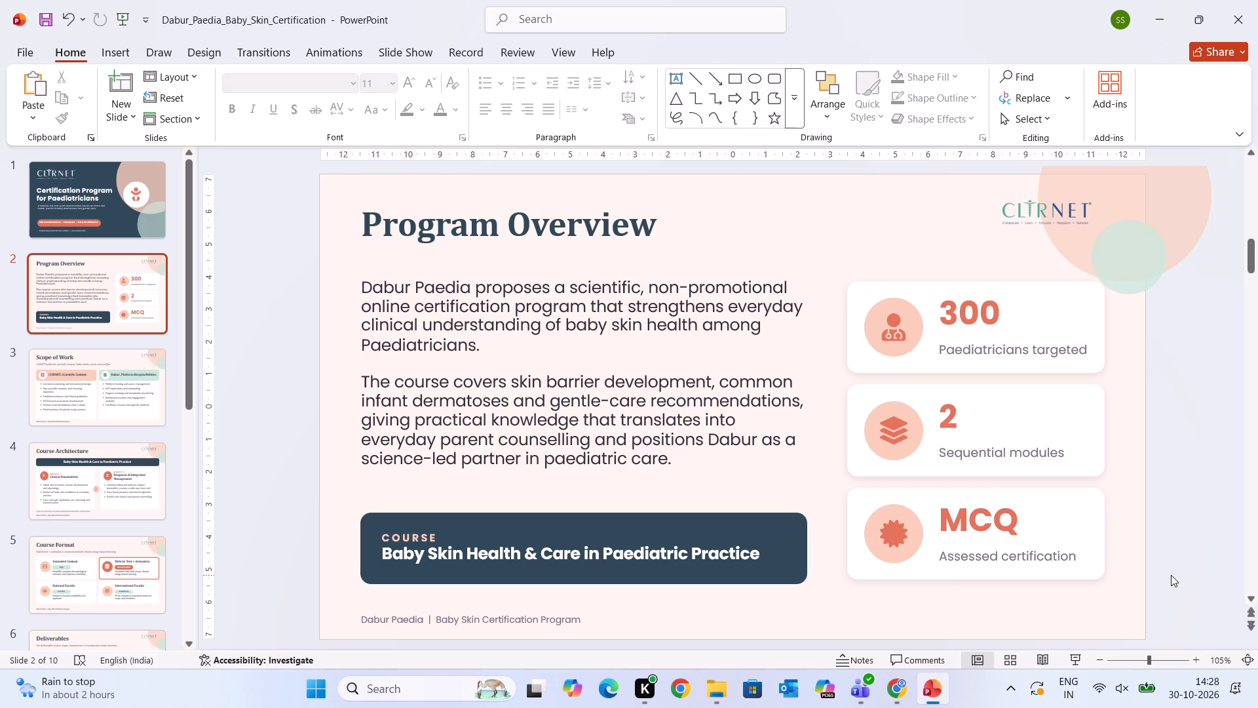
Change the title of the Program Overview slide to Poppins.
left_click(96, 183)
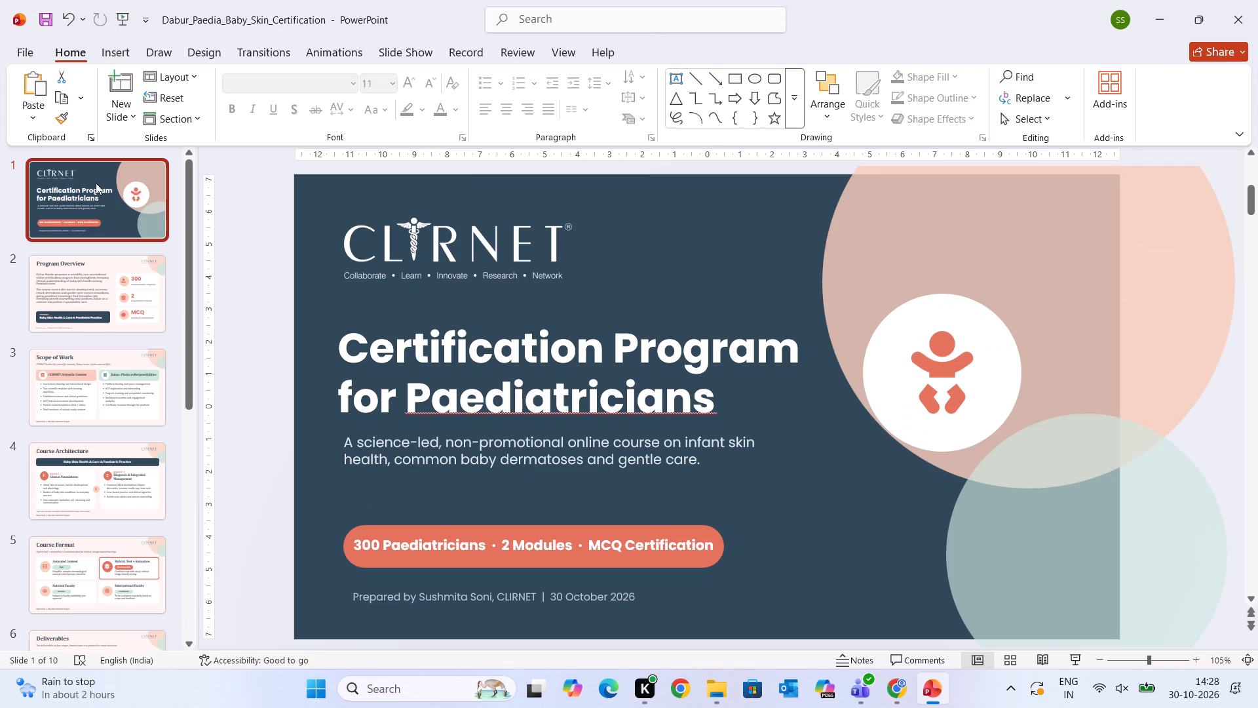
key("Down")
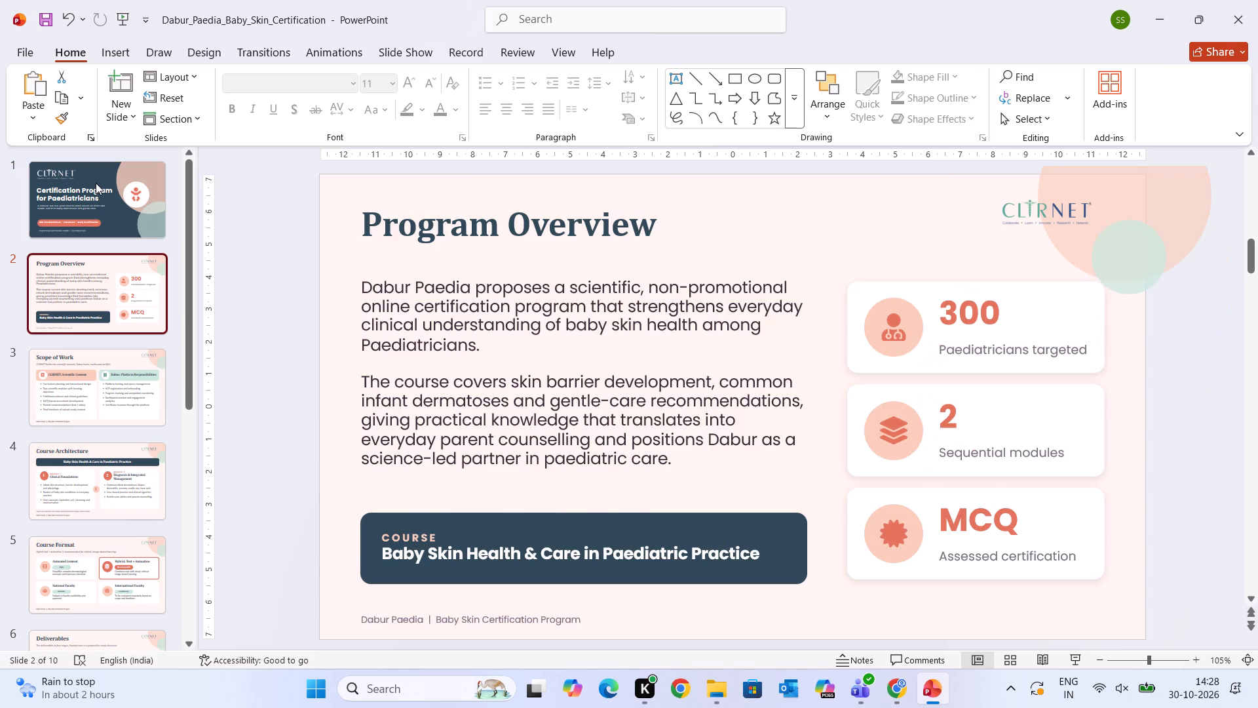
key("Down")
key("Up")
left_click(503, 210)
left_click_drag(651, 225, 313, 234)
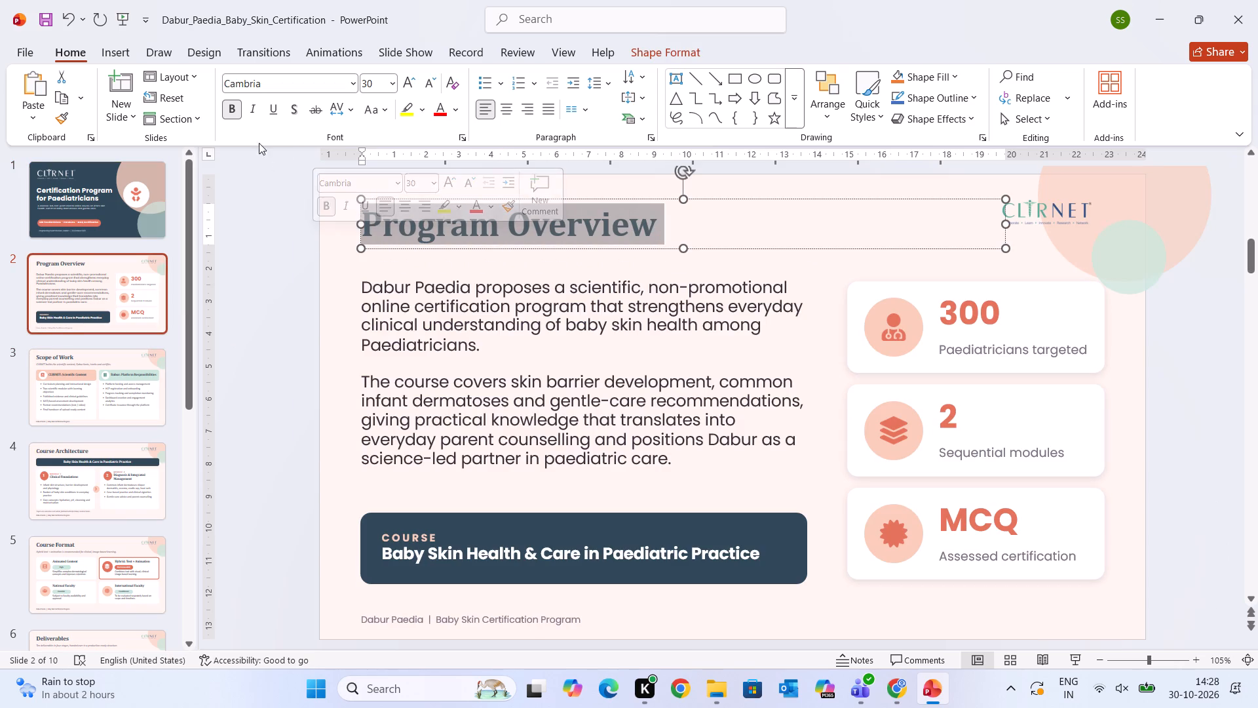
left_click(279, 86)
type("pop")
key("Return")
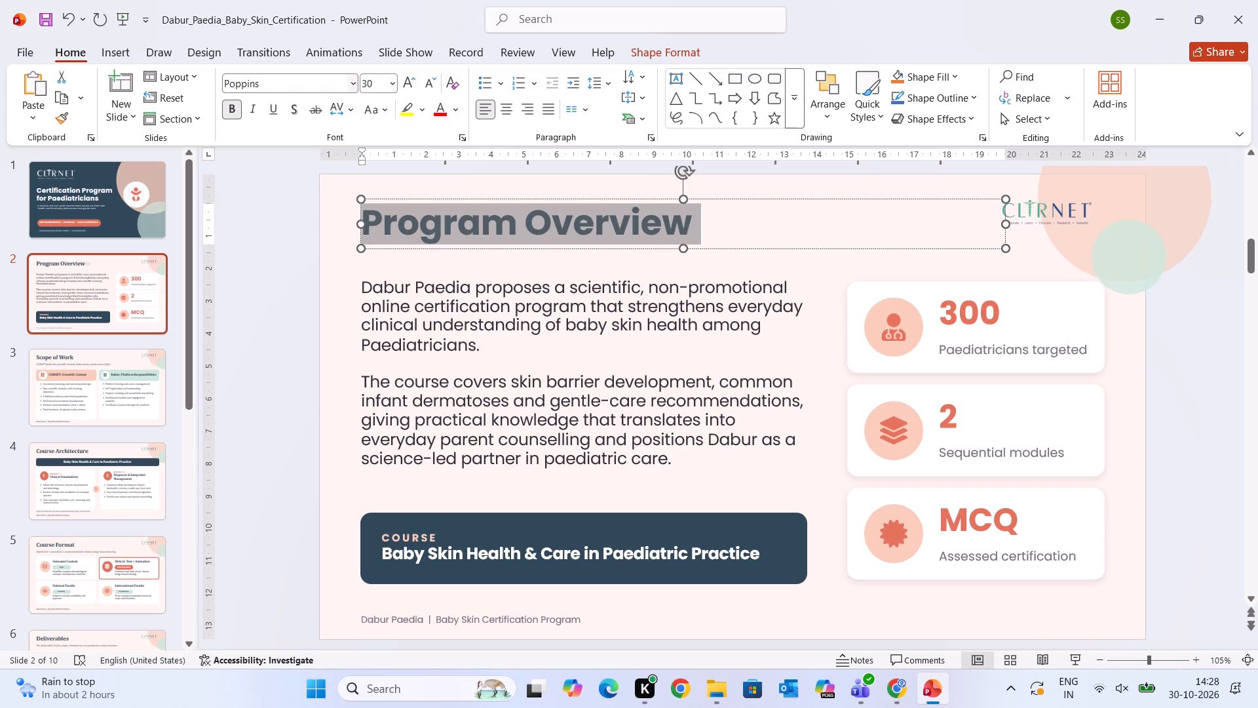
Copy the Program Overview title's formatting to the Scope of Work slide title.
left_click(71, 124)
left_click(63, 122)
left_click(100, 277)
key("Down")
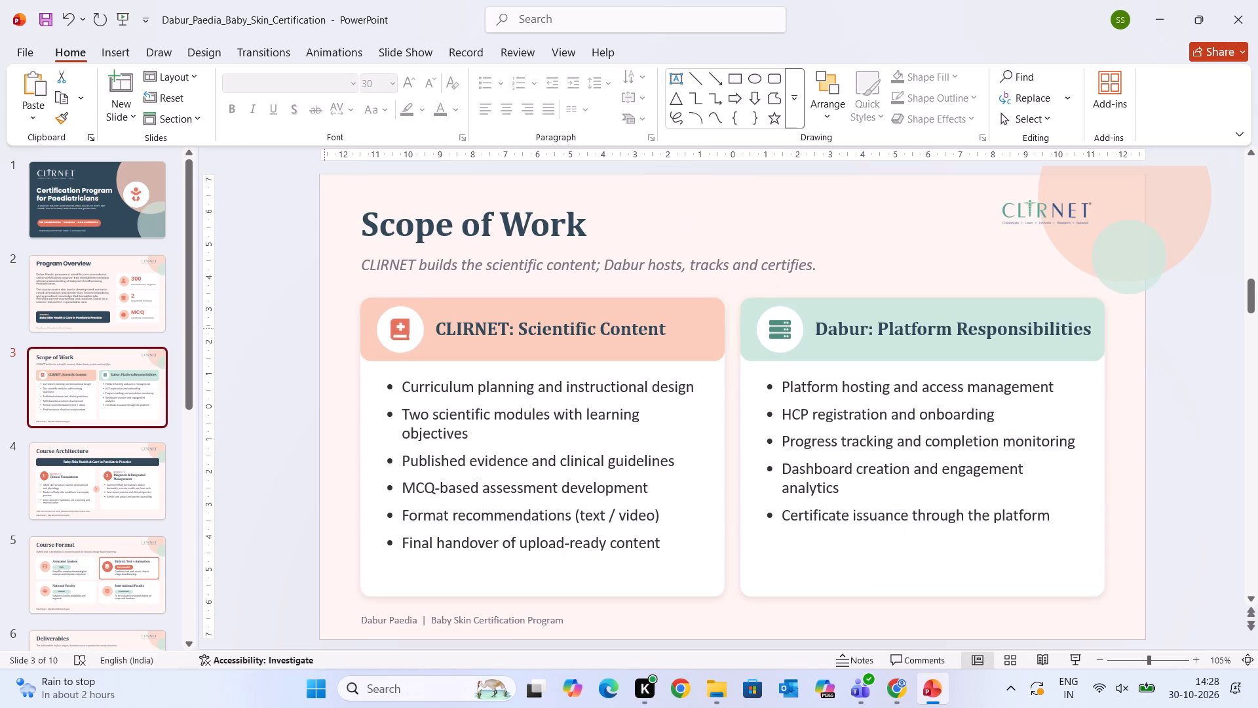
left_click_drag(372, 224, 648, 221)
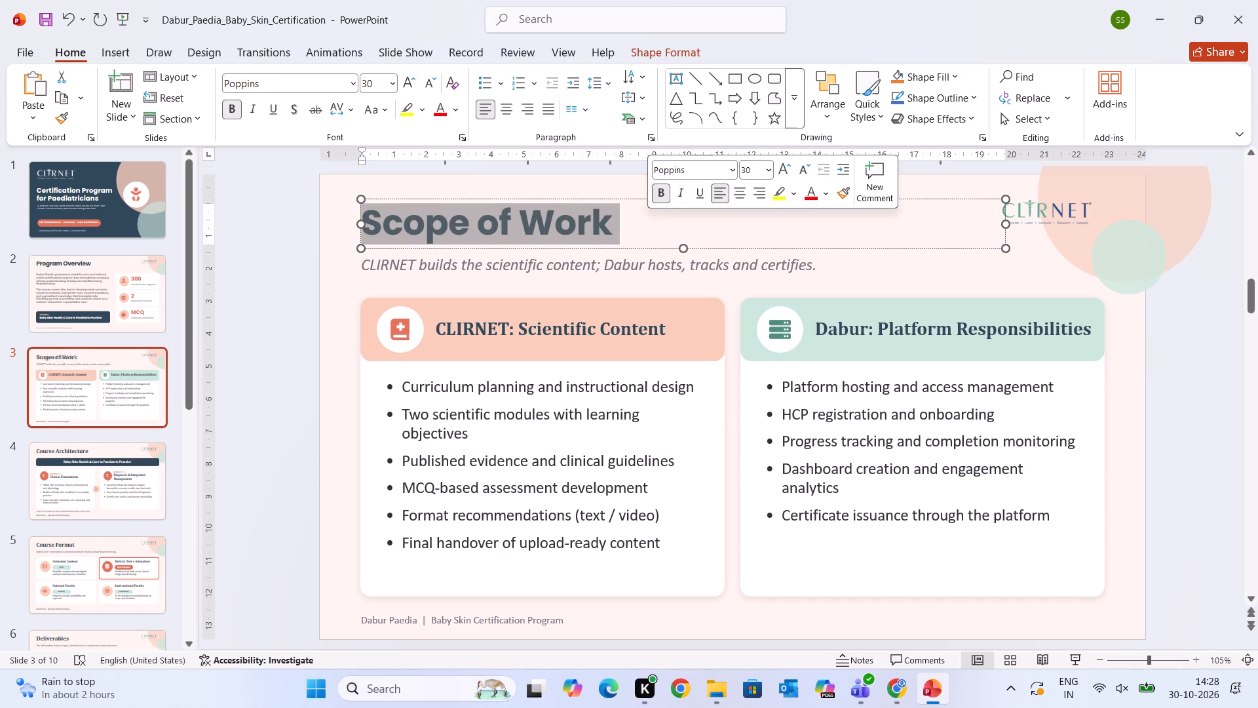
Copy the Scope of Work title's formatting to the Course Architecture slide title.
left_click(122, 381)
left_click(110, 300)
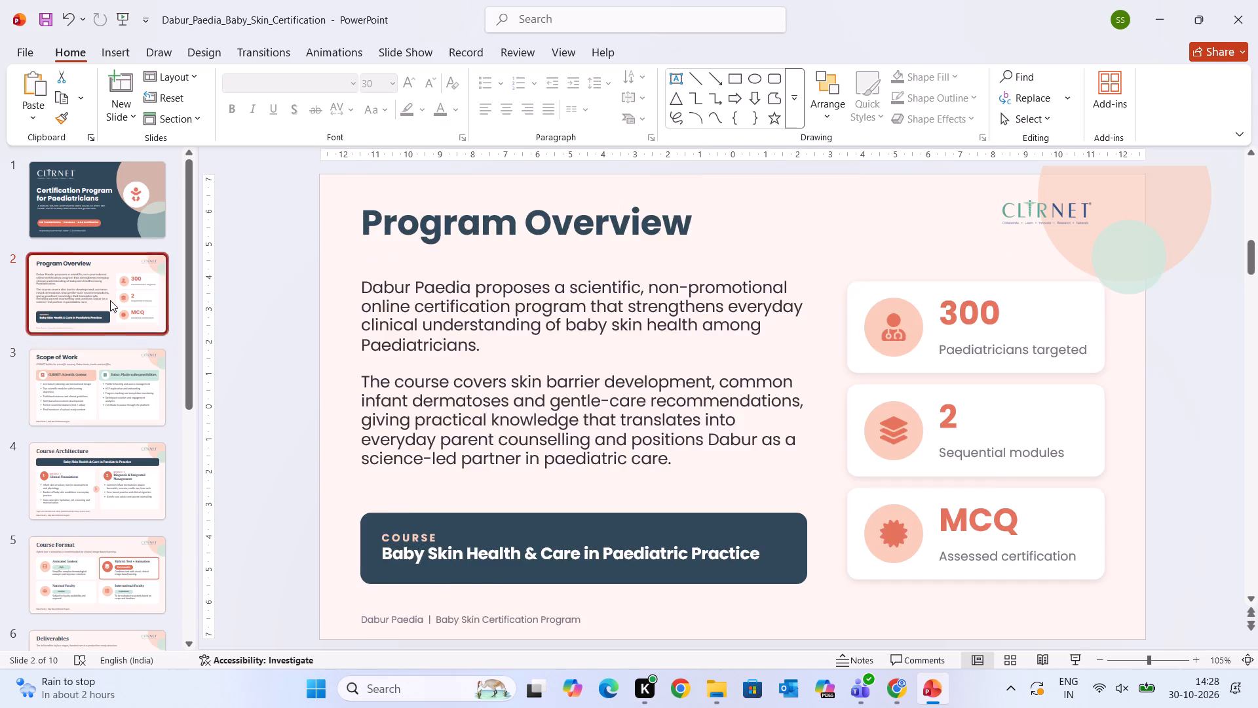
left_click(114, 357)
left_click(398, 222)
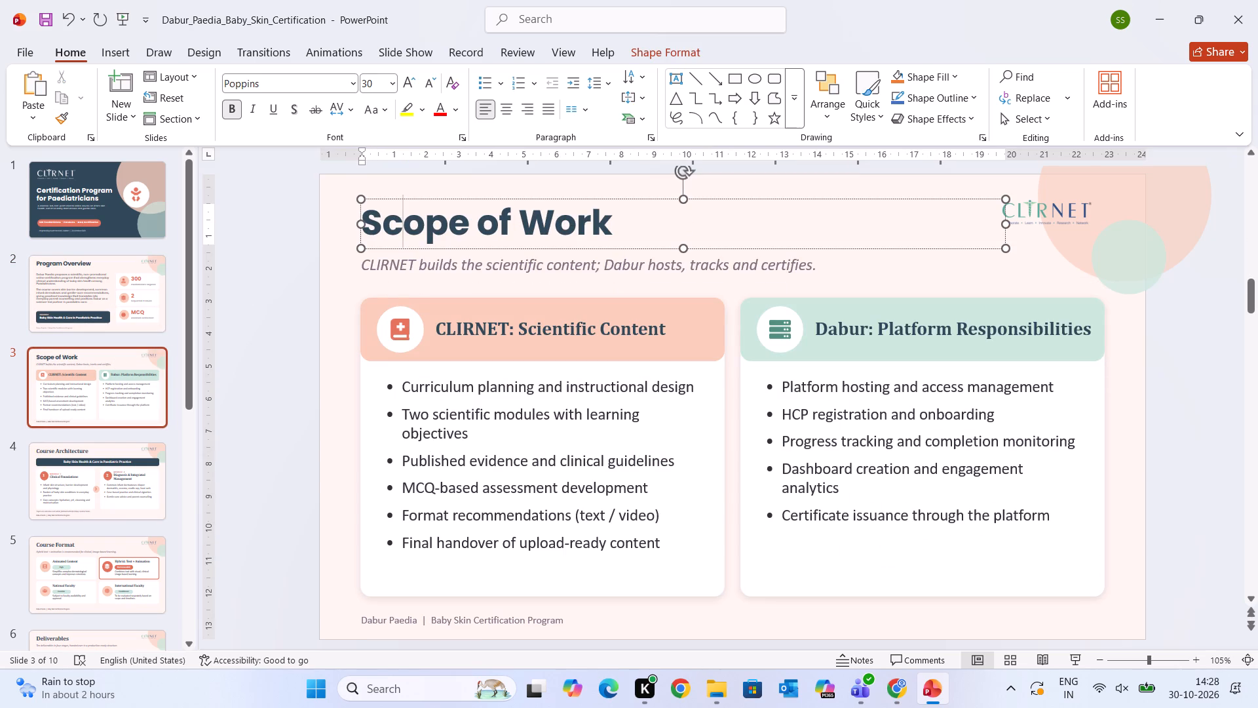
left_click_drag(605, 221, 396, 237)
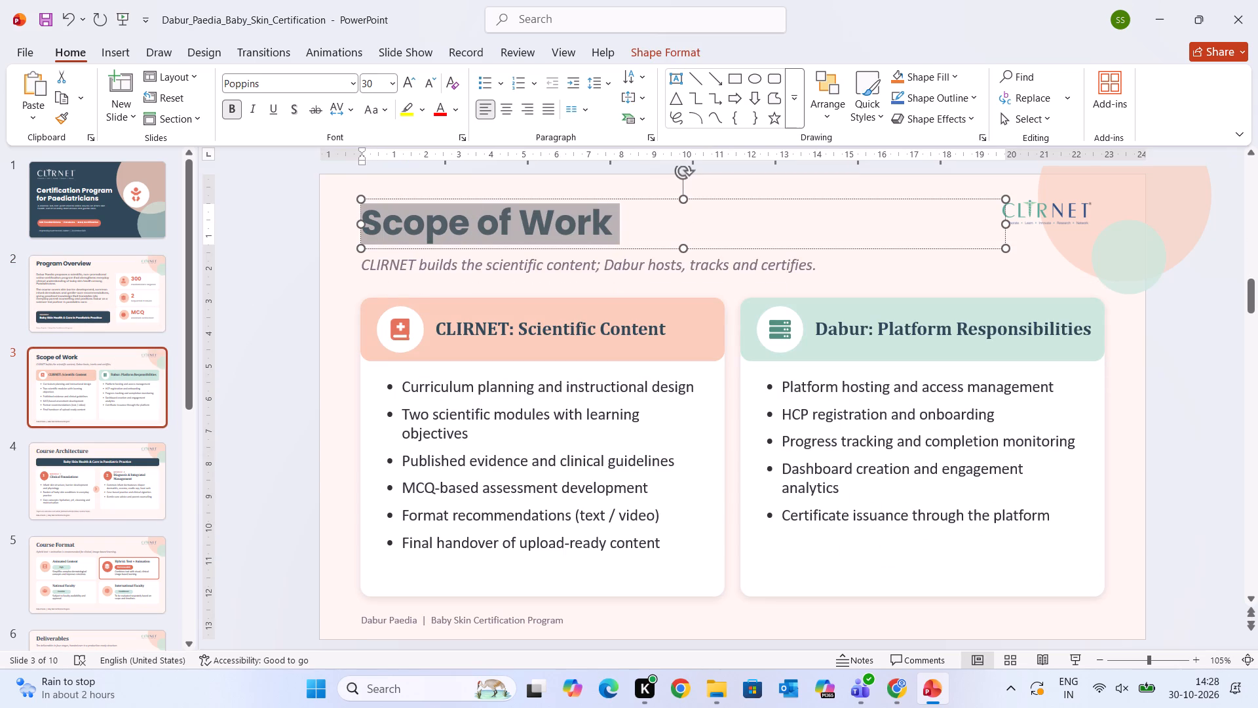
left_click_drag(396, 237, 395, 237)
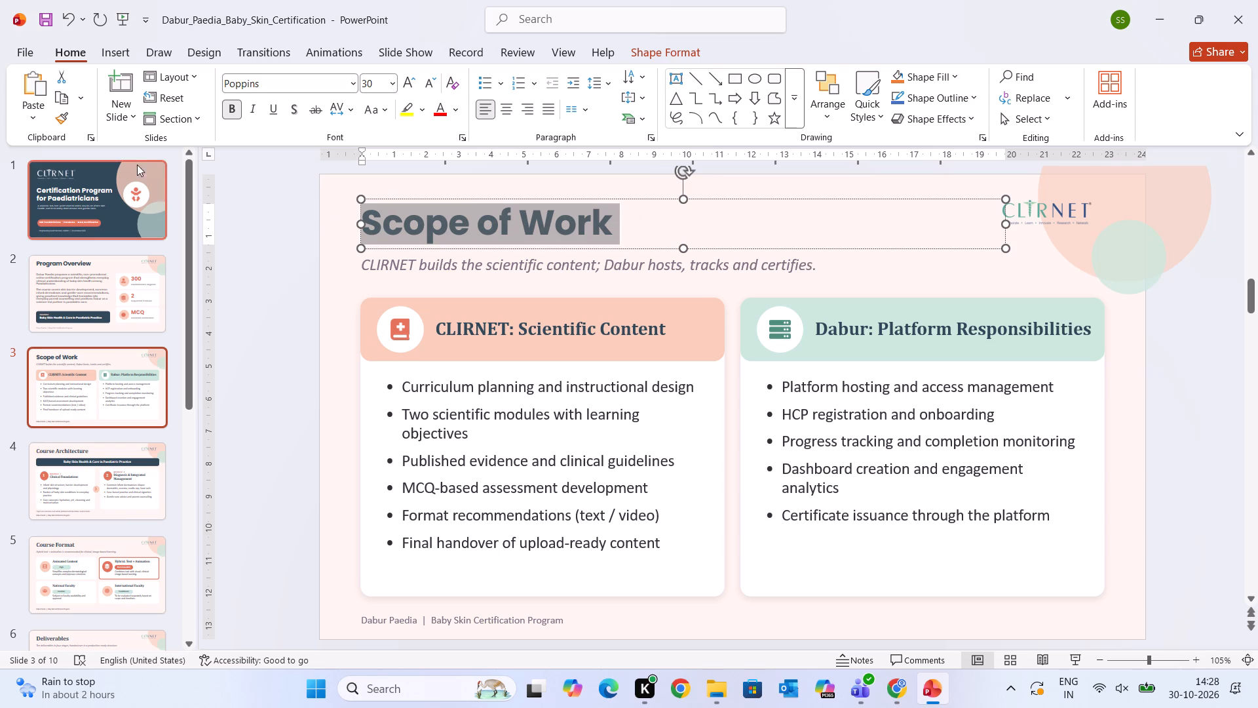
left_click(64, 119)
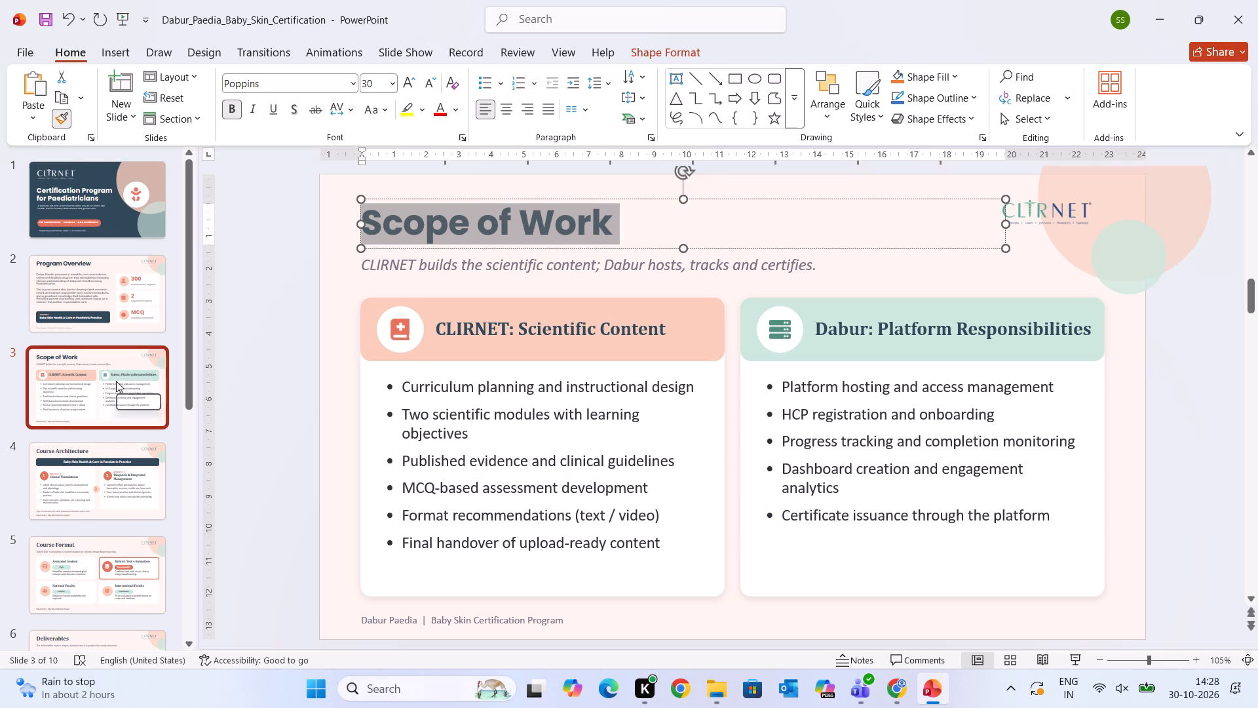
left_click(116, 381)
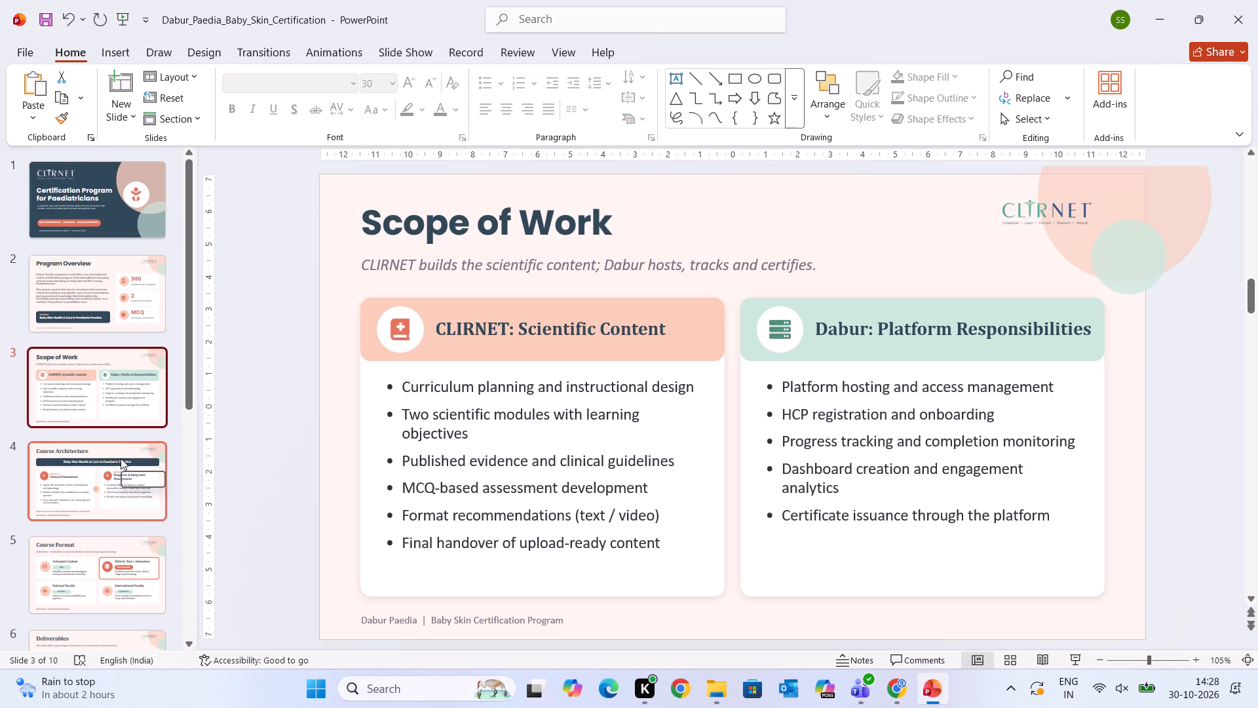
left_click(121, 458)
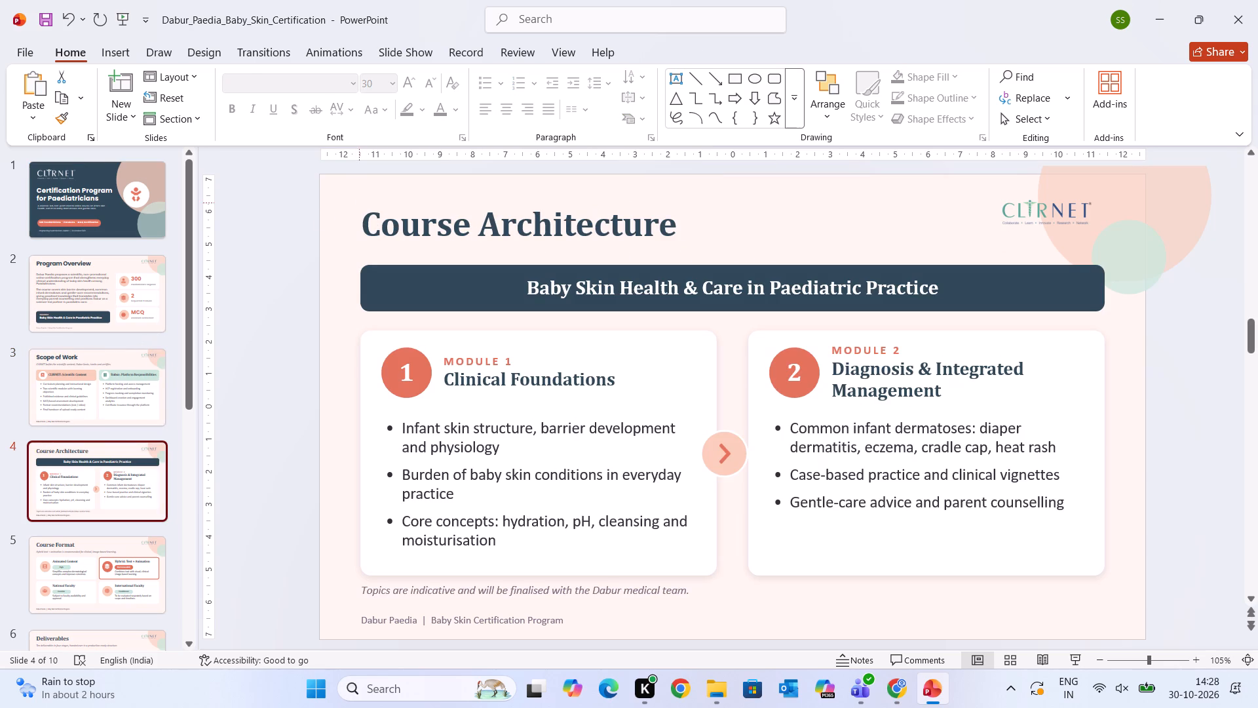
left_click_drag(369, 214, 569, 214)
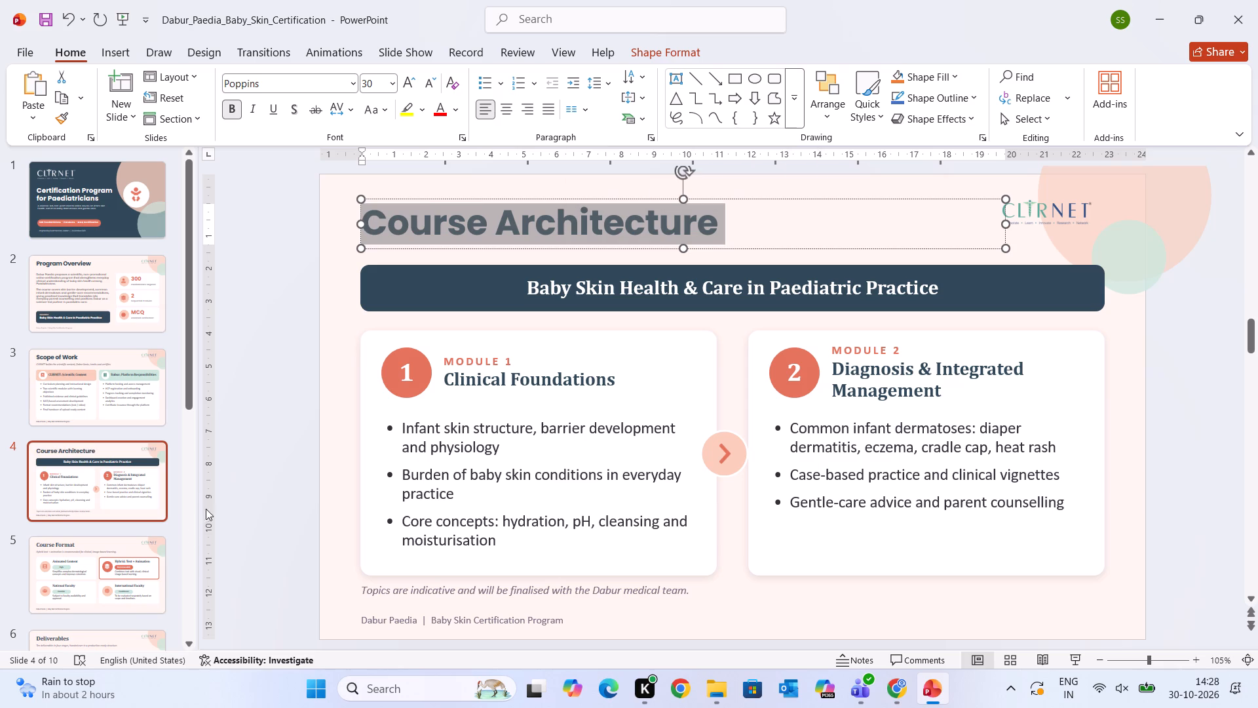
Copy the Course Architecture title's formatting to the Course Format slide title.
left_click(62, 123)
left_click(103, 566)
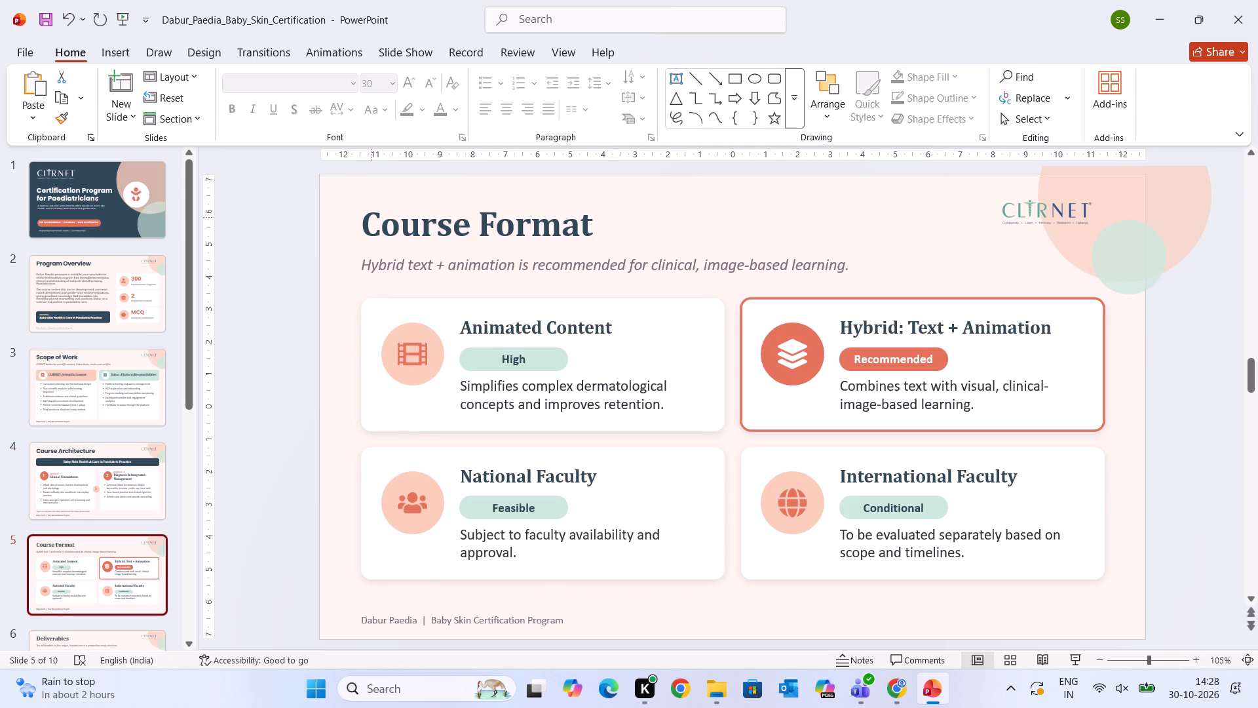
left_click_drag(370, 217, 596, 220)
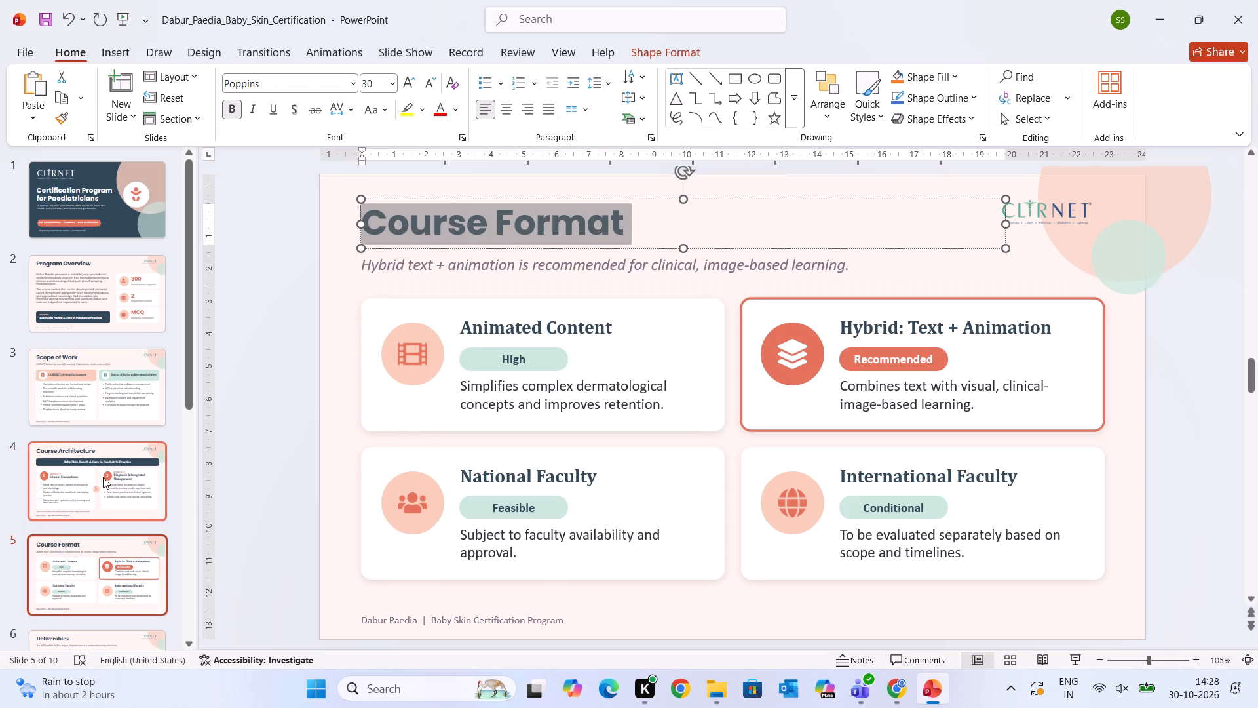
Copy the Course Format title's formatting to the Deliverables slide title.
scroll(103, 477, "down", 1)
left_click(103, 542)
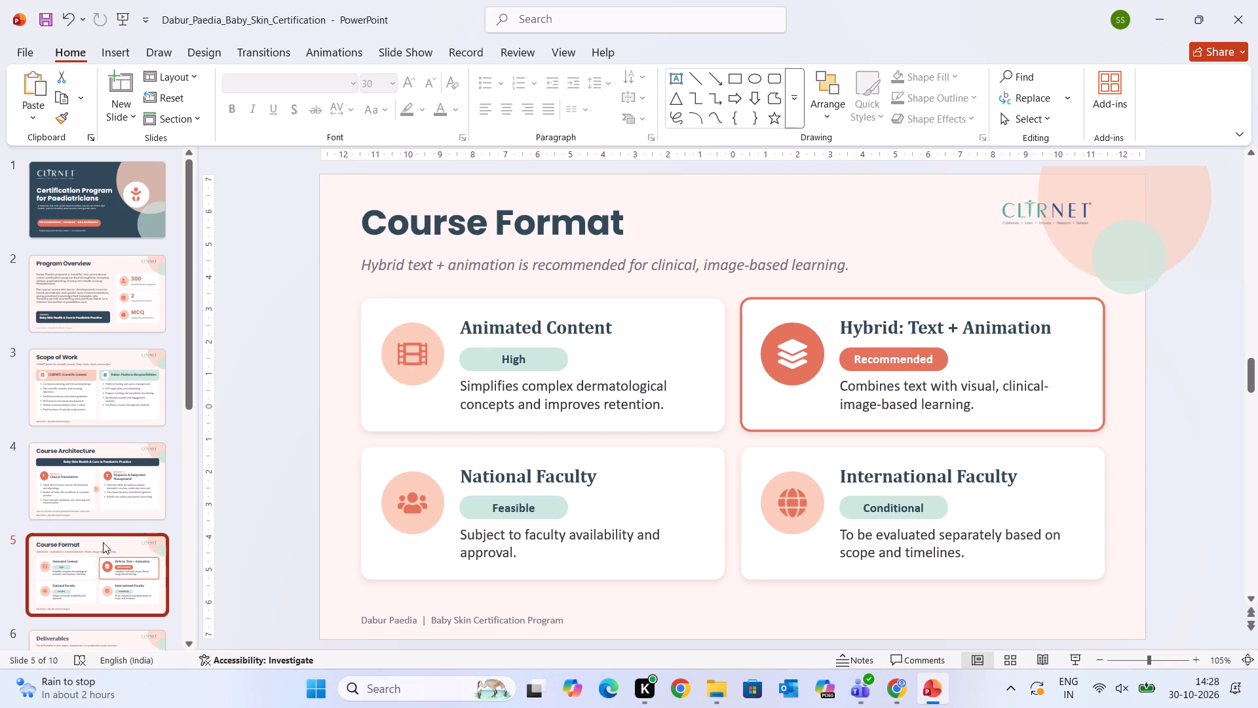
key("Down")
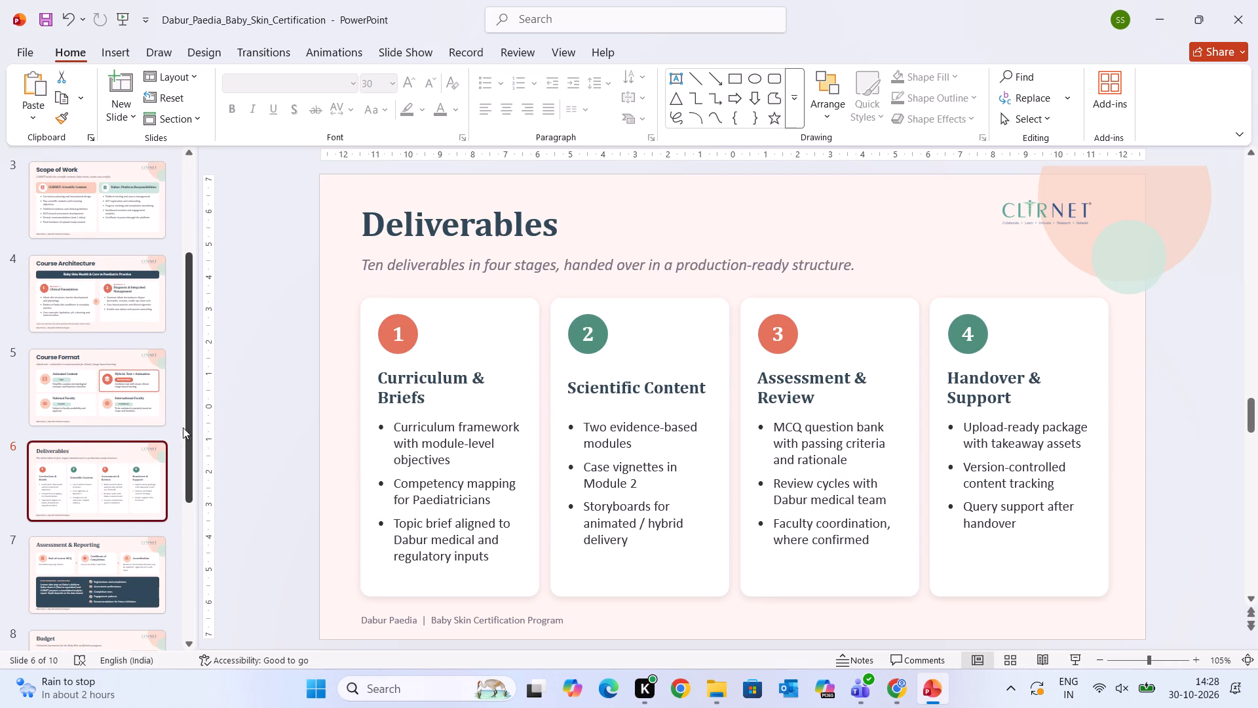
left_click(129, 441)
left_click(132, 392)
left_click(385, 224)
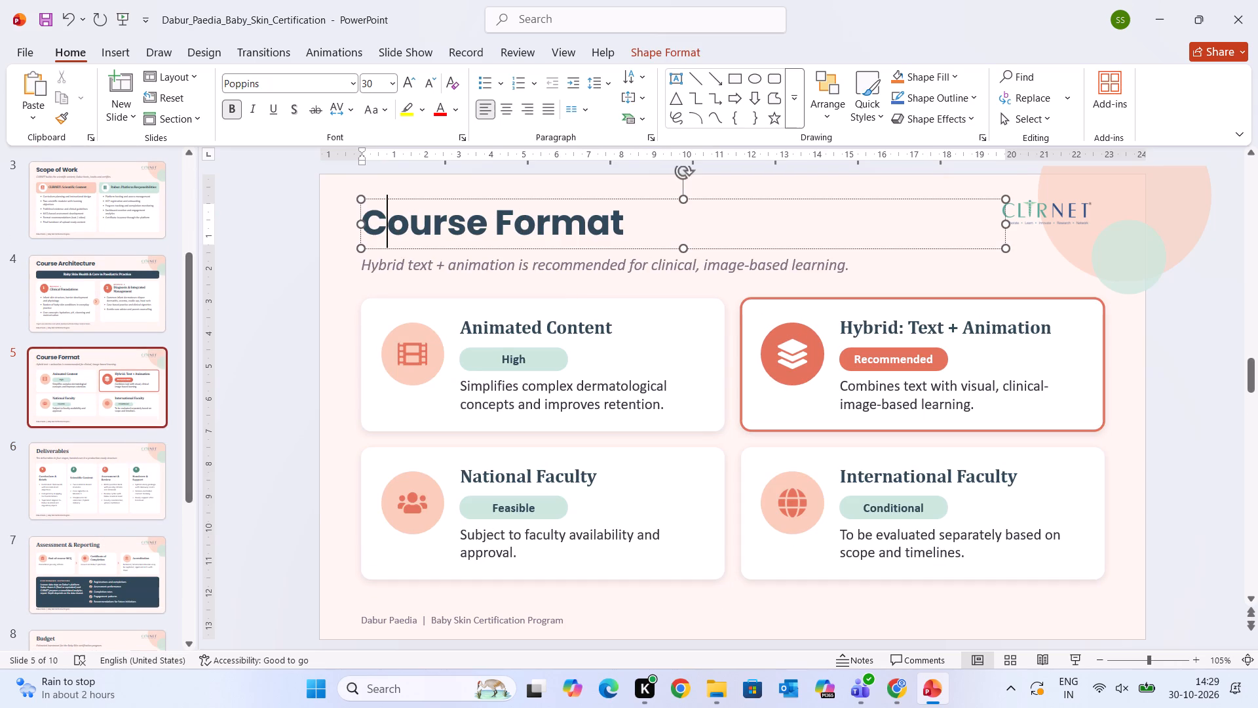
left_click_drag(622, 220, 252, 234)
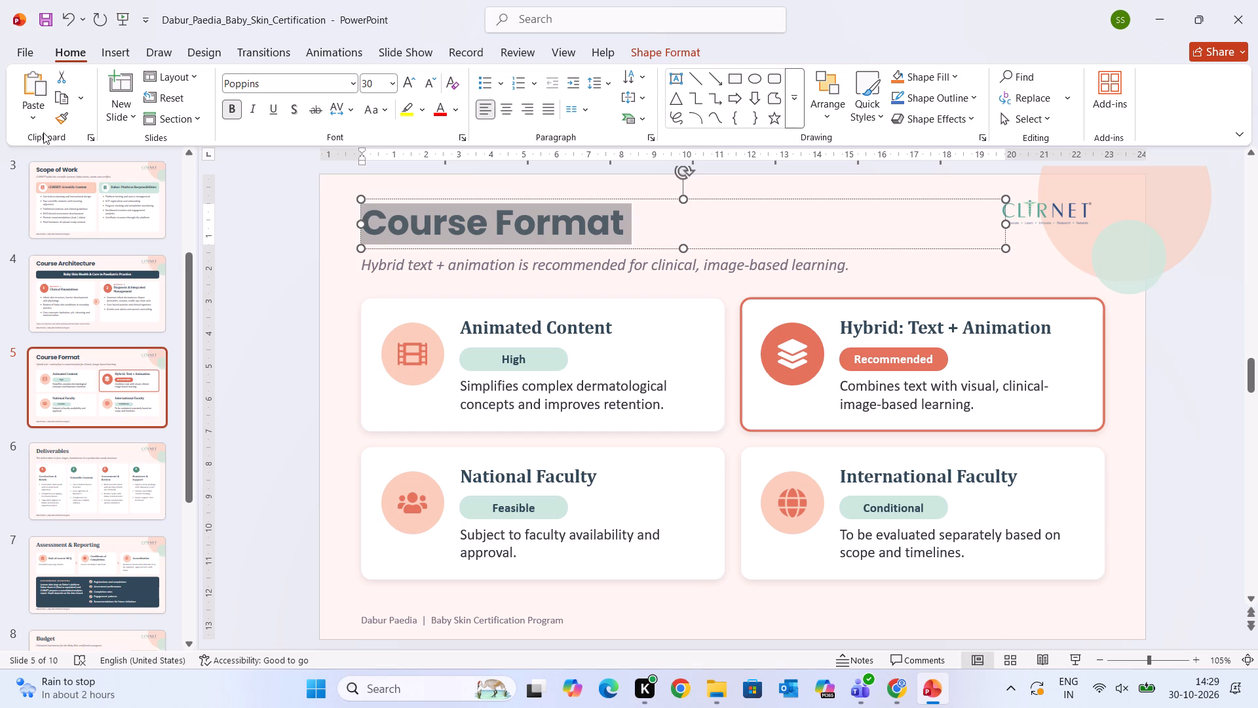
left_click(58, 117)
left_click(130, 458)
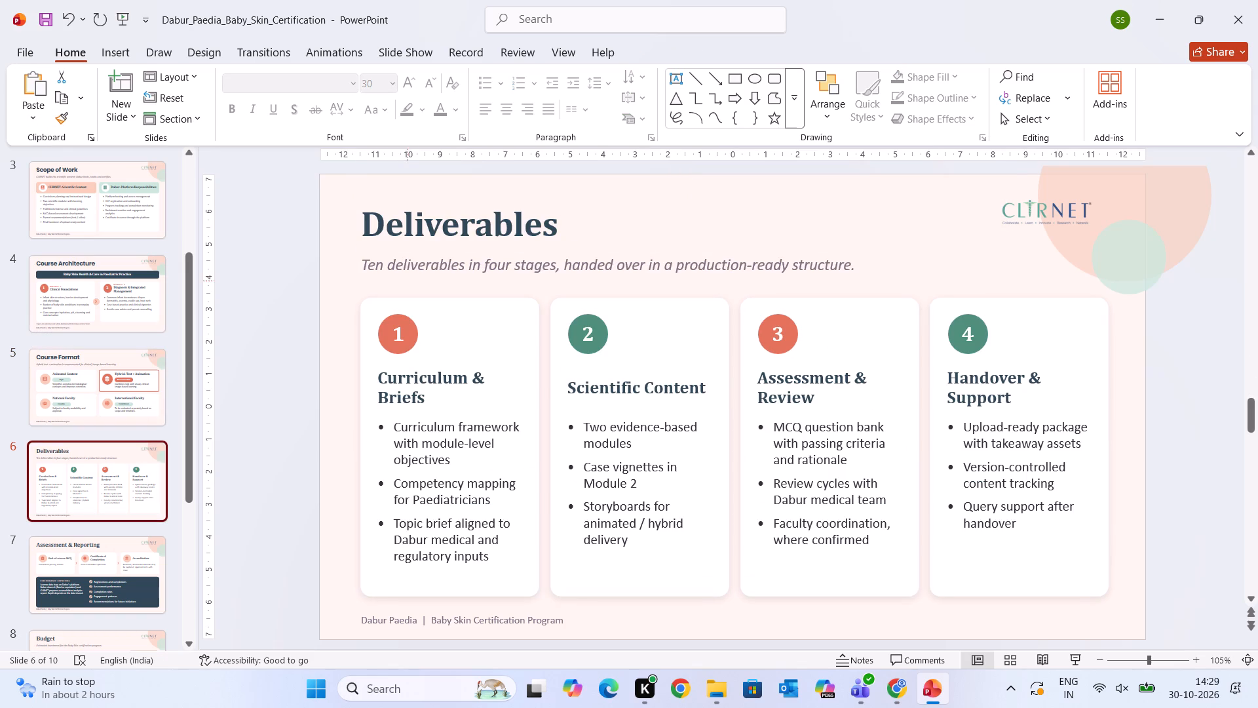
left_click_drag(373, 214, 567, 203)
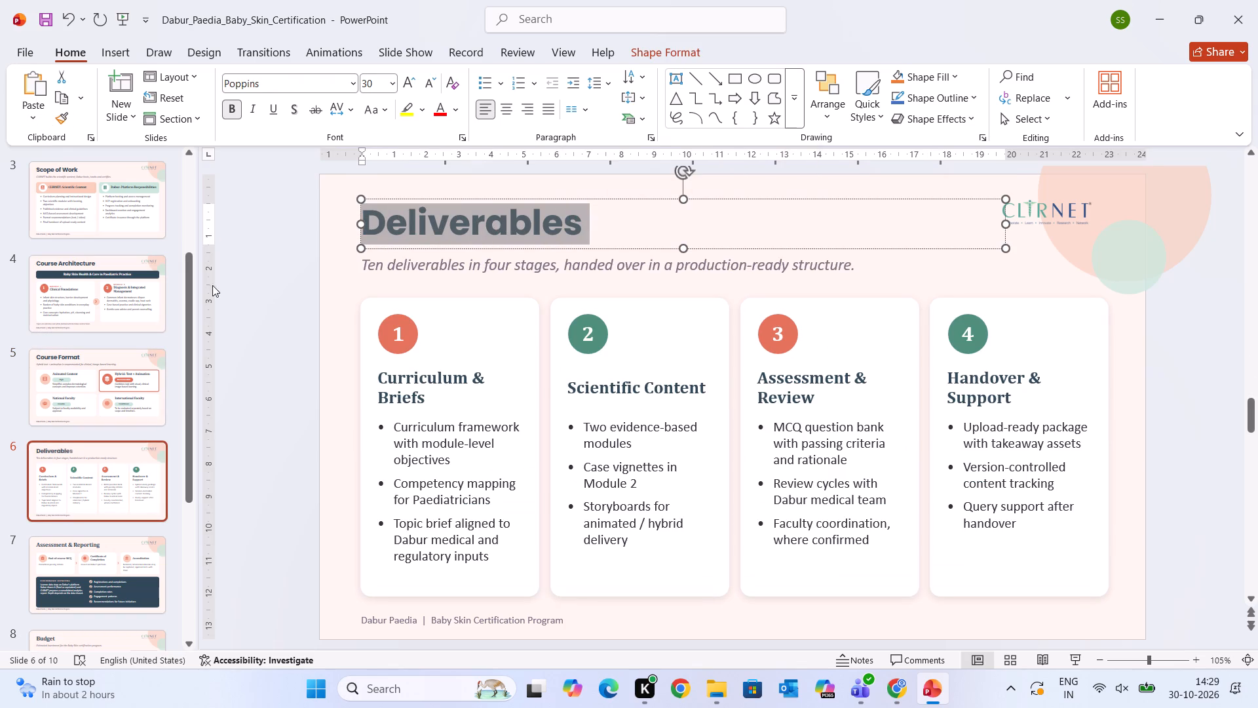
Copy the Deliverables title's formatting to the Assessment & Reporting slide title.
left_click(58, 117)
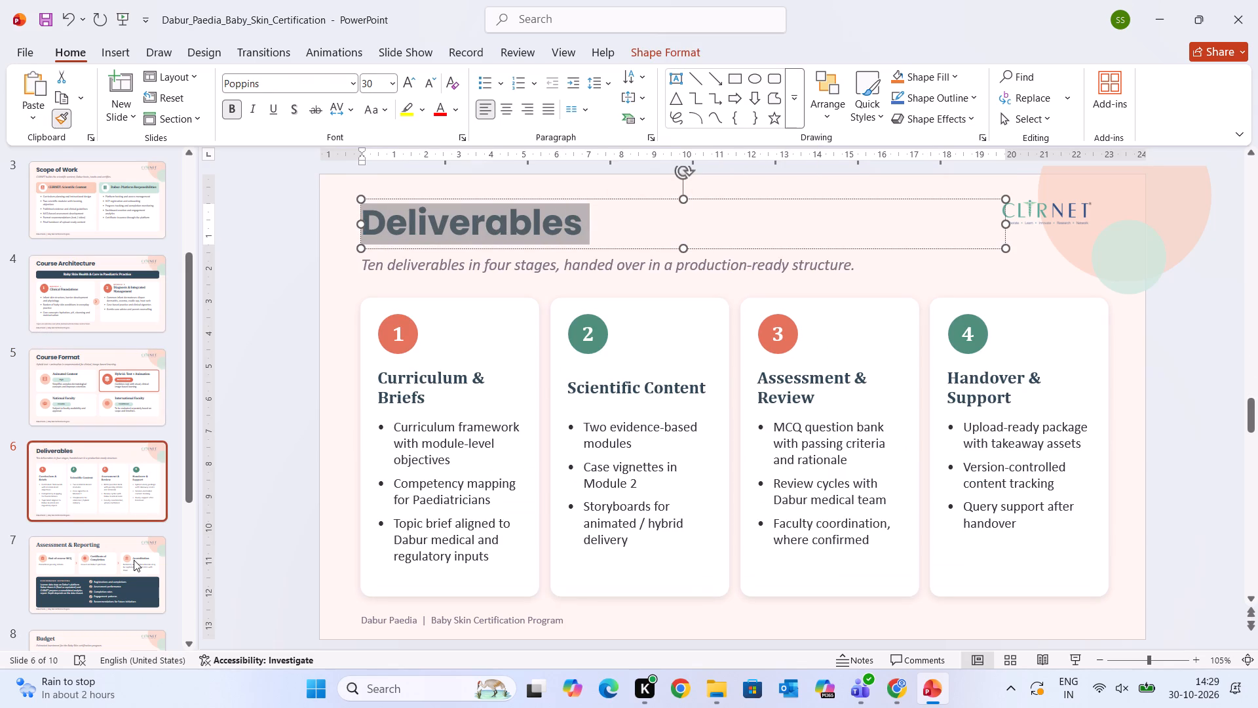
left_click(133, 561)
left_click_drag(370, 212, 619, 216)
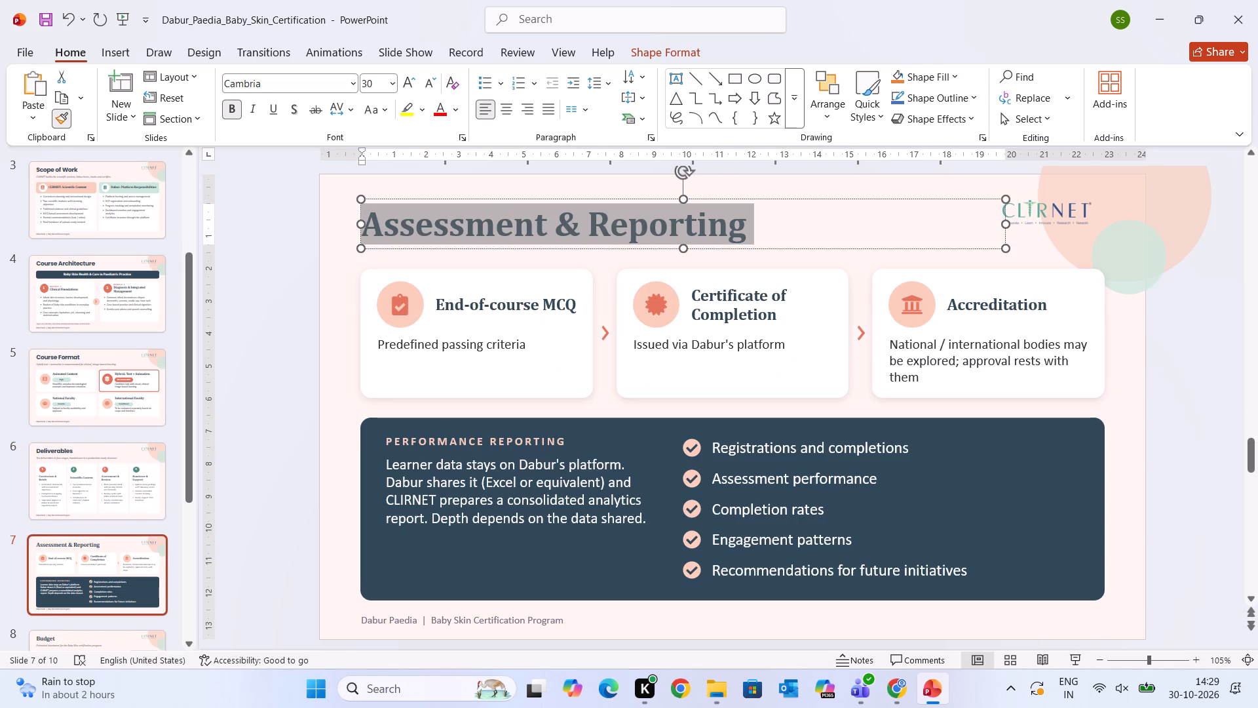
left_click_drag(619, 216, 713, 200)
Copy the Assessment & Reporting title's formatting to the Budget slide title.
left_click(64, 117)
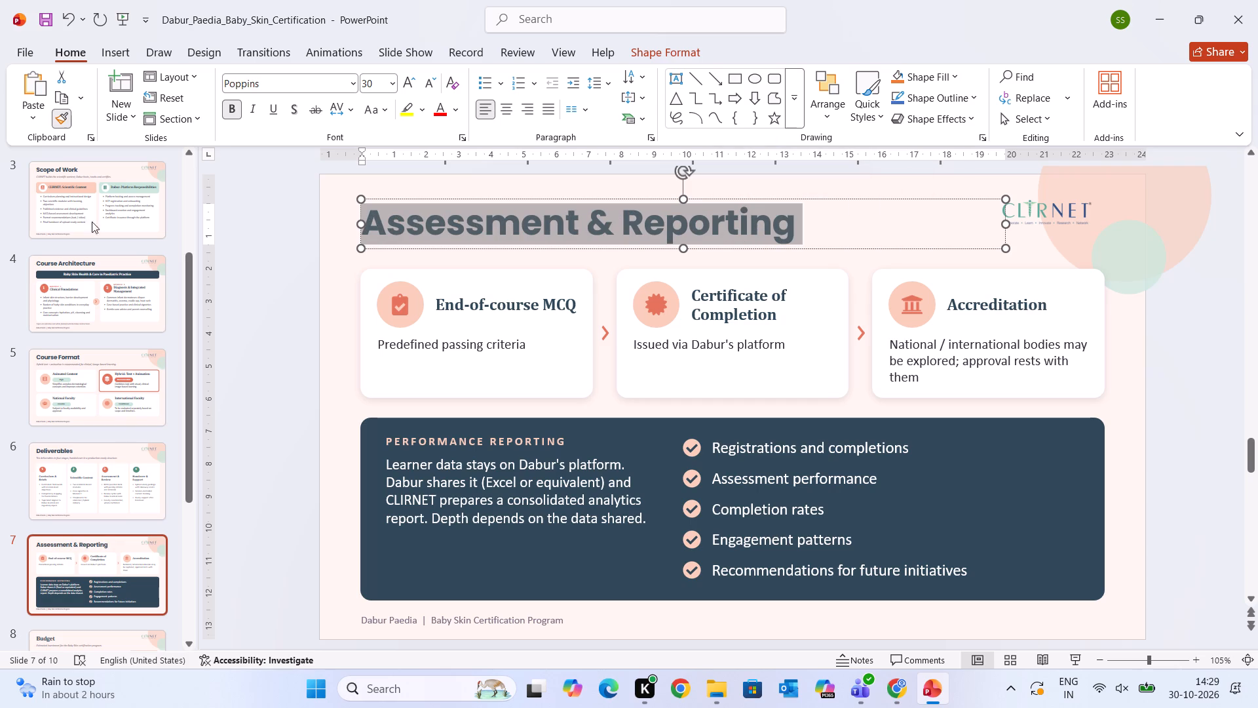
left_click(115, 560)
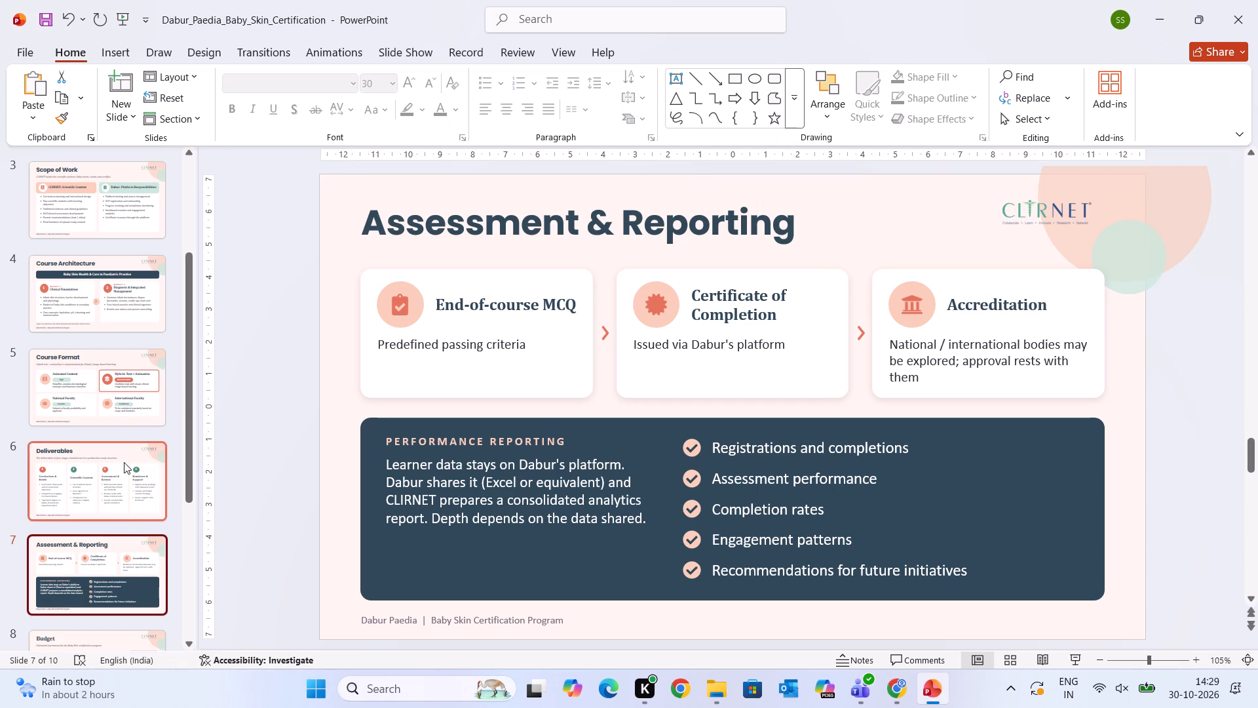
scroll(124, 462, "down", 1)
left_click(102, 431)
left_click_drag(381, 221, 479, 213)
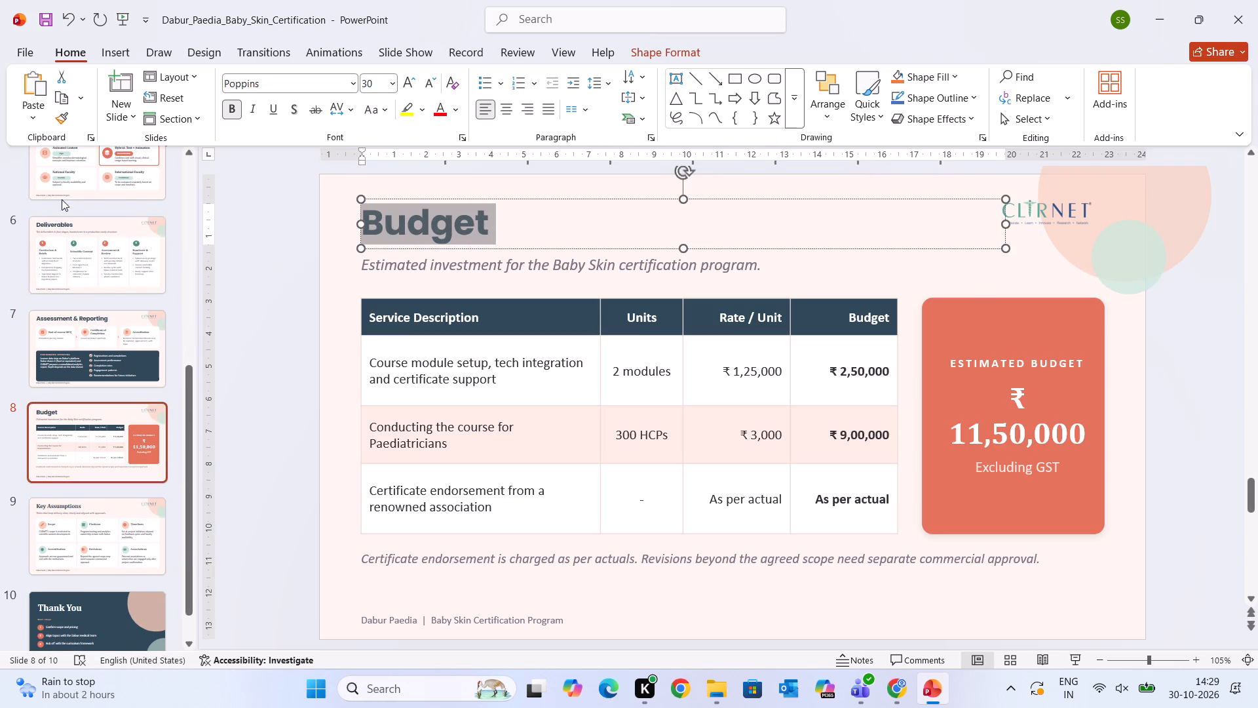
Copy the Budget title's formatting to the Key Assumptions slide title.
left_click(56, 125)
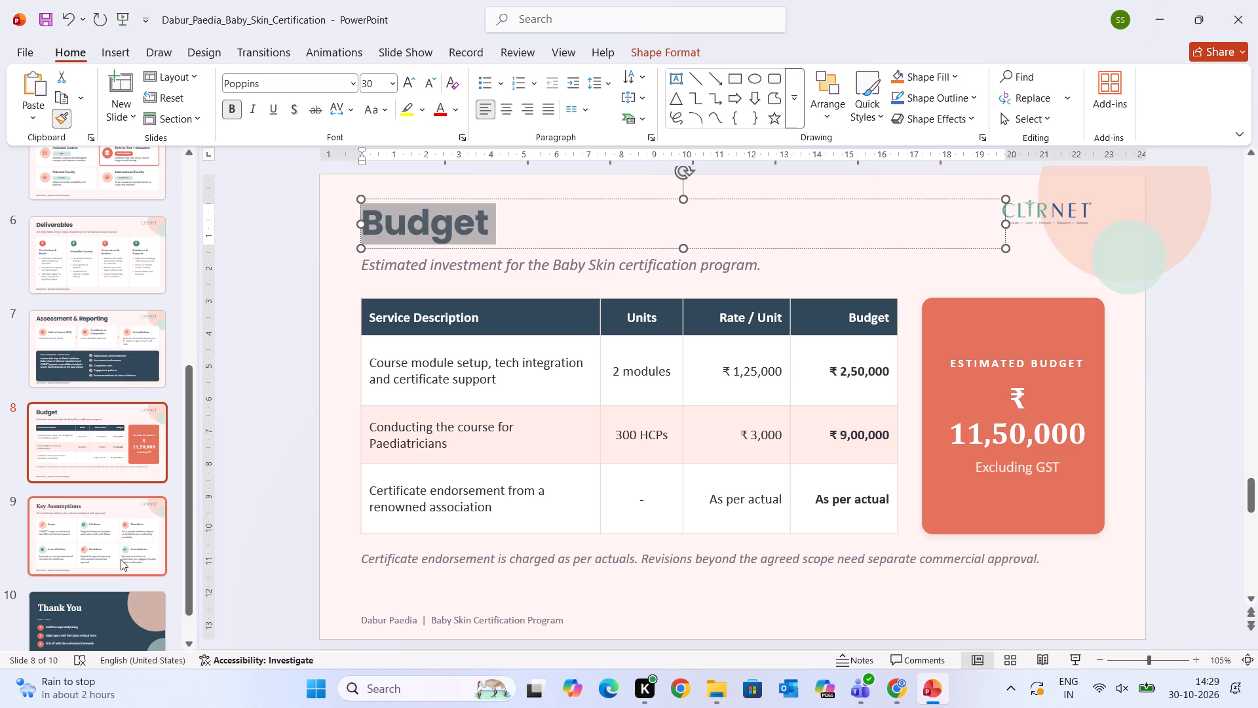
left_click(120, 559)
left_click_drag(367, 220, 607, 189)
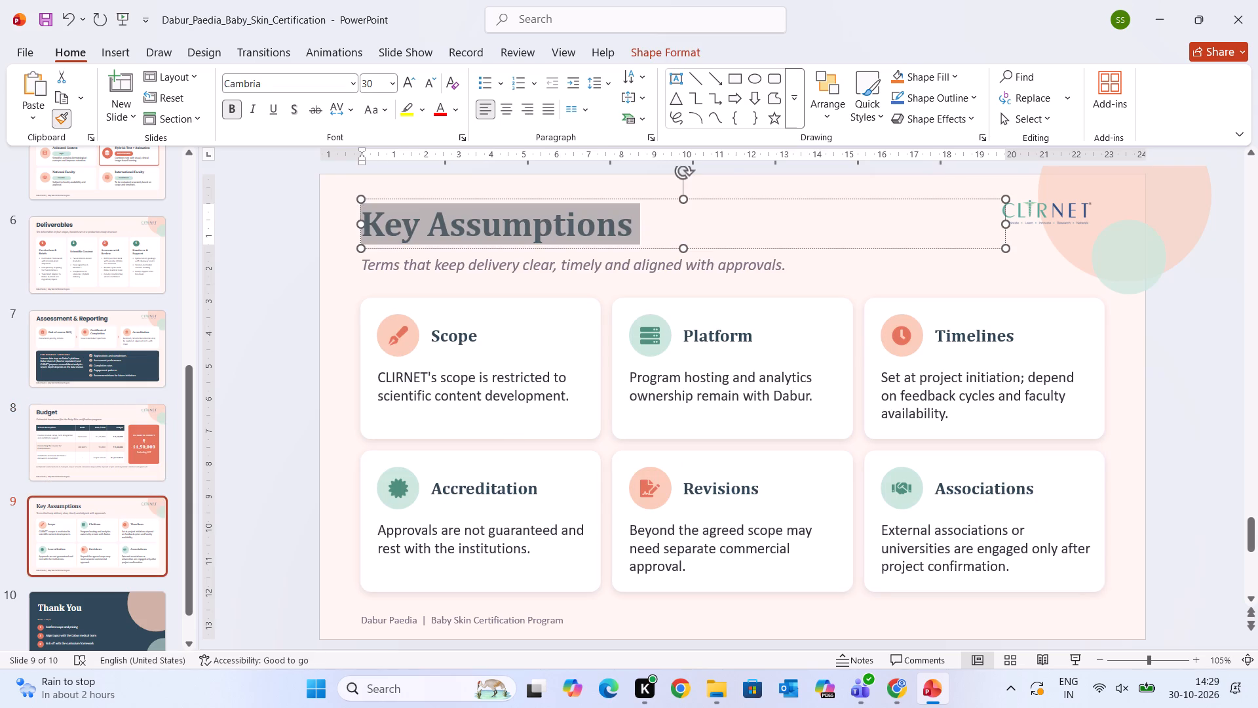
left_click_drag(607, 189, 672, 192)
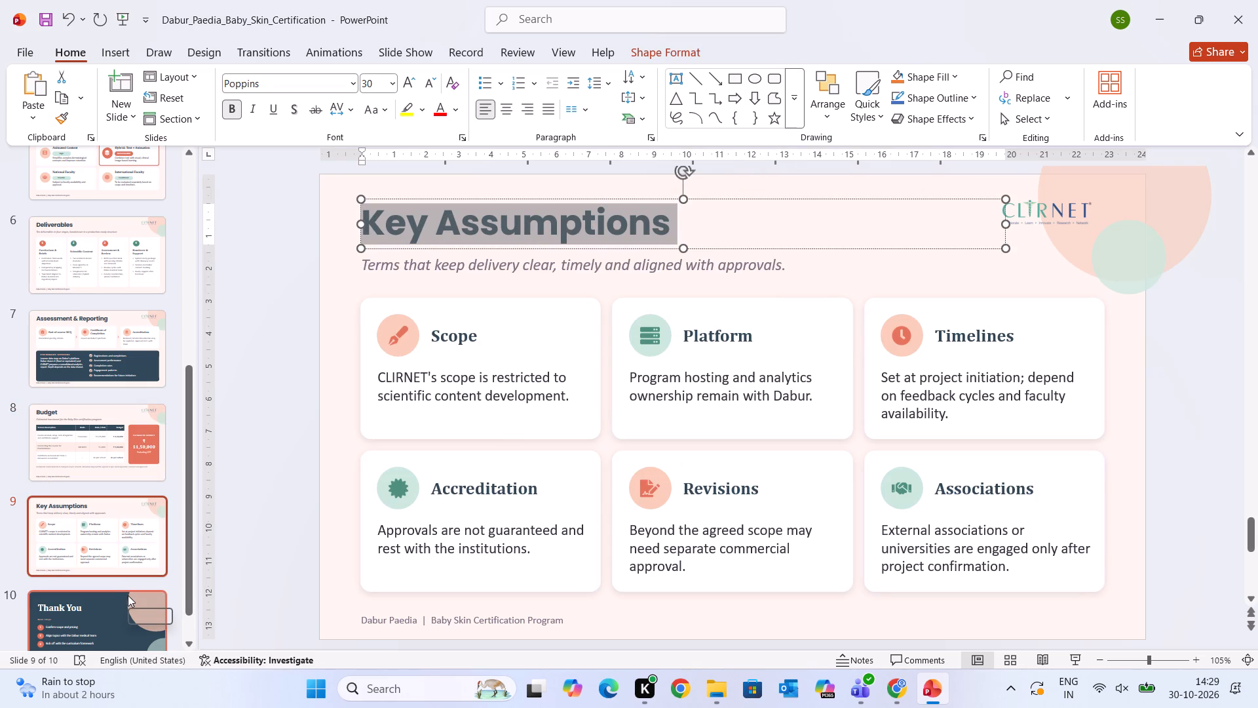
Look back through the slides from Key Assumptions to the start of the deck to check the fonts.
left_click(84, 538)
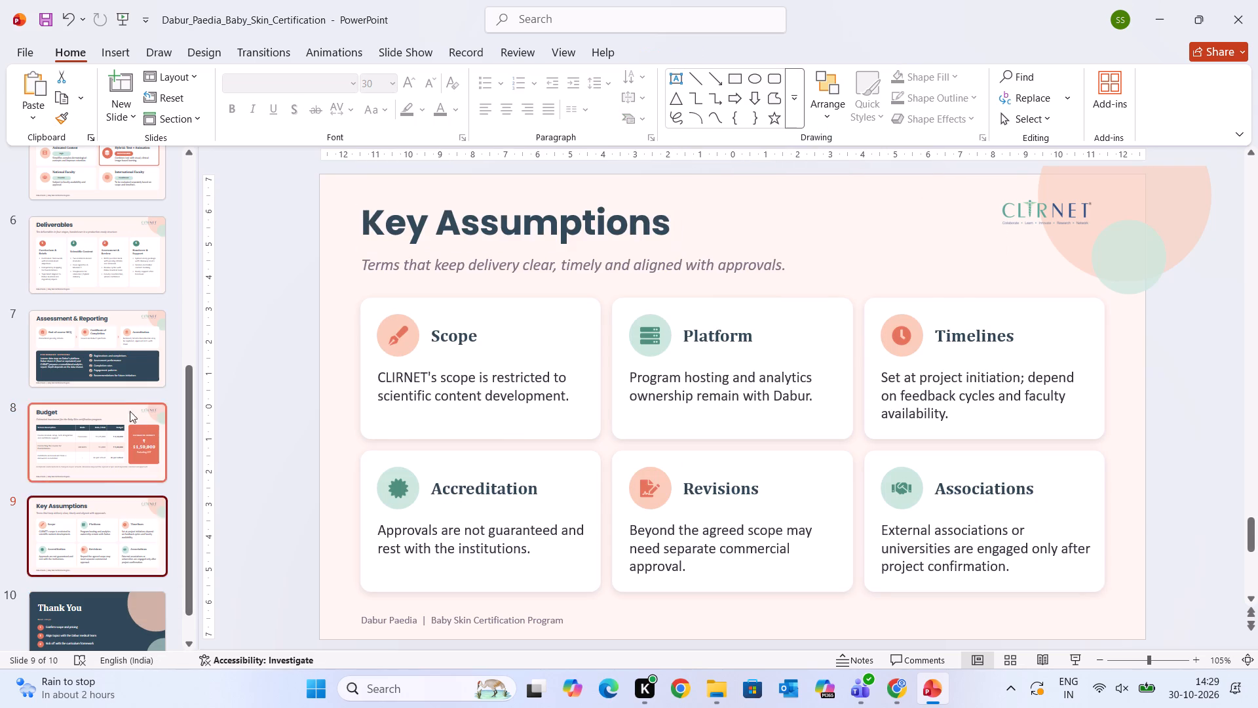
left_click(111, 393)
key("Up")
key("Up")
key("Up")
key("Up")
key("Up")
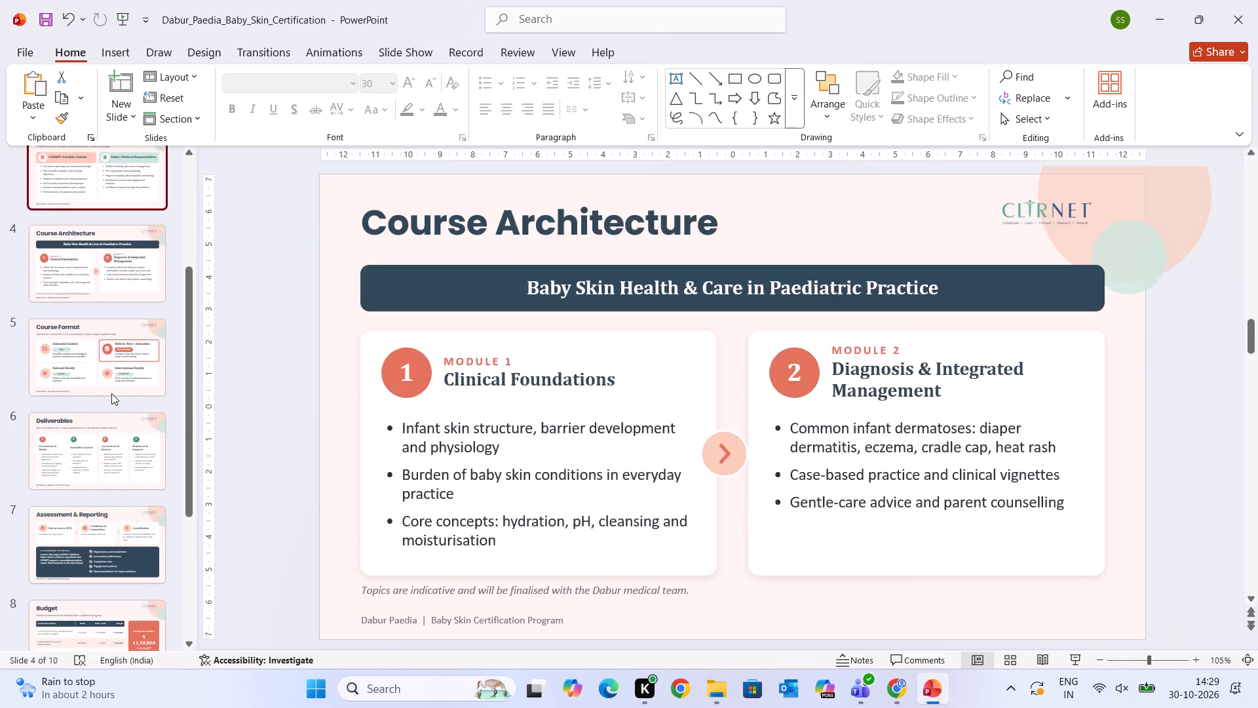
key("Up")
key("Up")
key("Up")
key("Down")
key("Down")
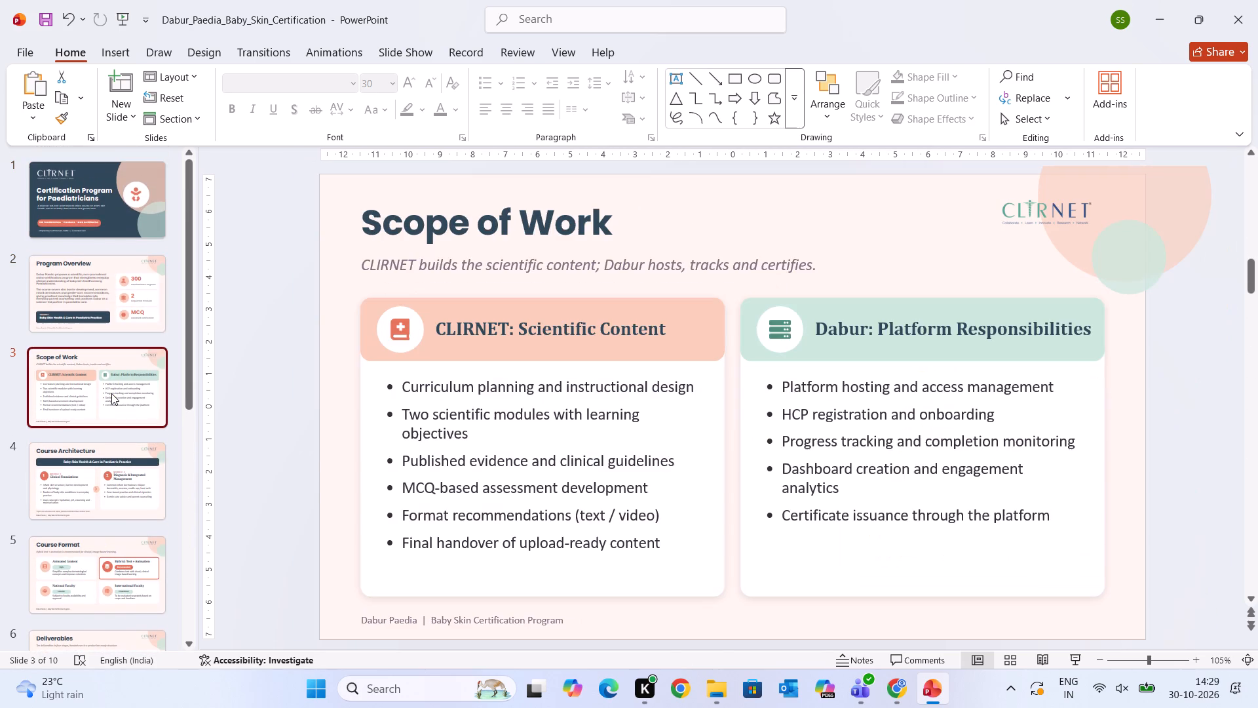
key("Up")
key("Down")
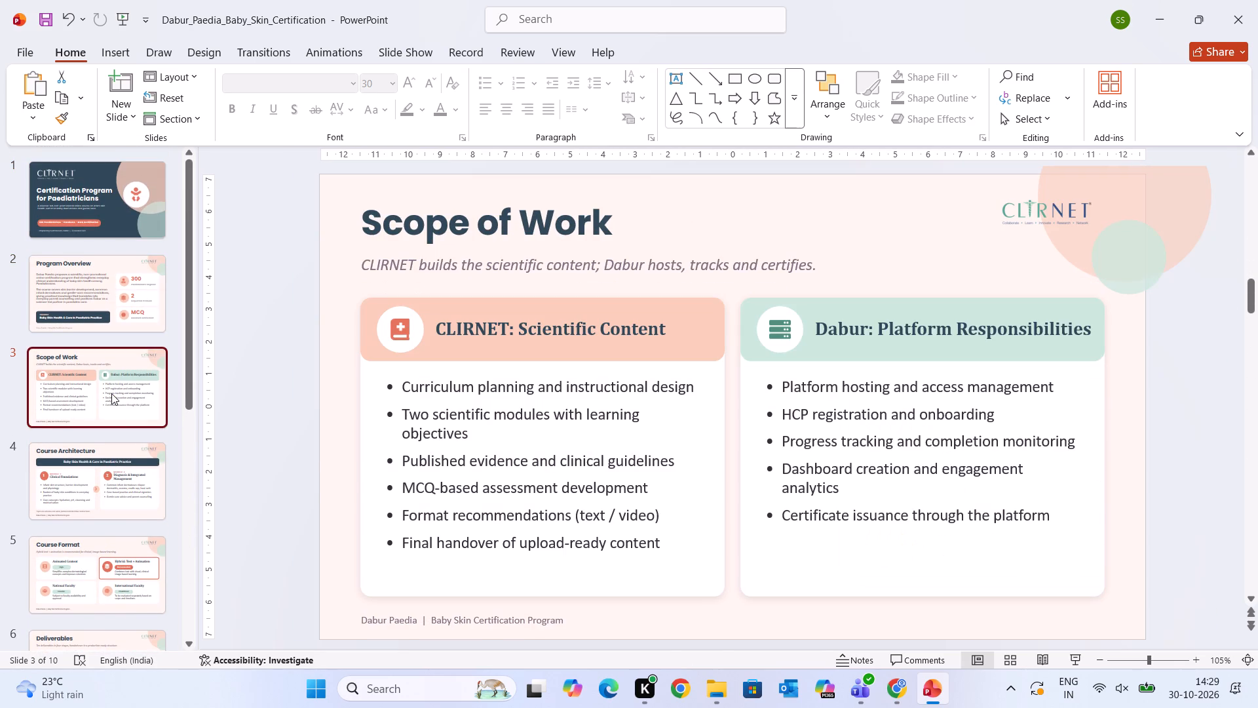
Set the Scope of Work subtitle to Poppins at 12 pt, and change its closing full stop to Poppins too.
left_click(436, 258)
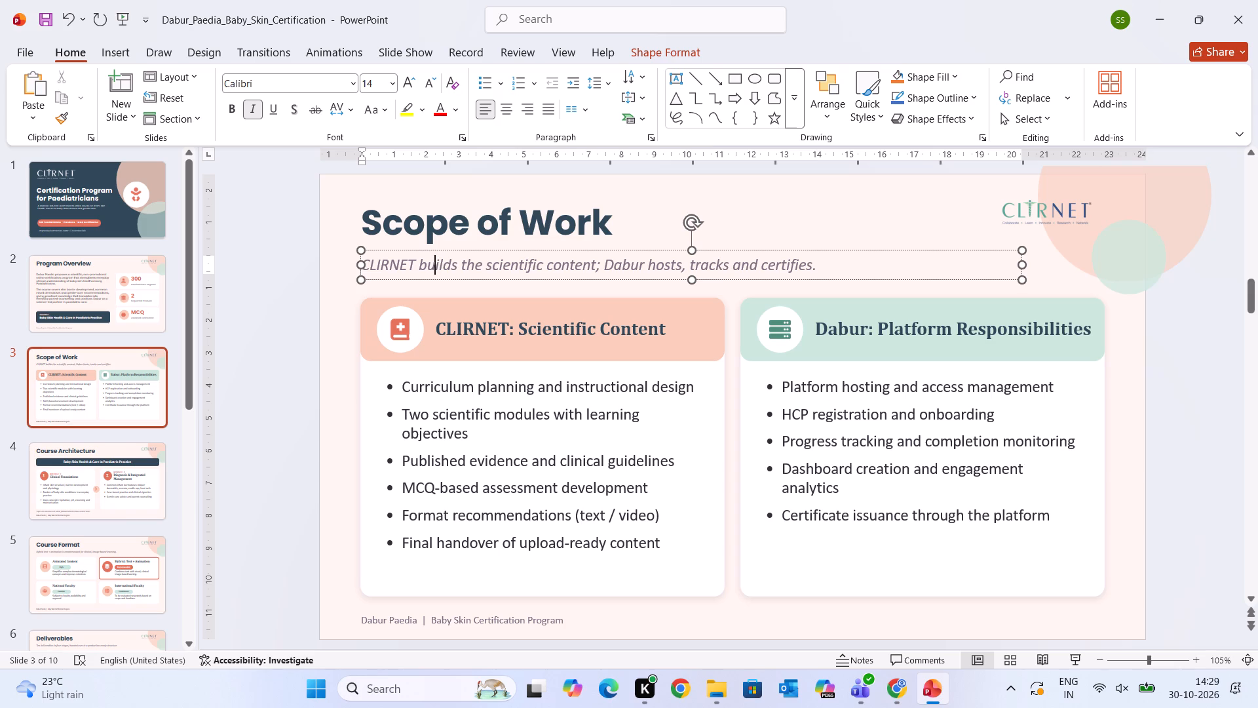
left_click_drag(814, 261, 333, 271)
left_click(263, 81)
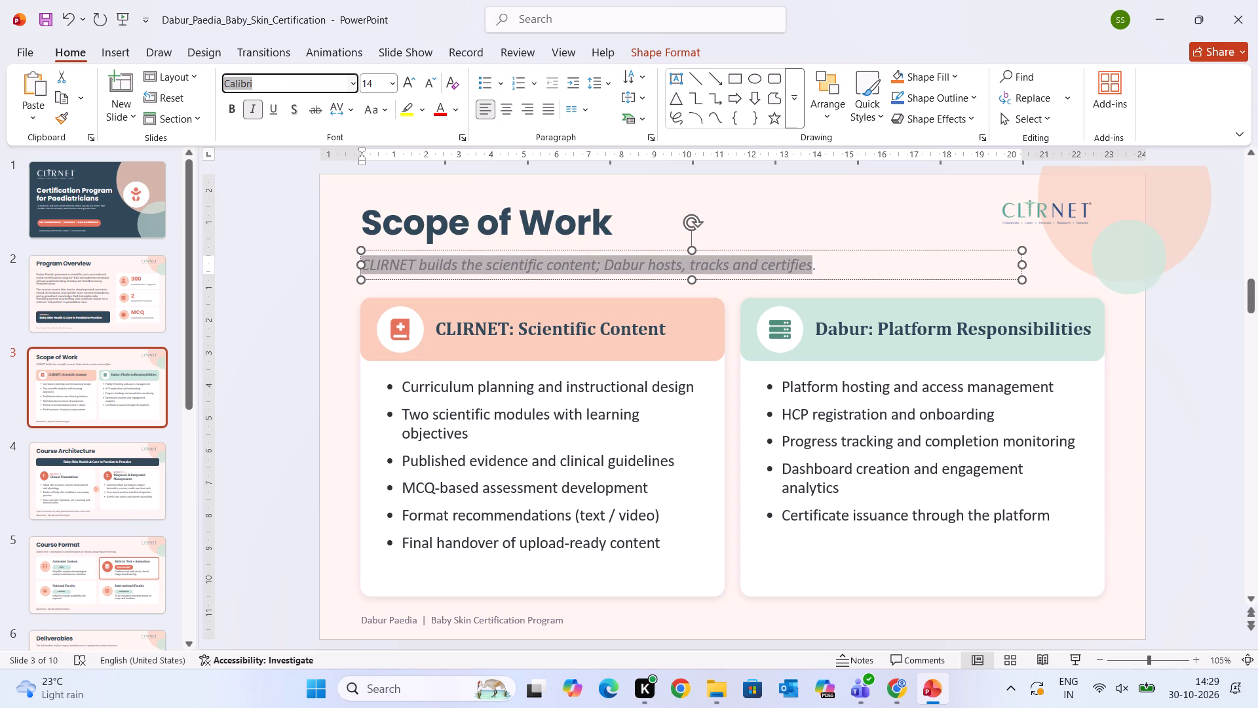
type("pop")
key("Return")
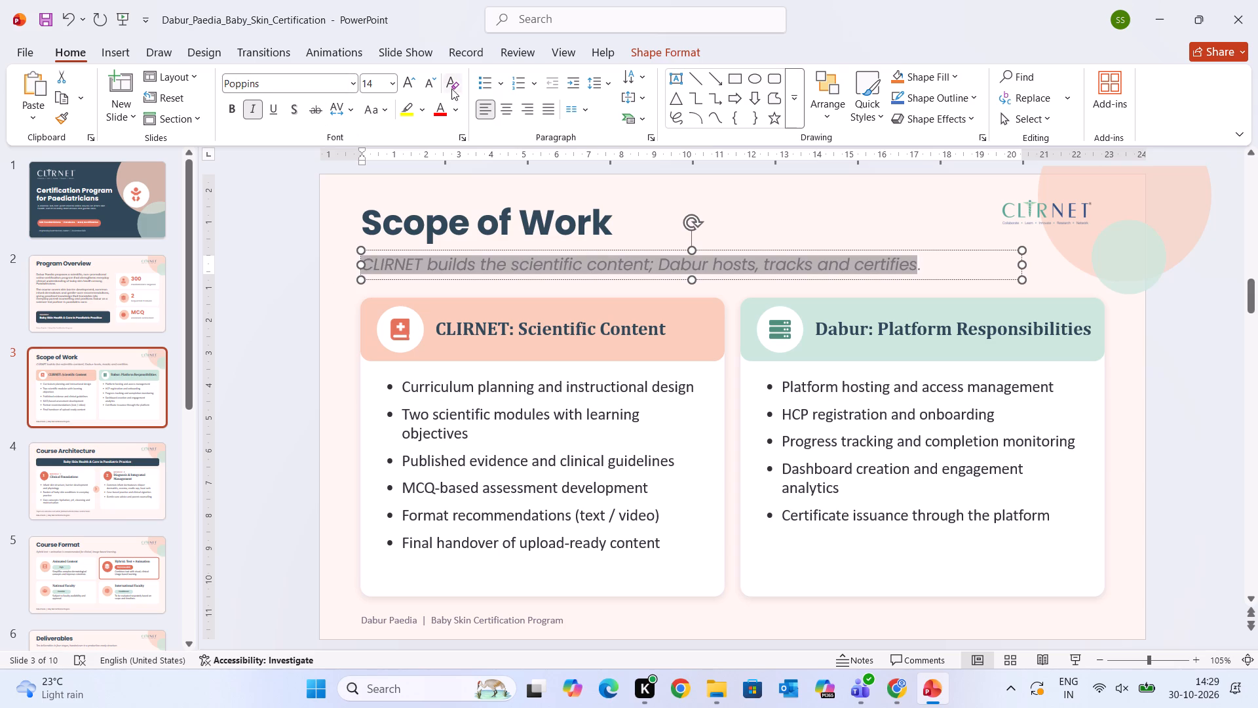
left_click(429, 84)
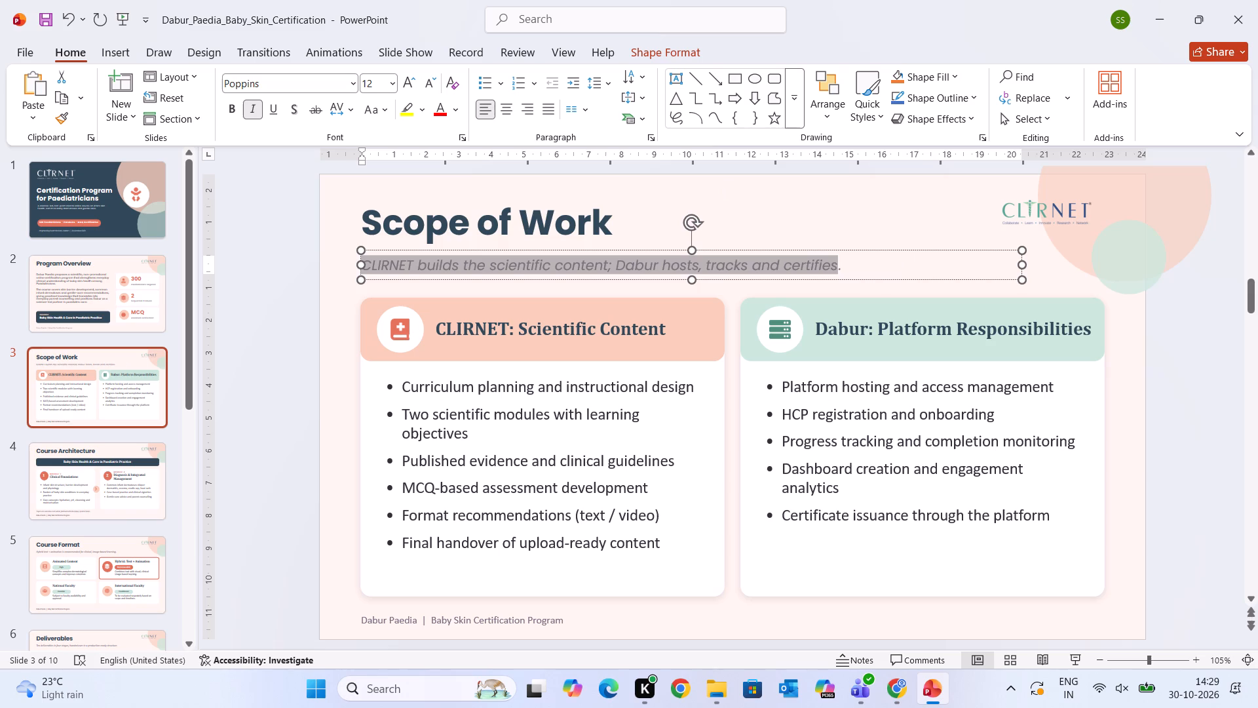
left_click(846, 269)
left_click(841, 264)
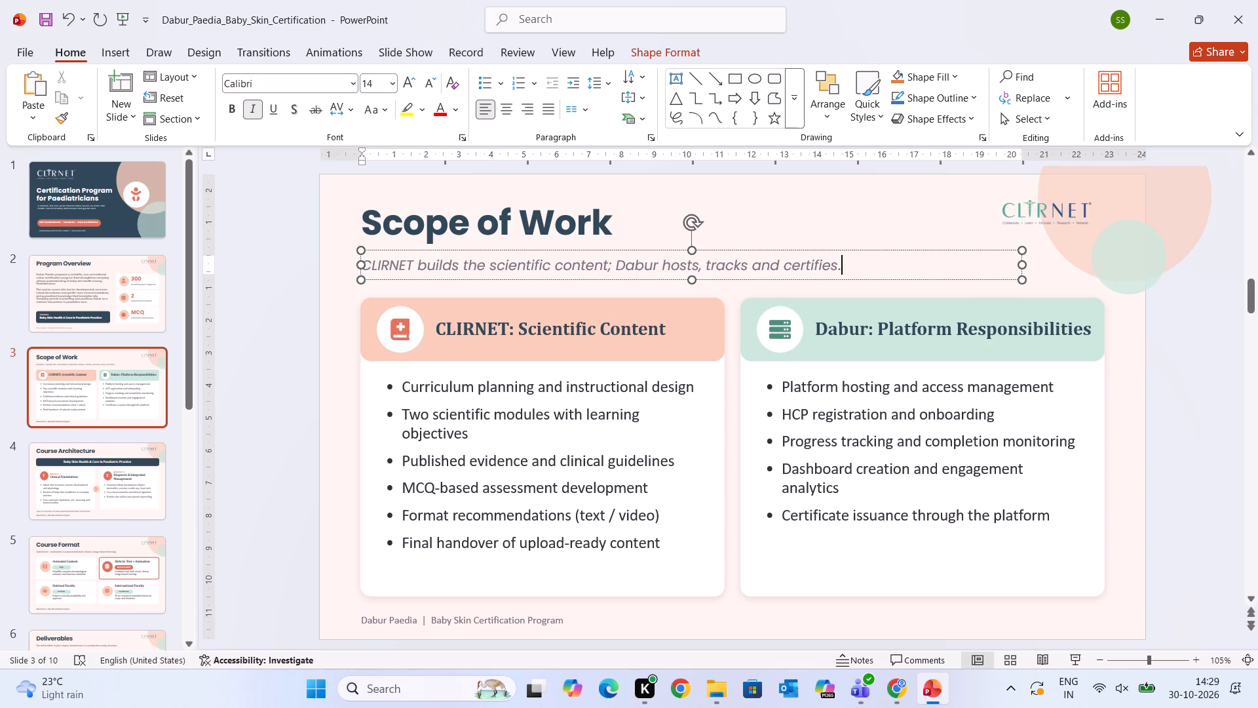
left_click_drag(841, 264, 829, 265)
left_click(247, 88)
key("p")
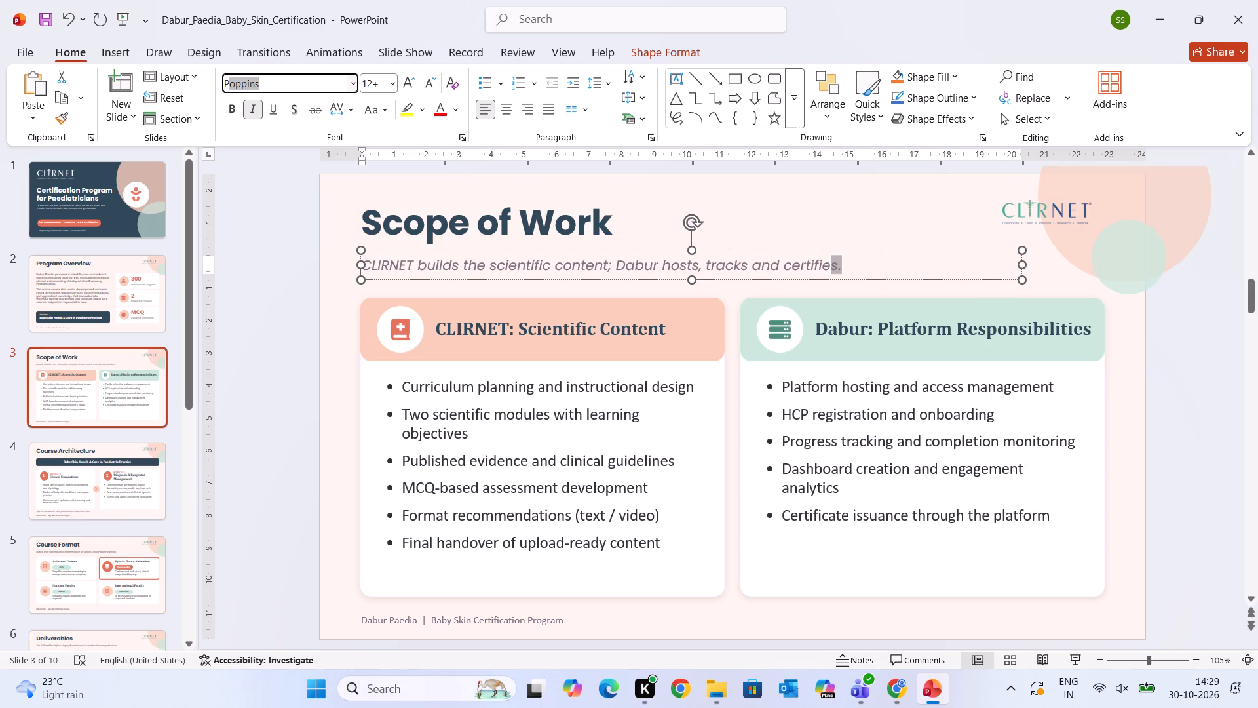
key("Return")
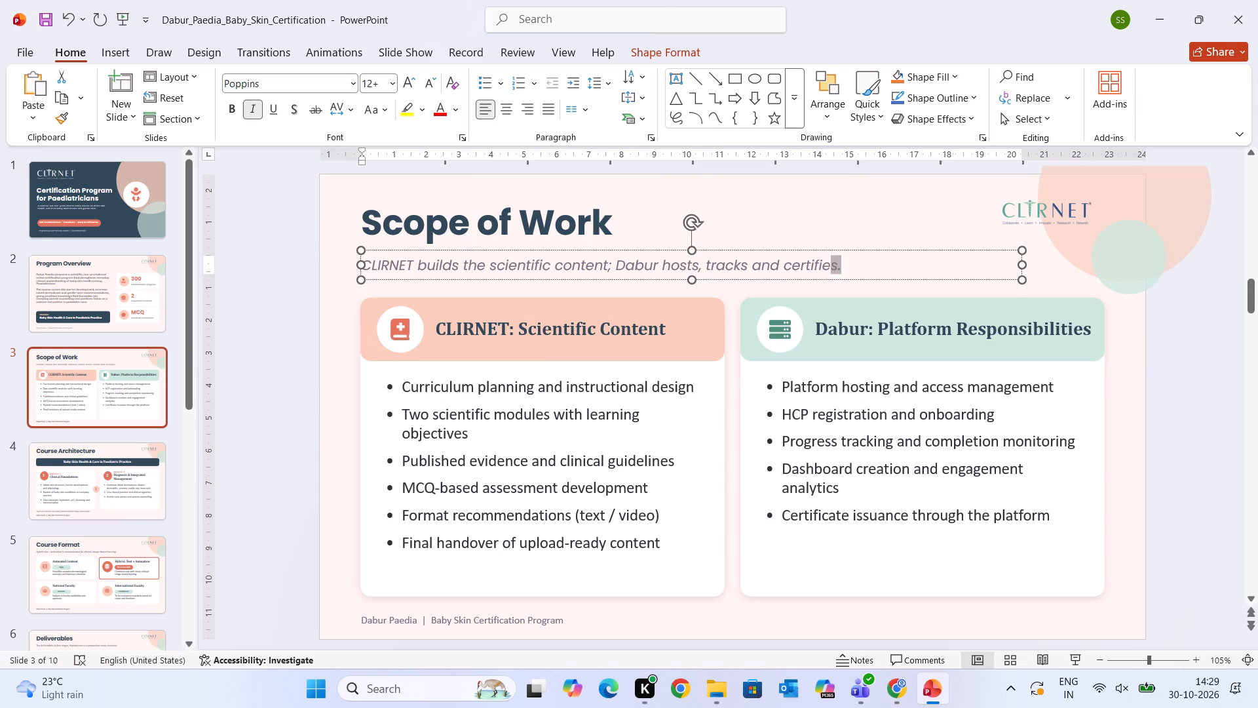
Set the bulleted list under CLIRNET: Scientific Content to Poppins at 12 pt.
left_click(433, 398)
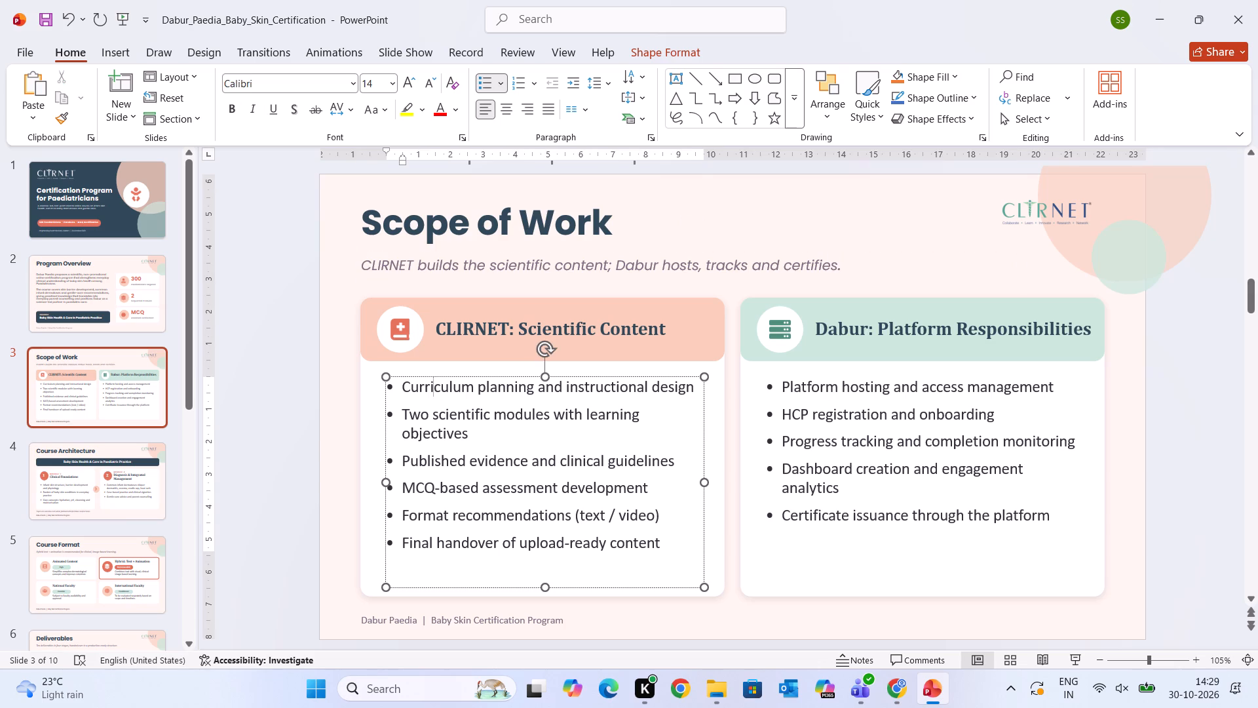
left_click_drag(668, 543, 402, 400)
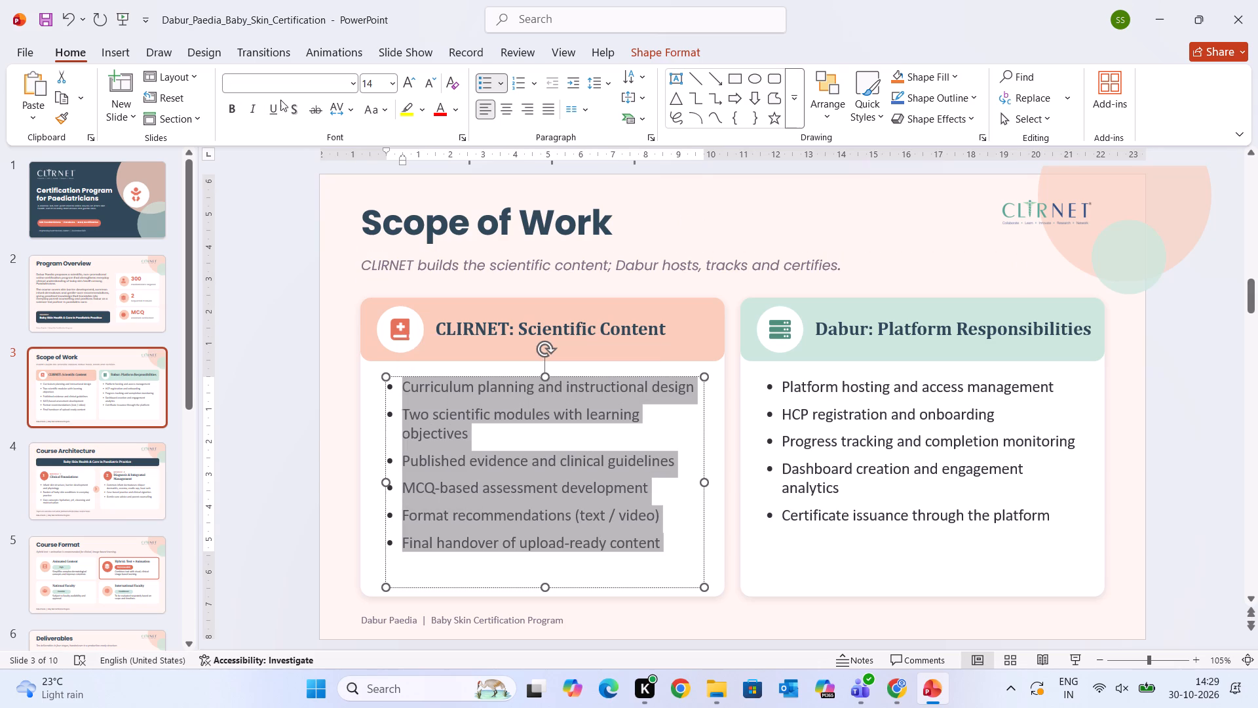
left_click(273, 90)
left_click(268, 86)
type("po")
key("Return")
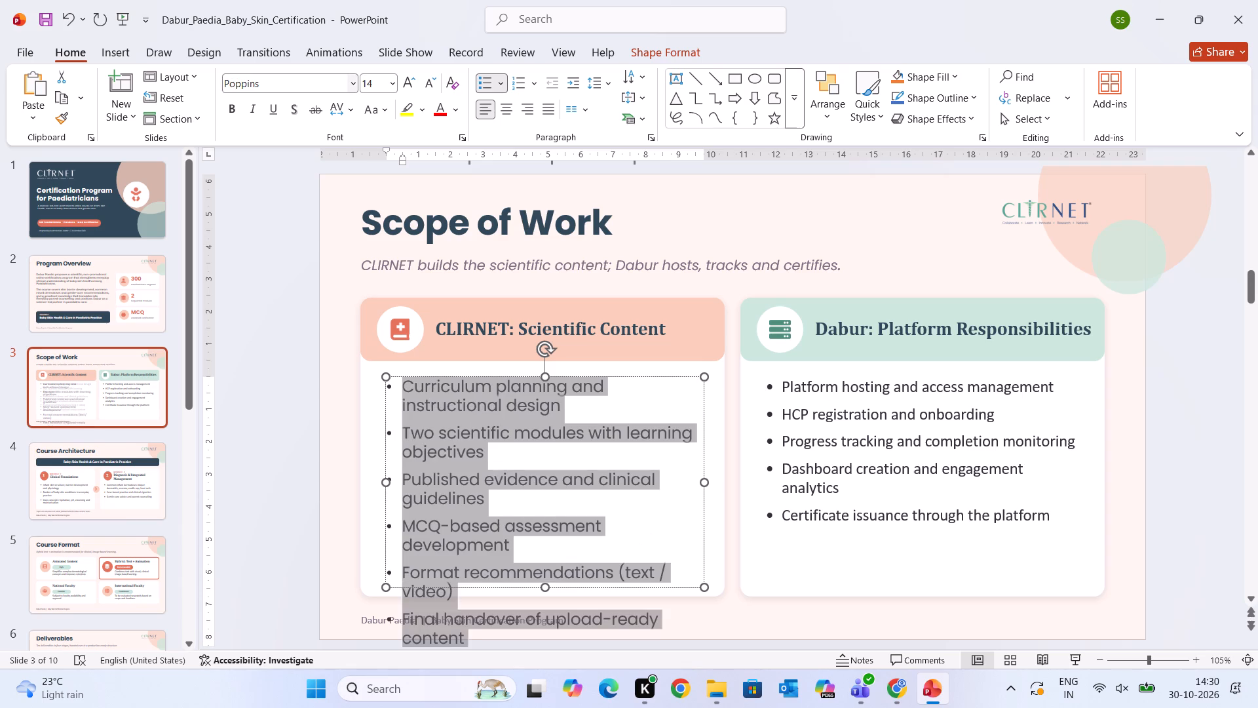
left_click(436, 88)
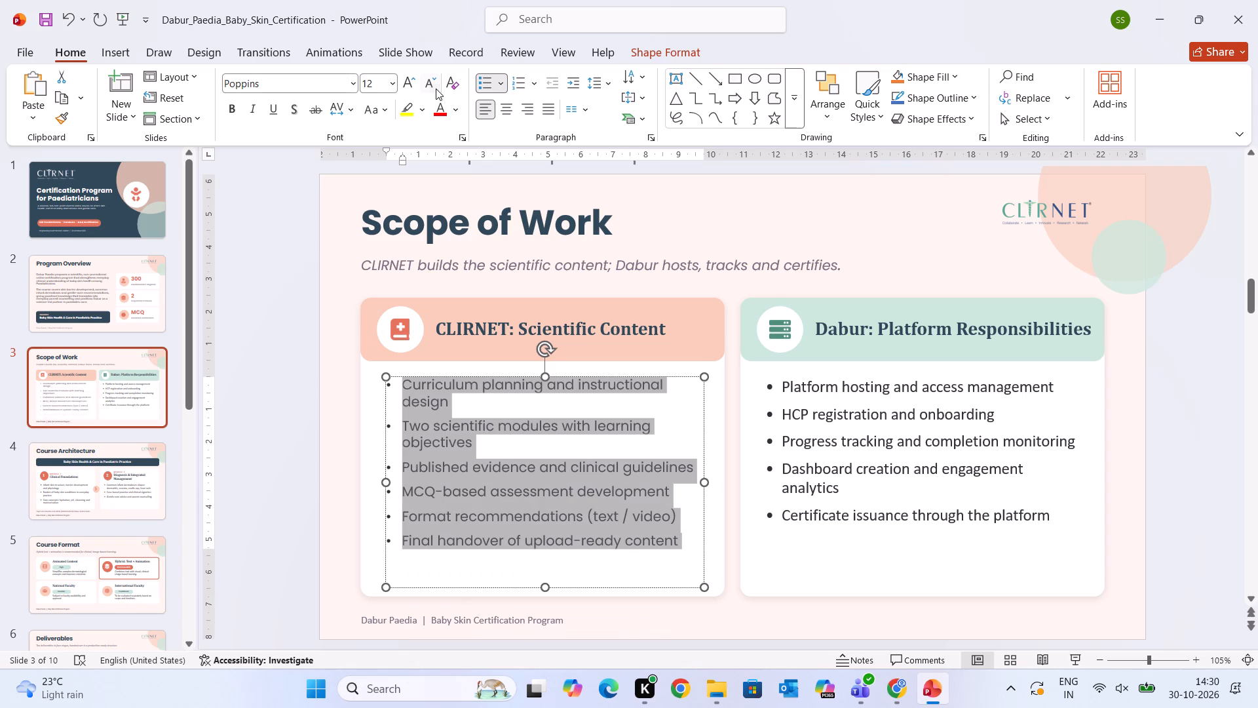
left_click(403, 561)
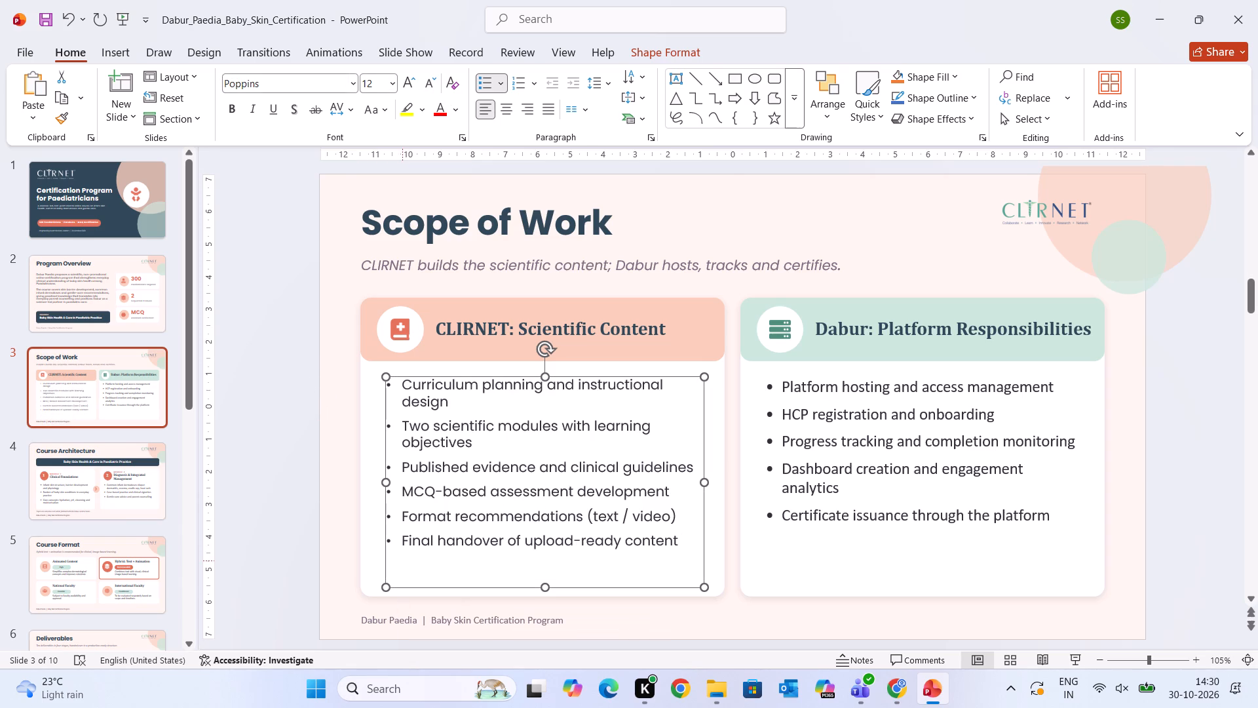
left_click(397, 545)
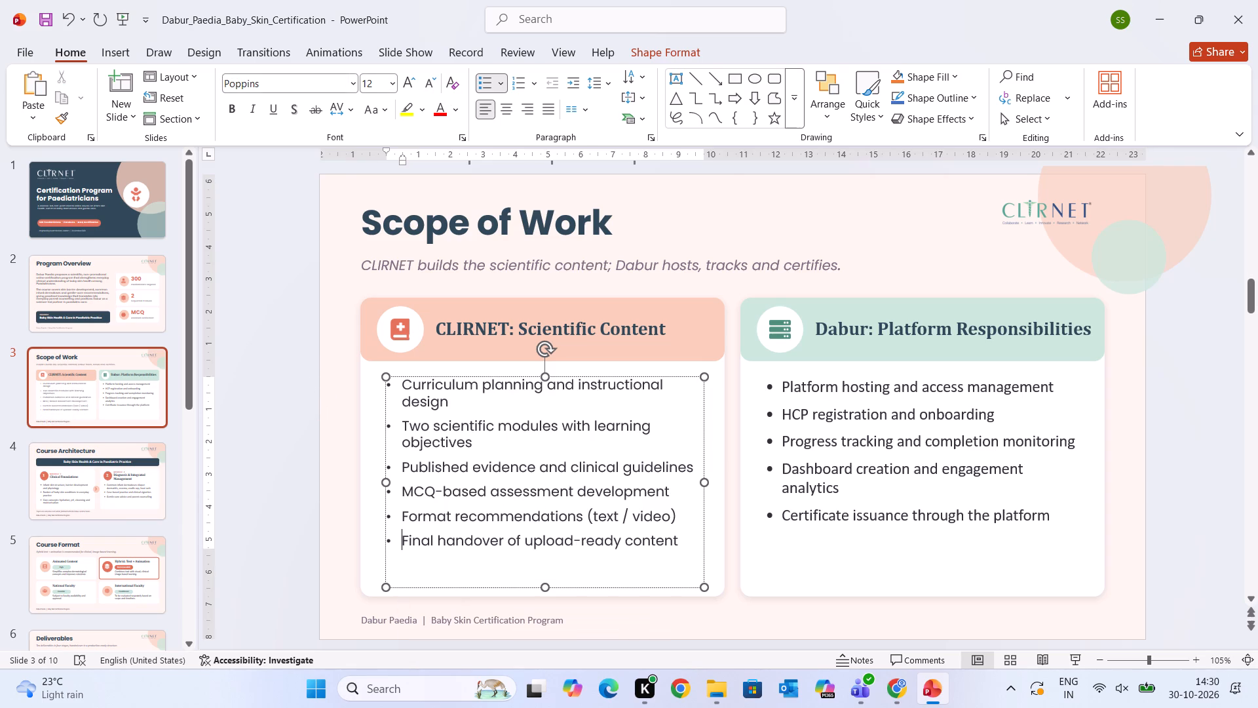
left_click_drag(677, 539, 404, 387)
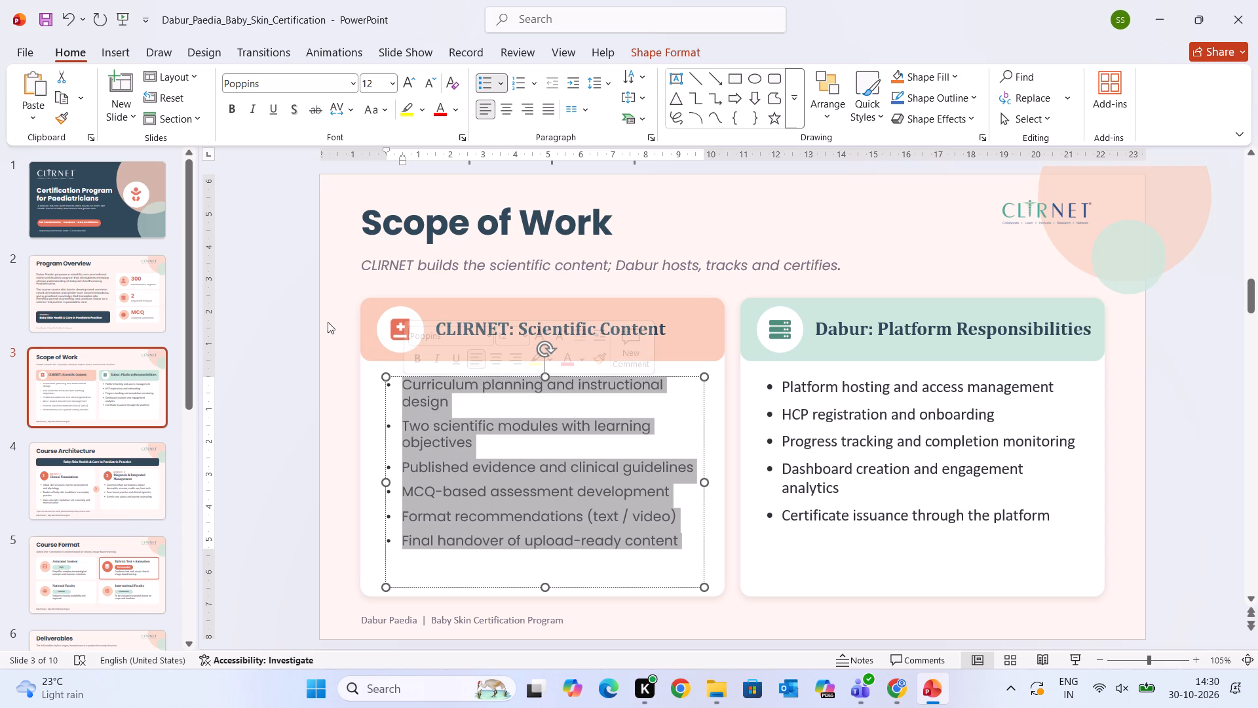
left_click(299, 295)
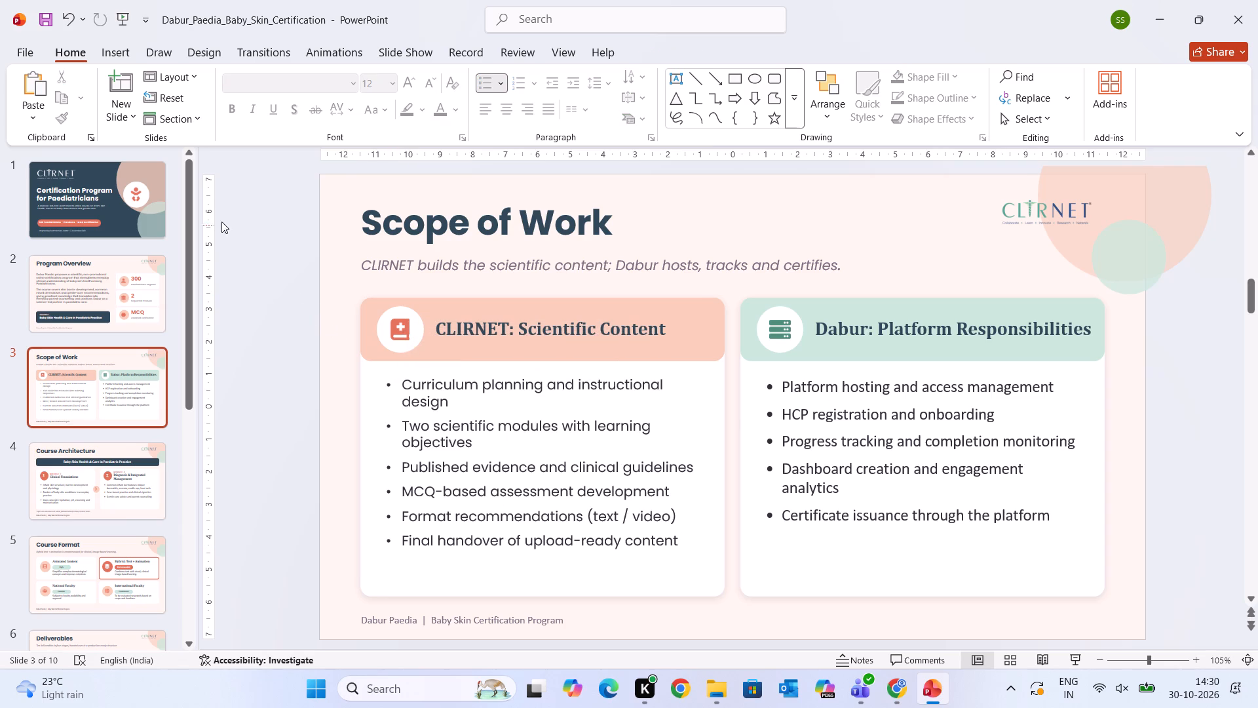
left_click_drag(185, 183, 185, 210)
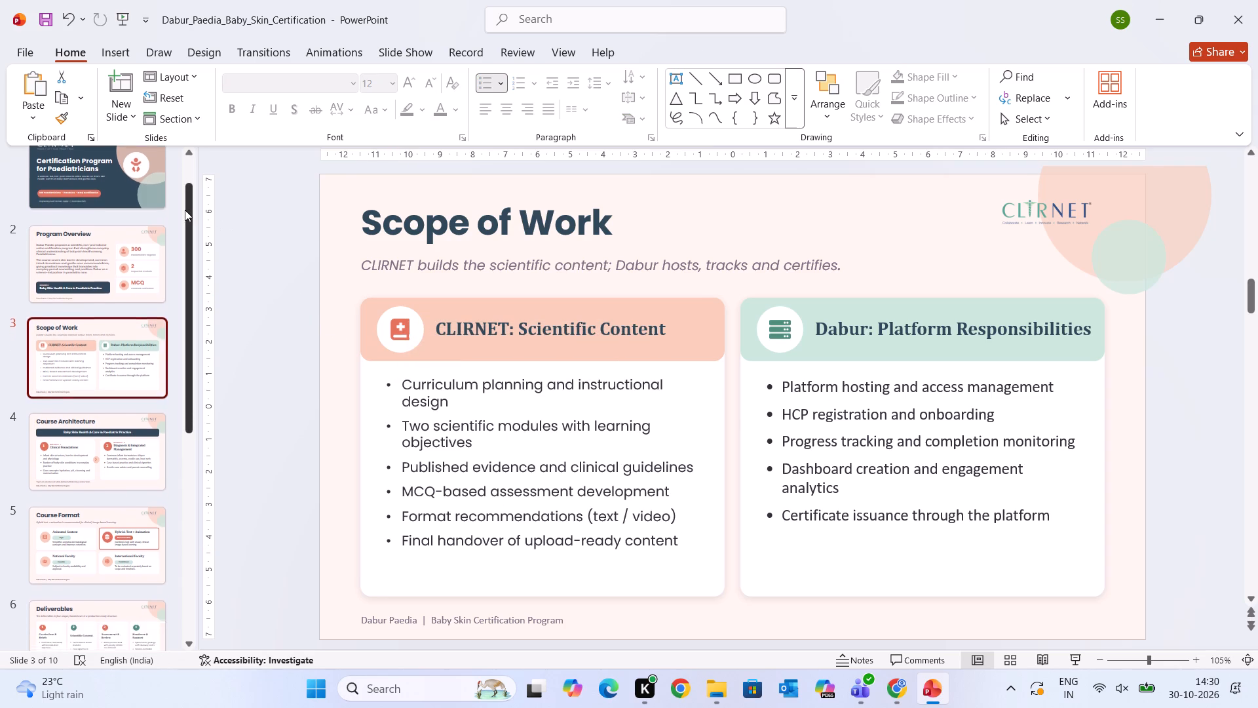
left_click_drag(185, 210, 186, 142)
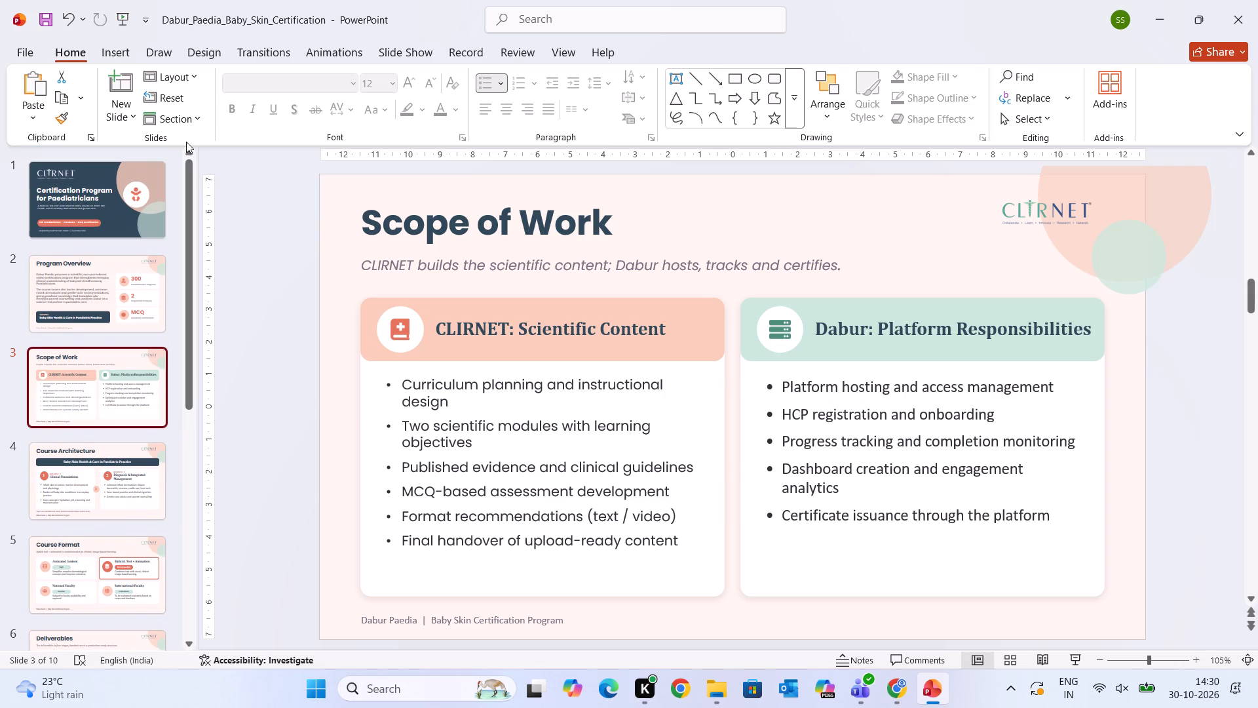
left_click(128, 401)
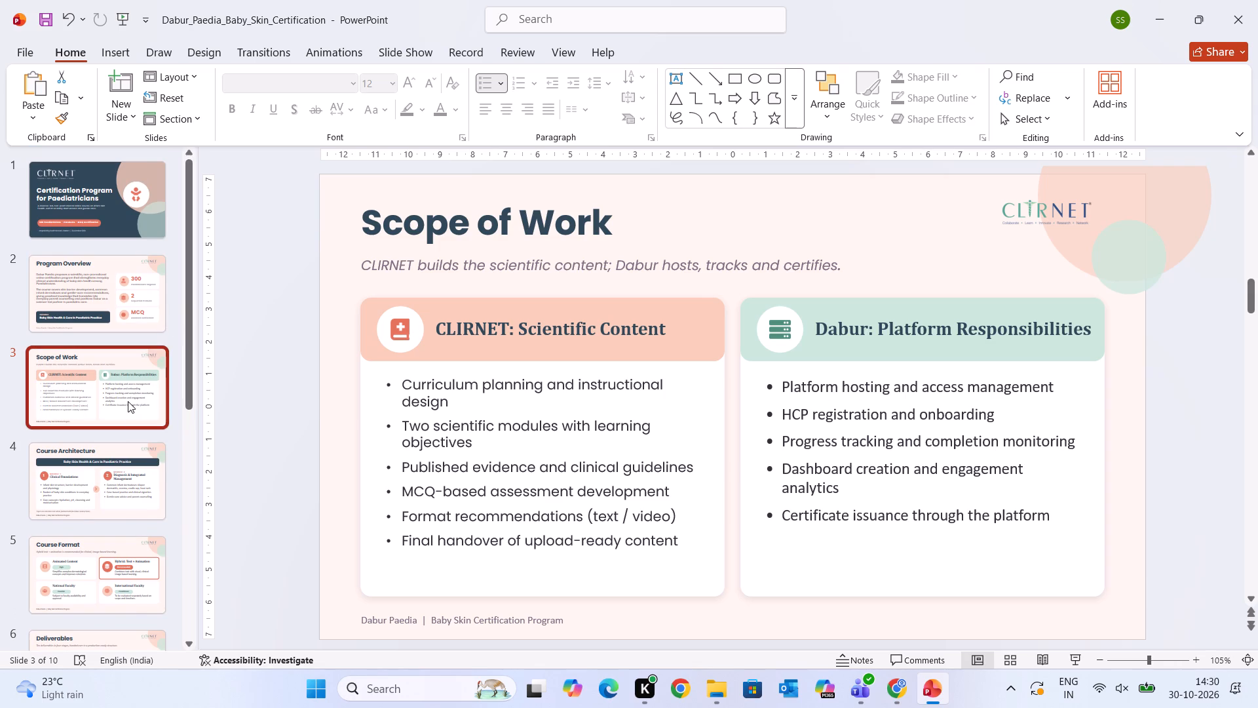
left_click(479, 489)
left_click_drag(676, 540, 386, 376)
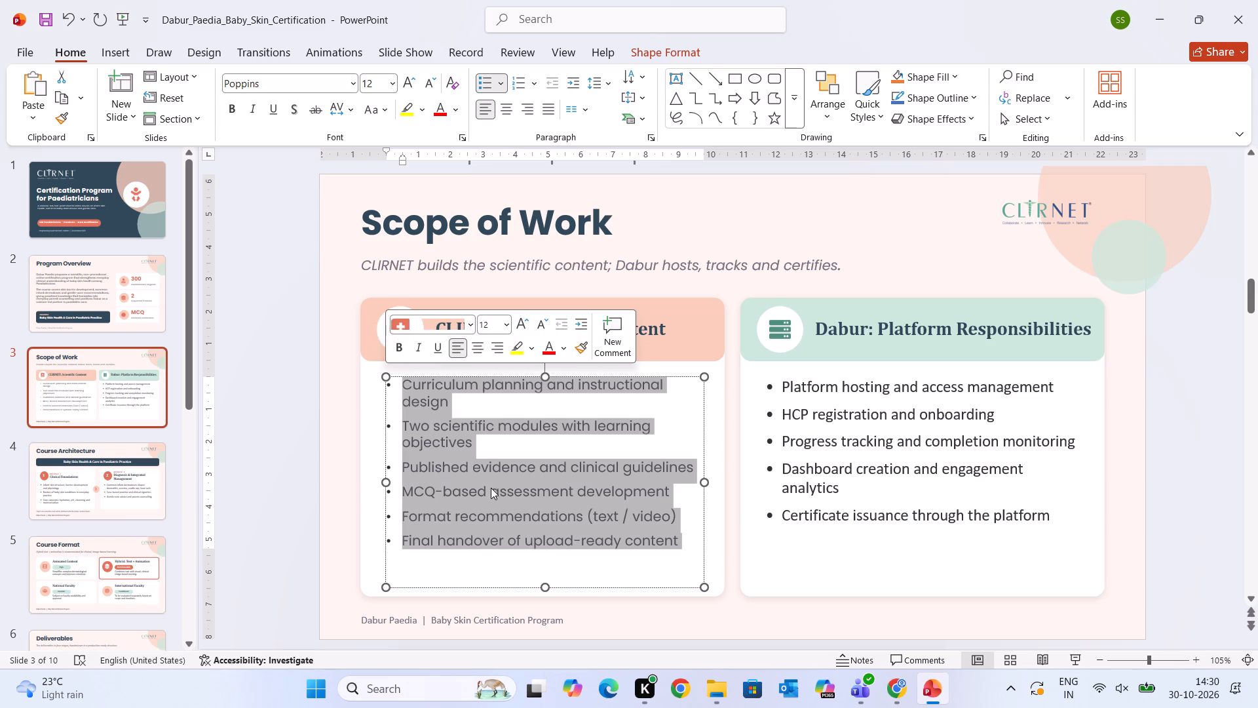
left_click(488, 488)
Change the CLIRNET: Scientific Content heading on the Scope of Work slide to Poppins.
left_click(673, 332)
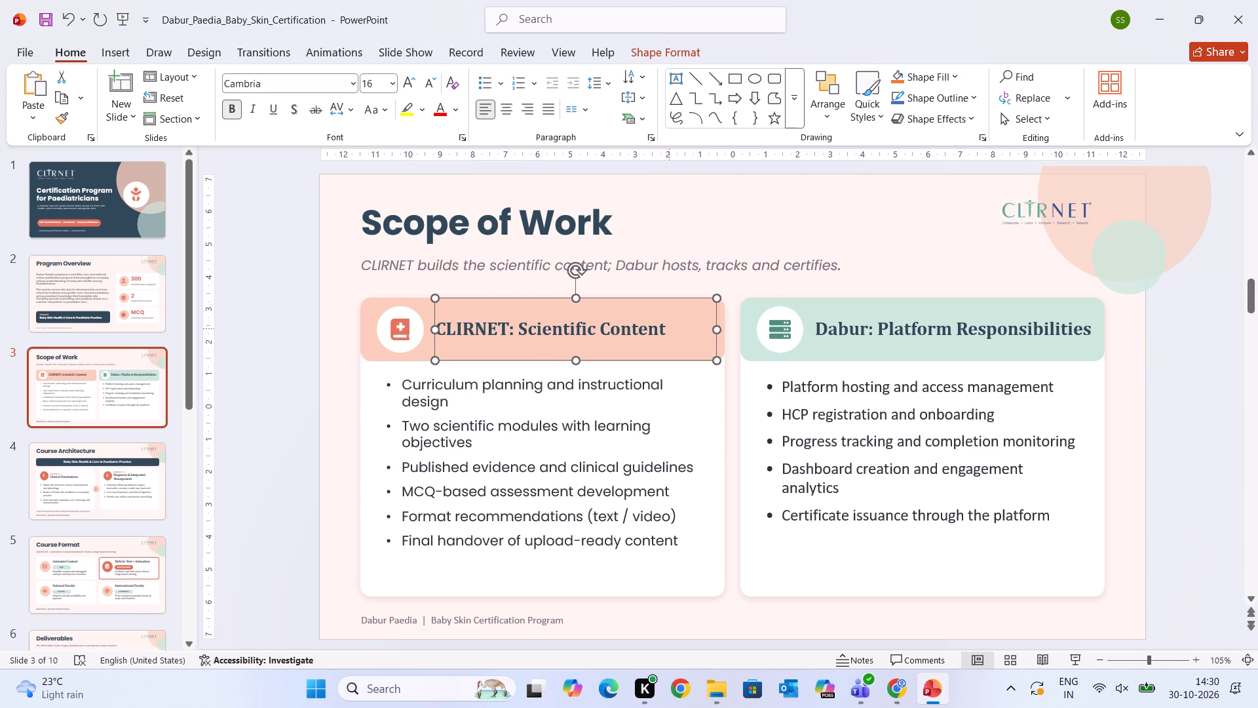
left_click_drag(662, 328, 389, 345)
left_click(291, 83)
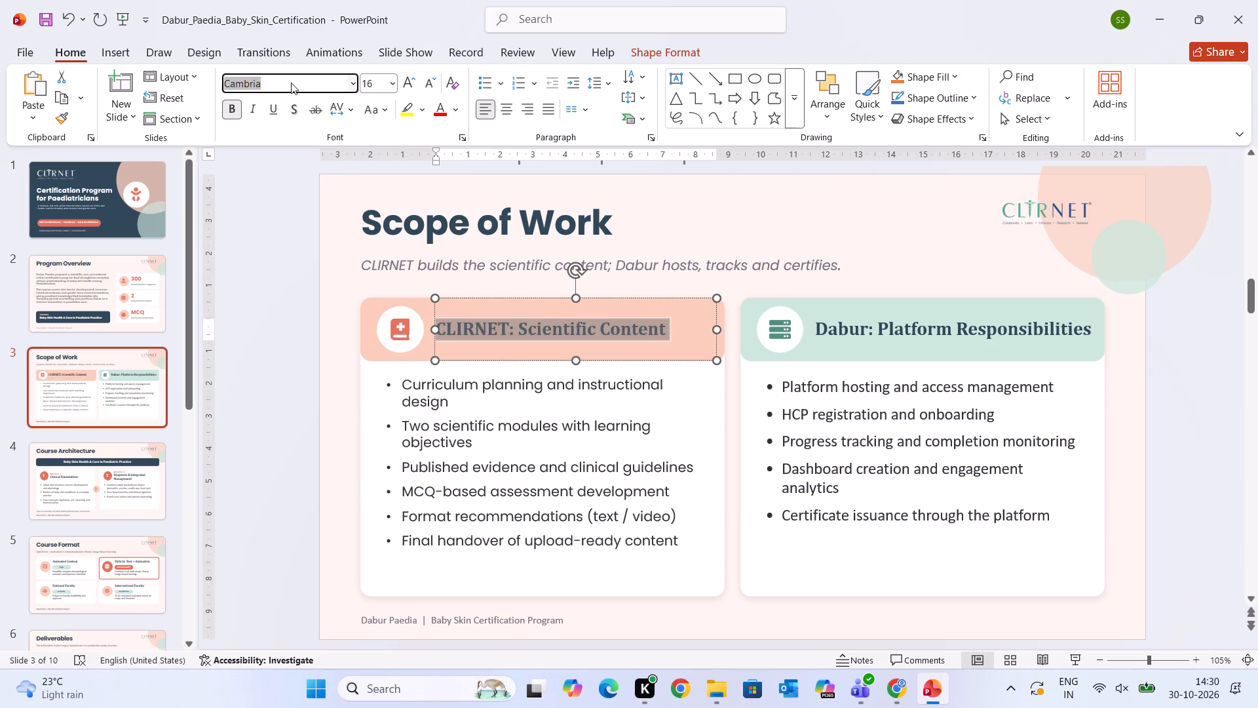
type("po")
key("Return")
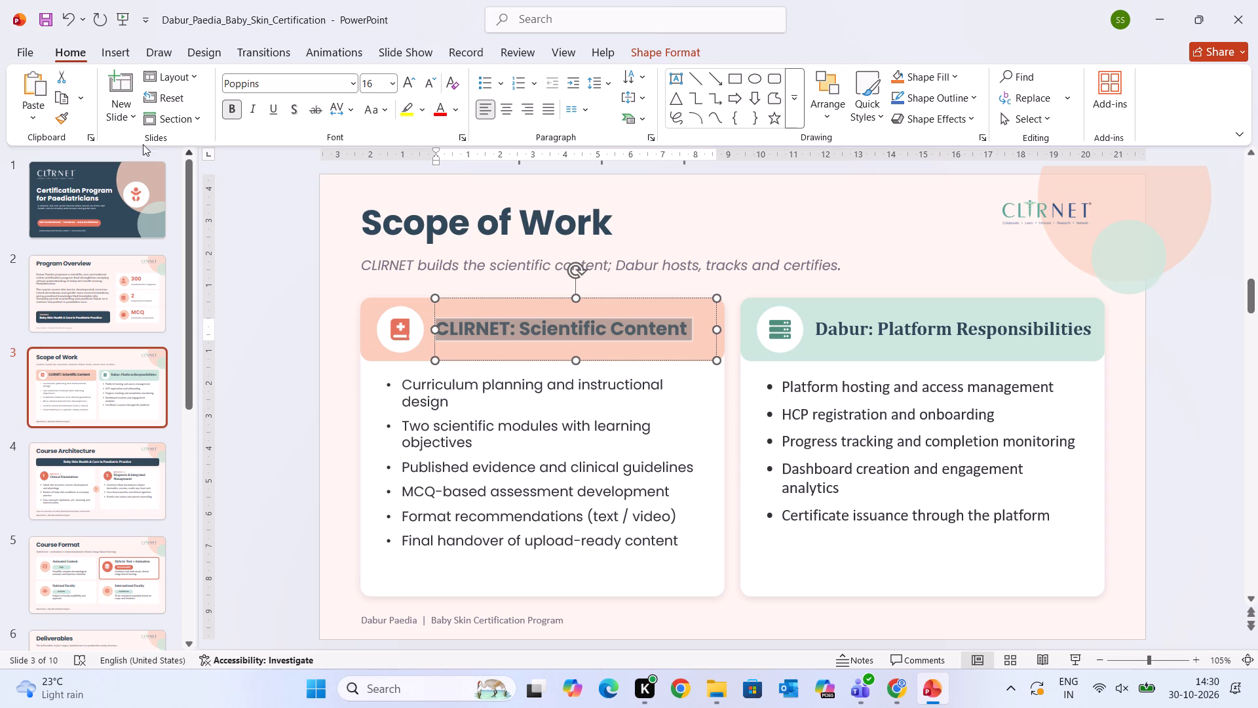
Copy the CLIRNET: Scientific Content heading's formatting to the Dabur: Platform Responsibilities heading.
left_click(64, 119)
left_click_drag(824, 328, 1002, 310)
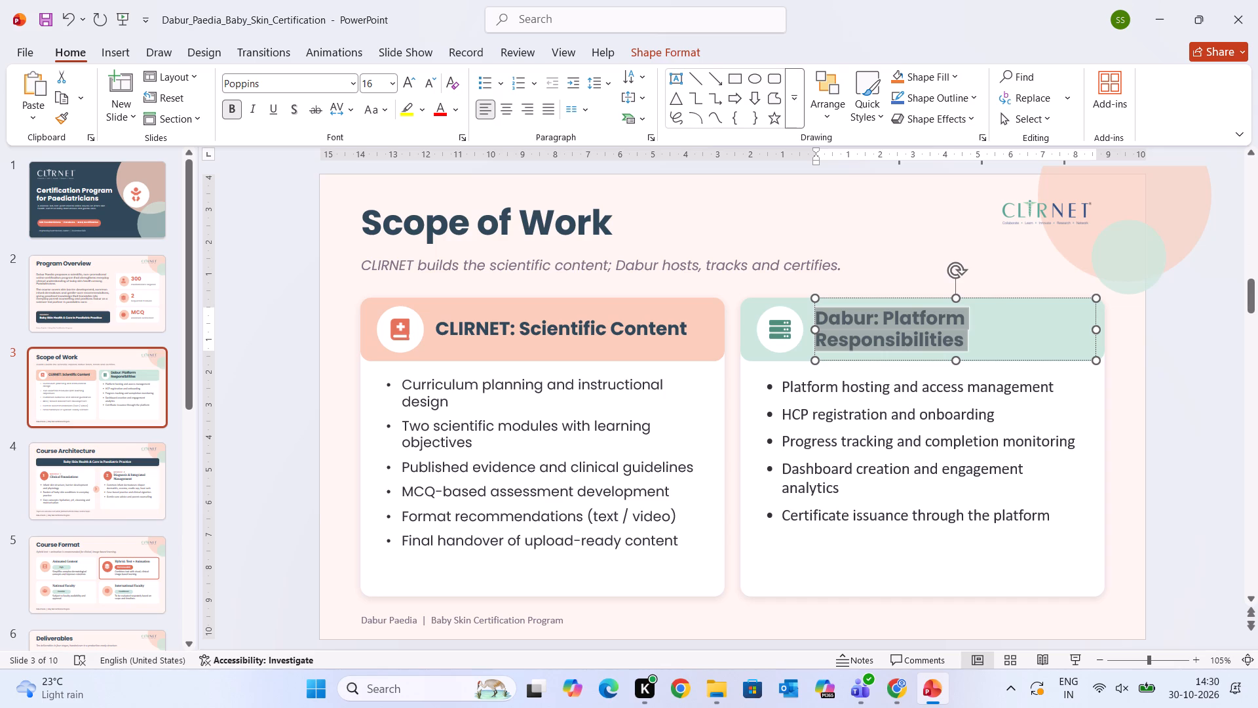
left_click(1223, 429)
Widen the Dabur: Platform Responsibilities text box to the edge of its green banner and insert a space before Responsibilities.
left_click(921, 336)
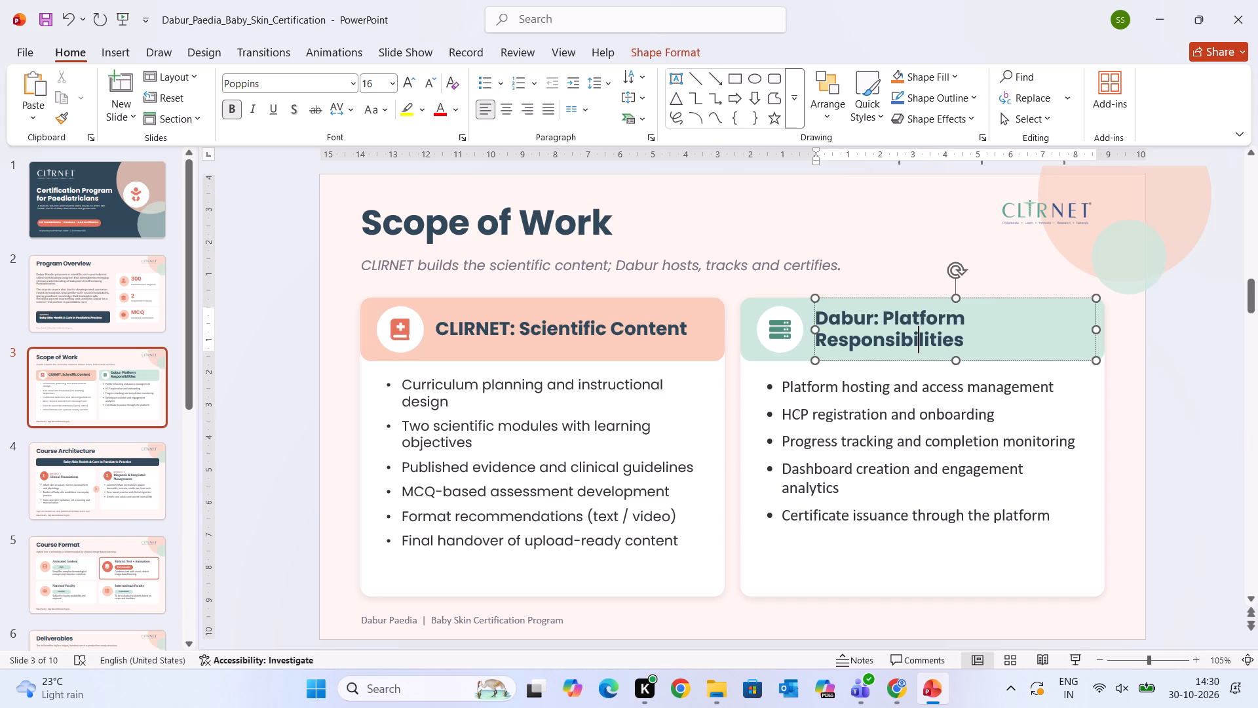
left_click_drag(1093, 330, 1097, 330)
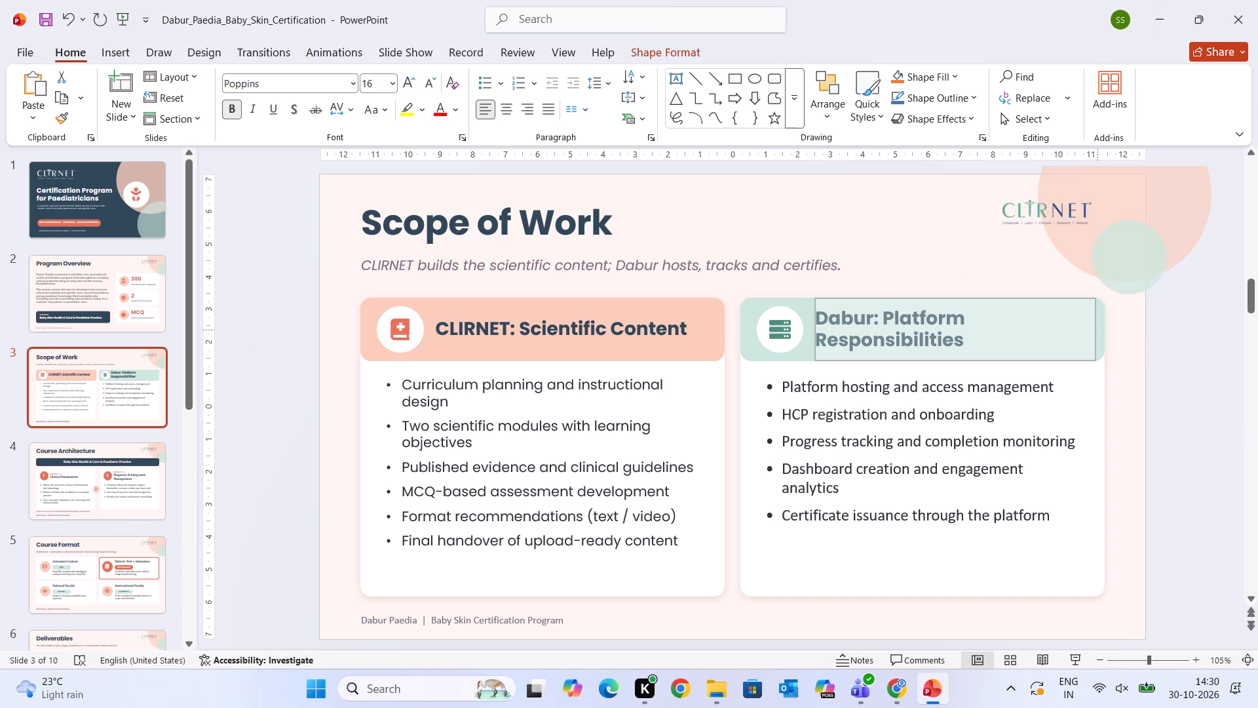
left_click_drag(1097, 330, 1108, 327)
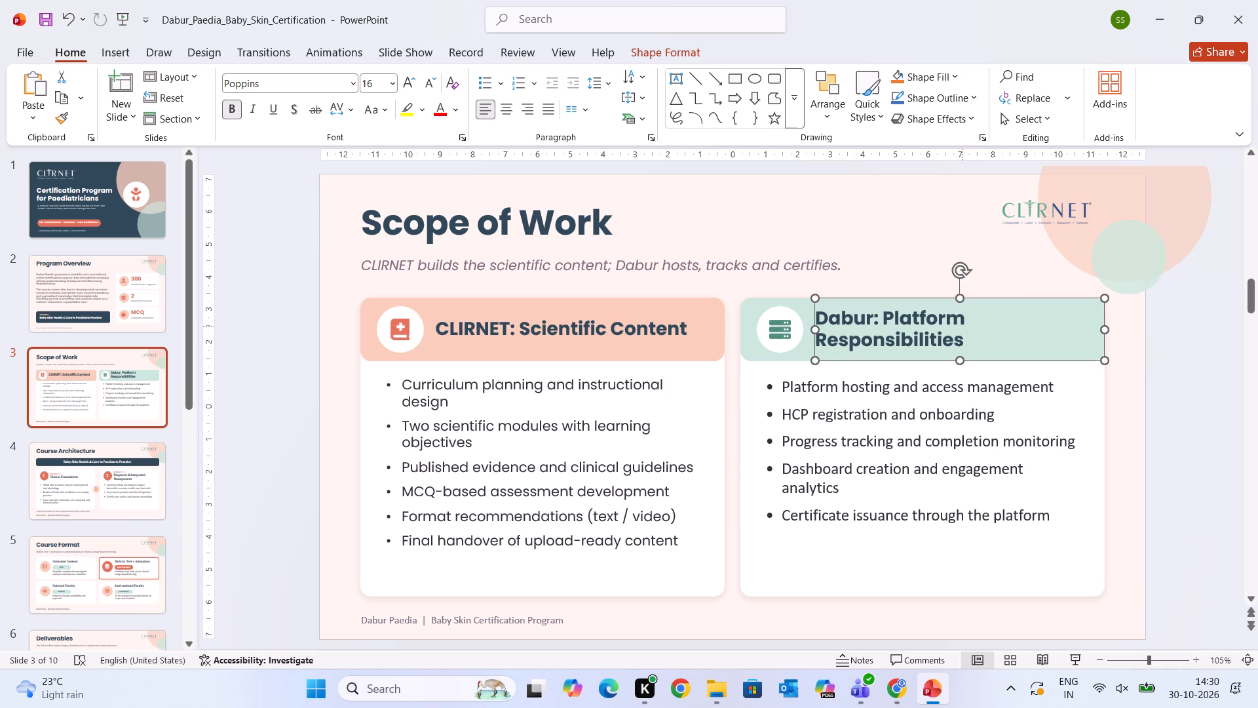
left_click(969, 339)
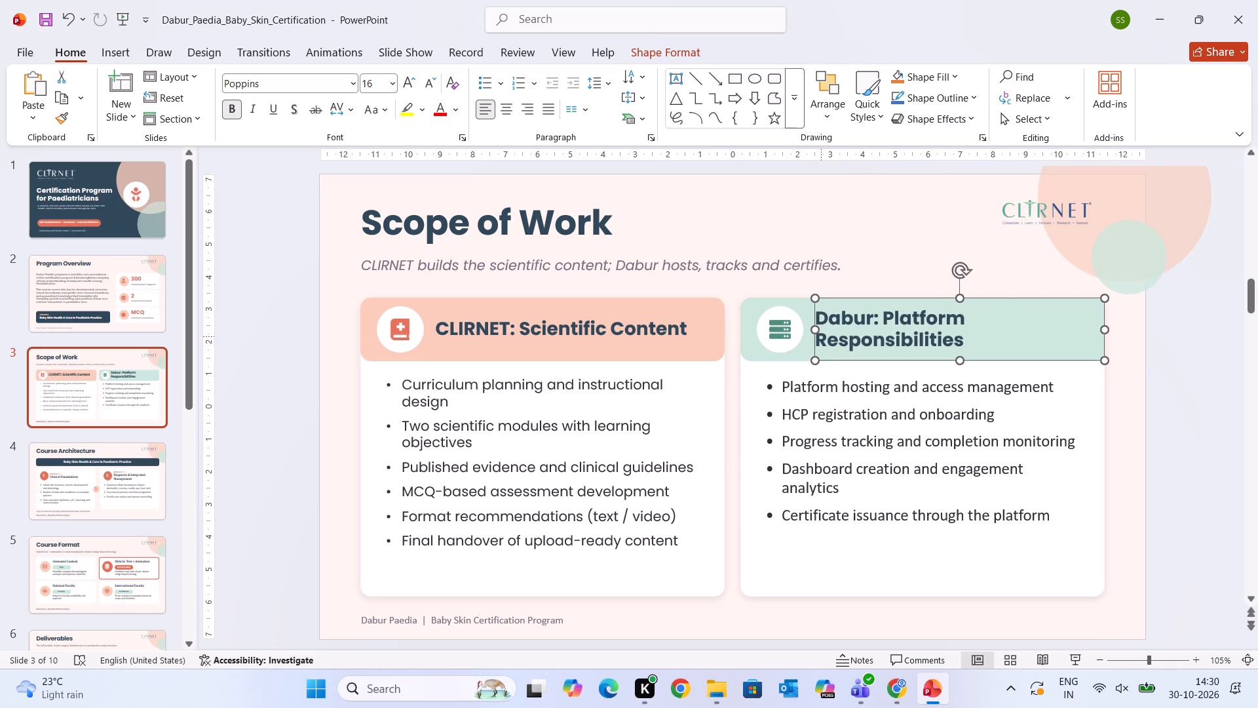
left_click(820, 336)
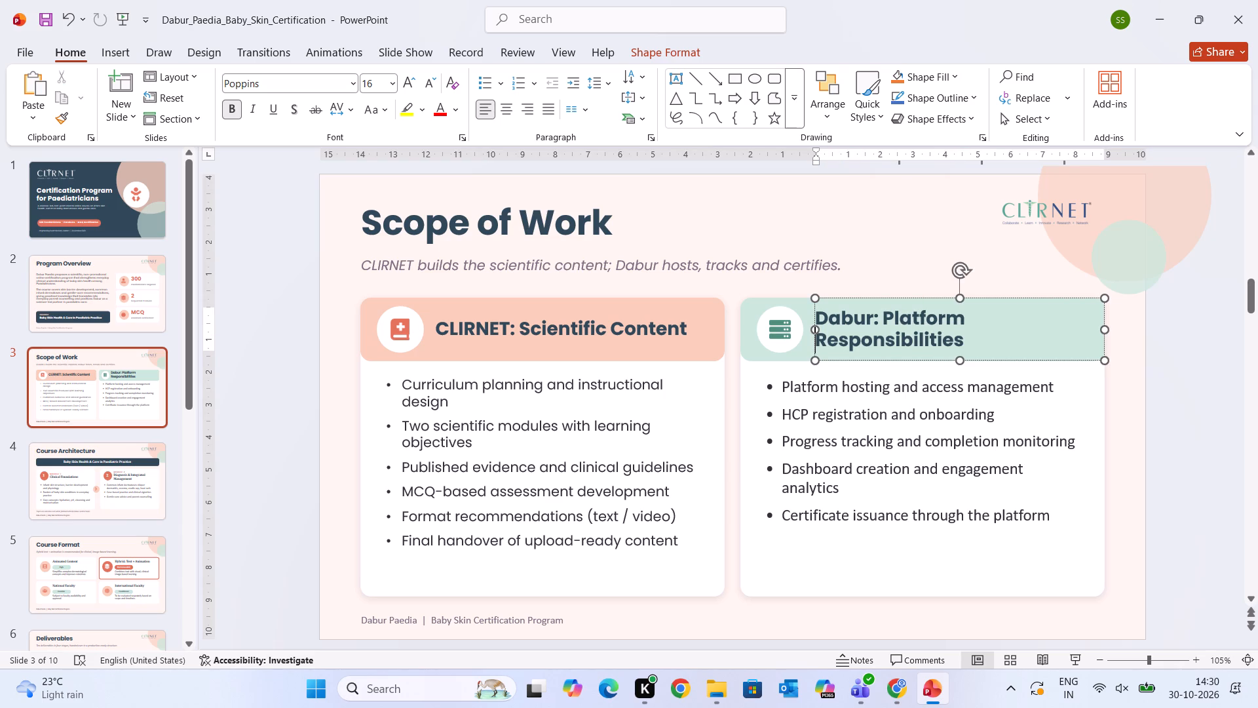
key("space")
left_click(1193, 446)
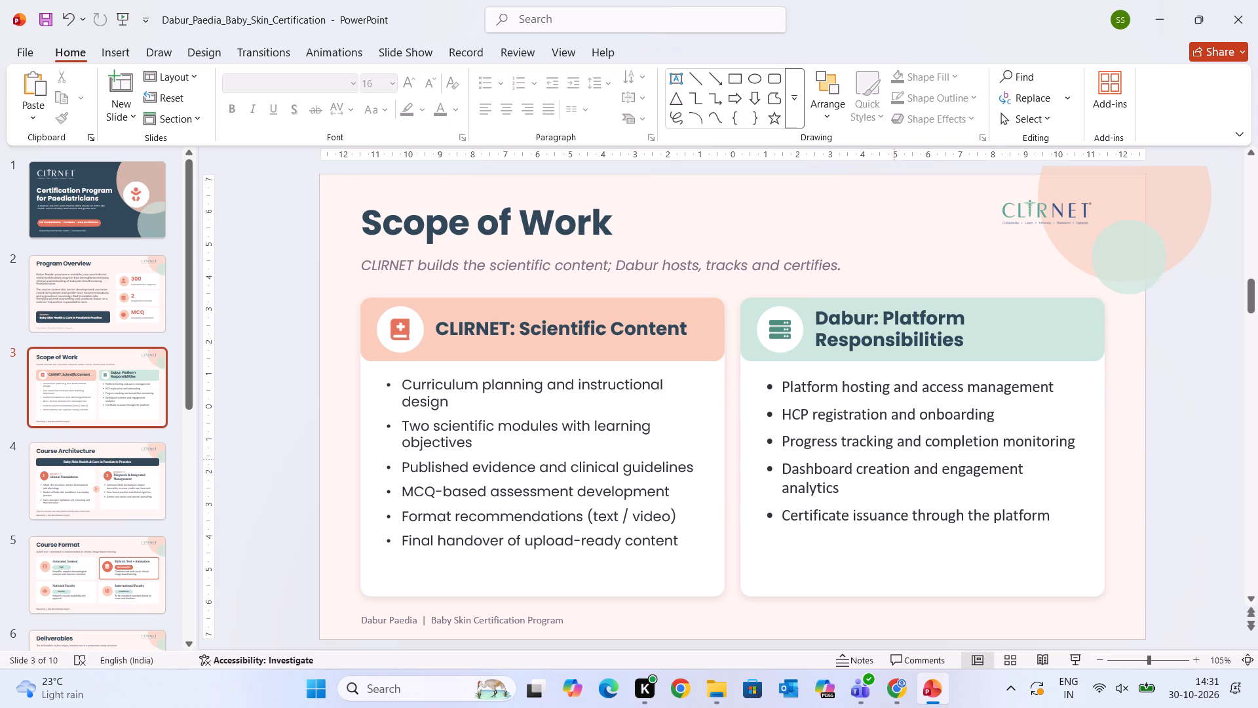
Copy the formatting of the CLIRNET: Scientific Content bulleted list to the whole bulleted list under Dabur: Platform Responsibilities.
left_click(685, 536)
left_click_drag(685, 536, 593, 487)
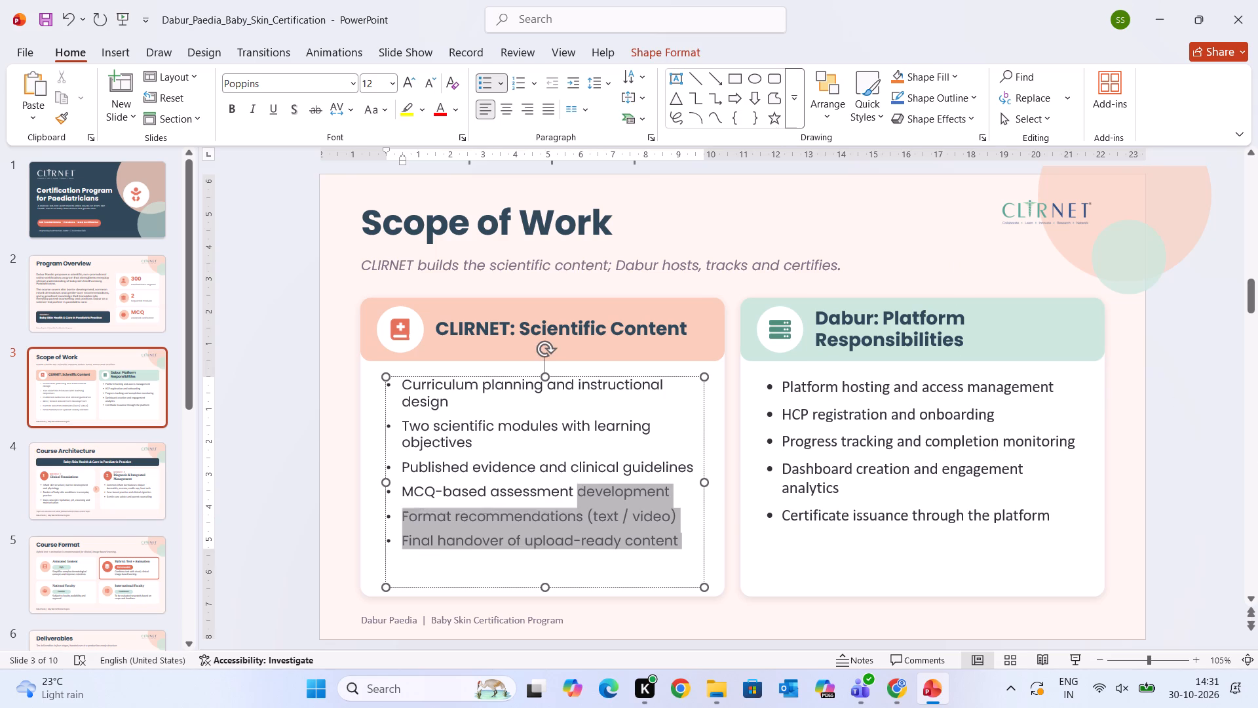
left_click_drag(593, 487, 439, 393)
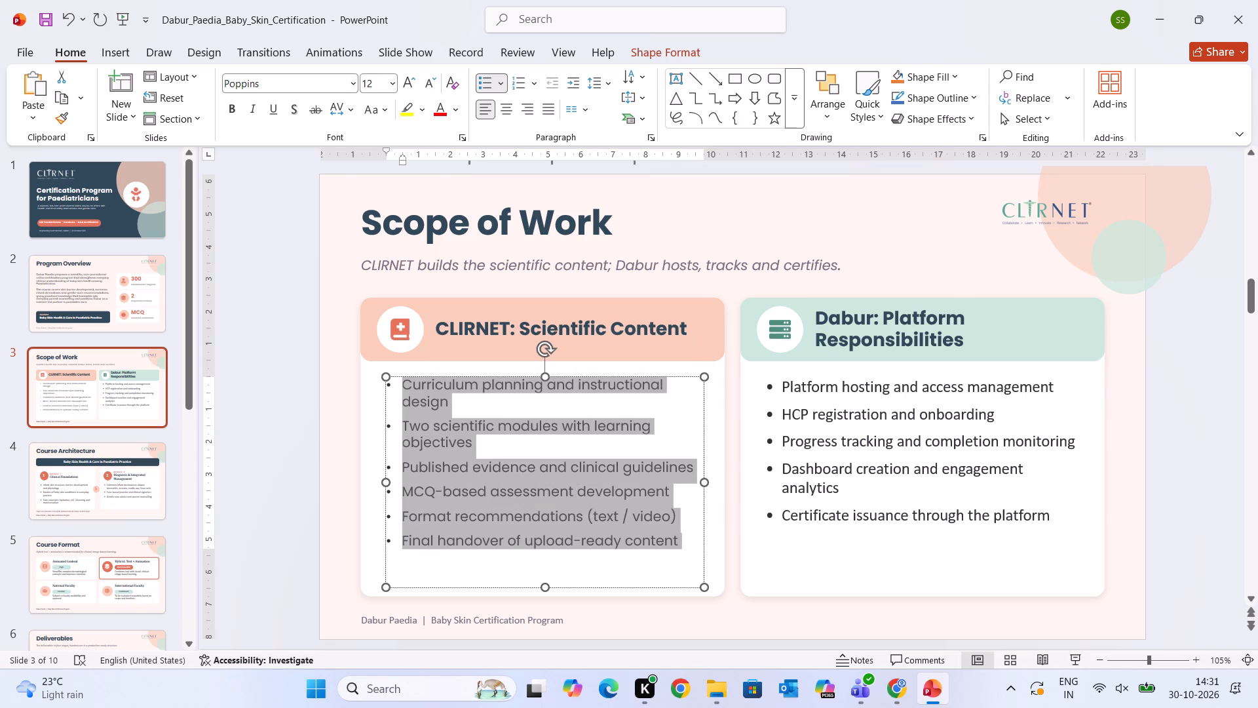
left_click(58, 119)
left_click_drag(792, 383, 1052, 514)
left_click(1160, 584)
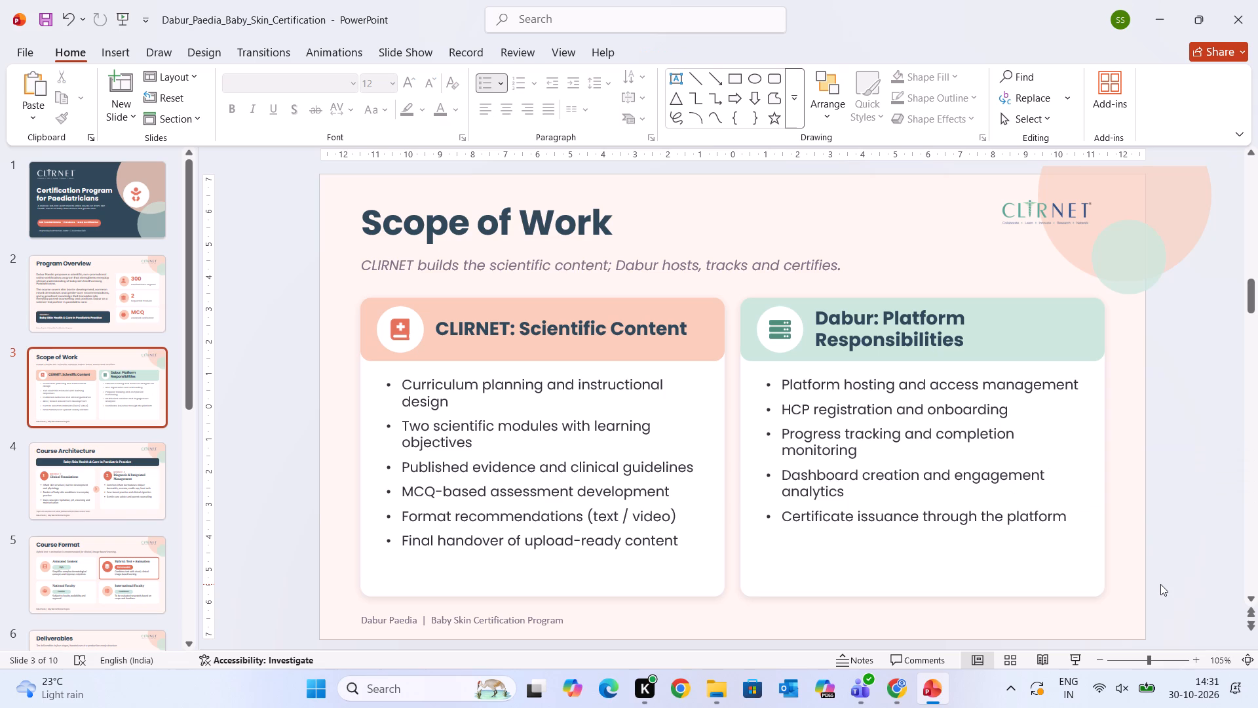
Compare the text fonts and sizes on the Scope of Work slide, including its subtitle, with those on the Program Overview slide.
left_click(707, 269)
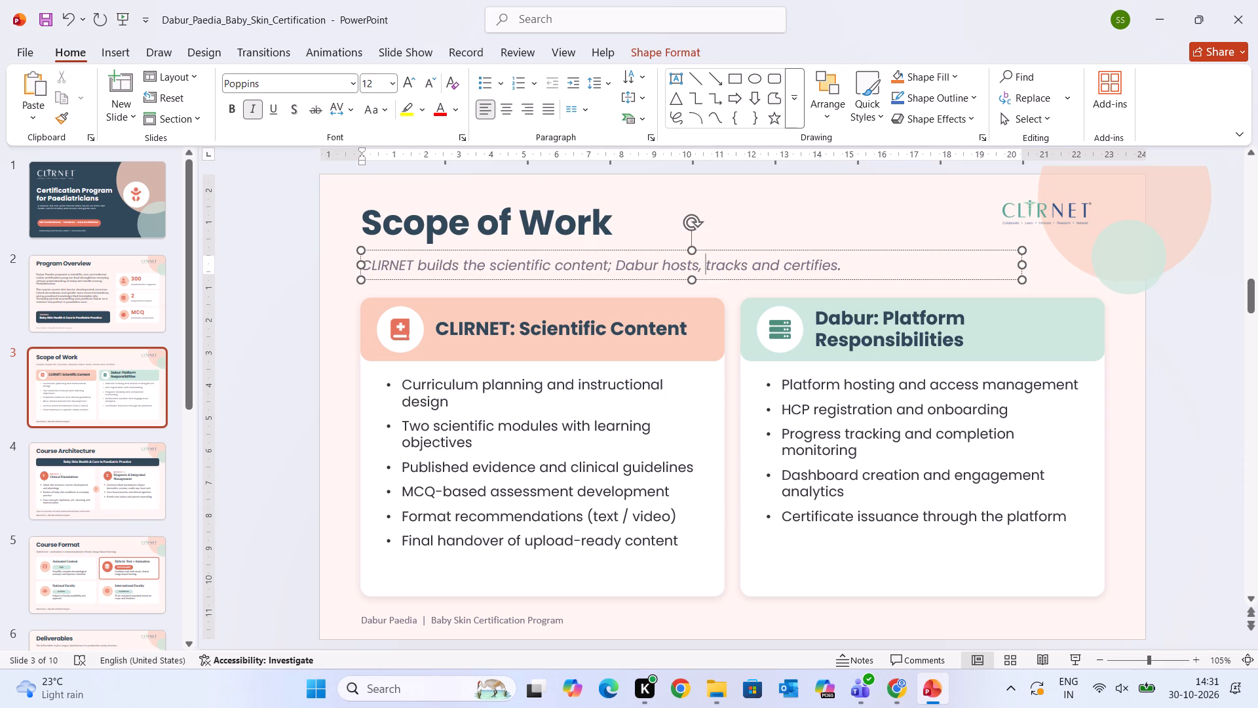
left_click_drag(837, 267, 685, 270)
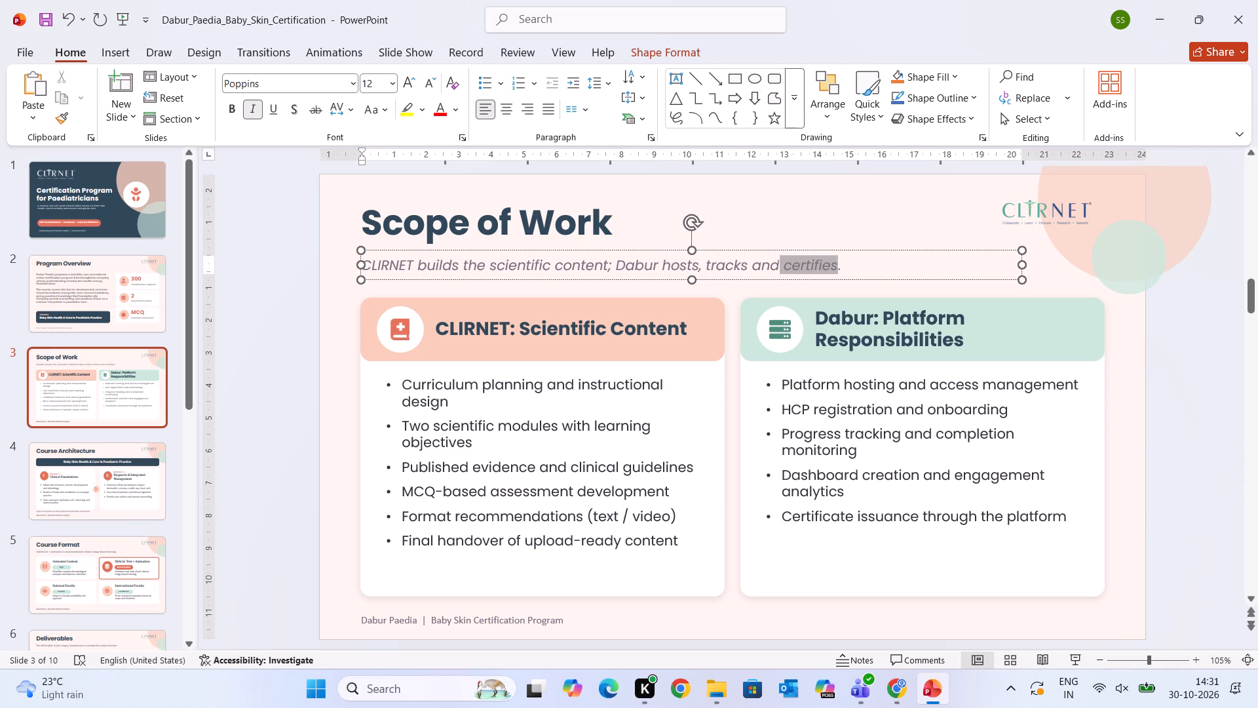
left_click_drag(685, 270, 596, 275)
left_click(563, 441)
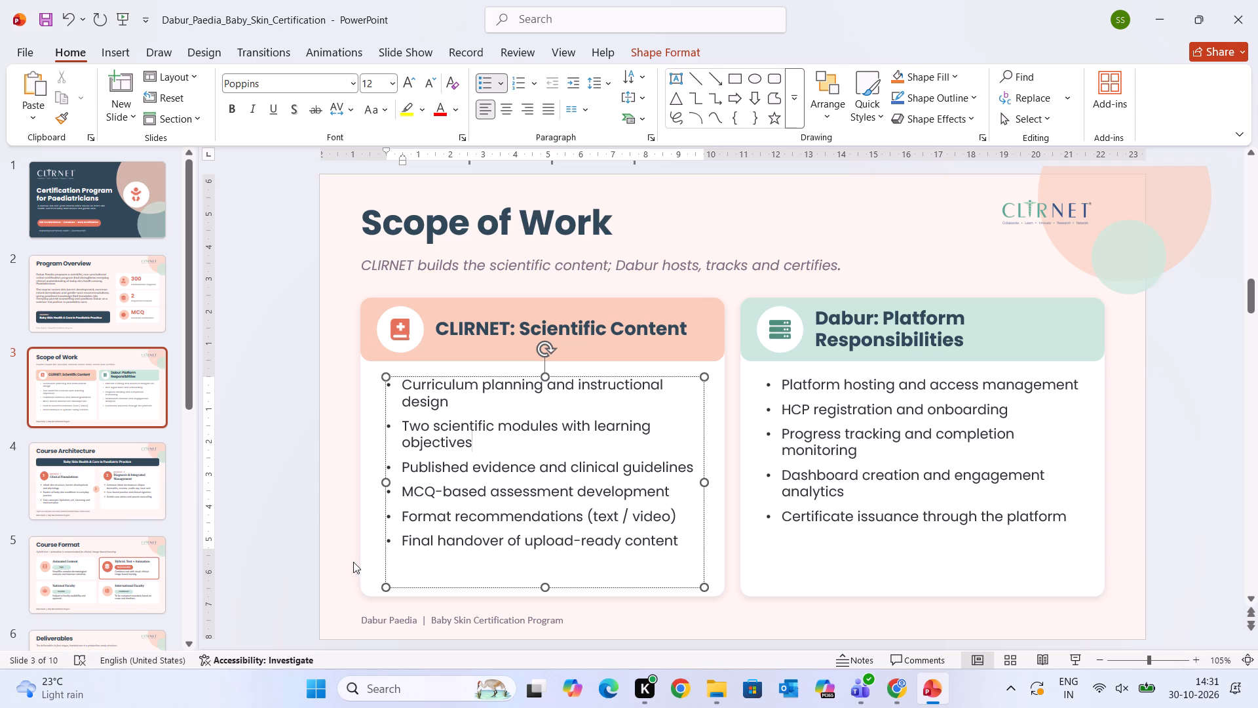
left_click(98, 315)
left_click(457, 619)
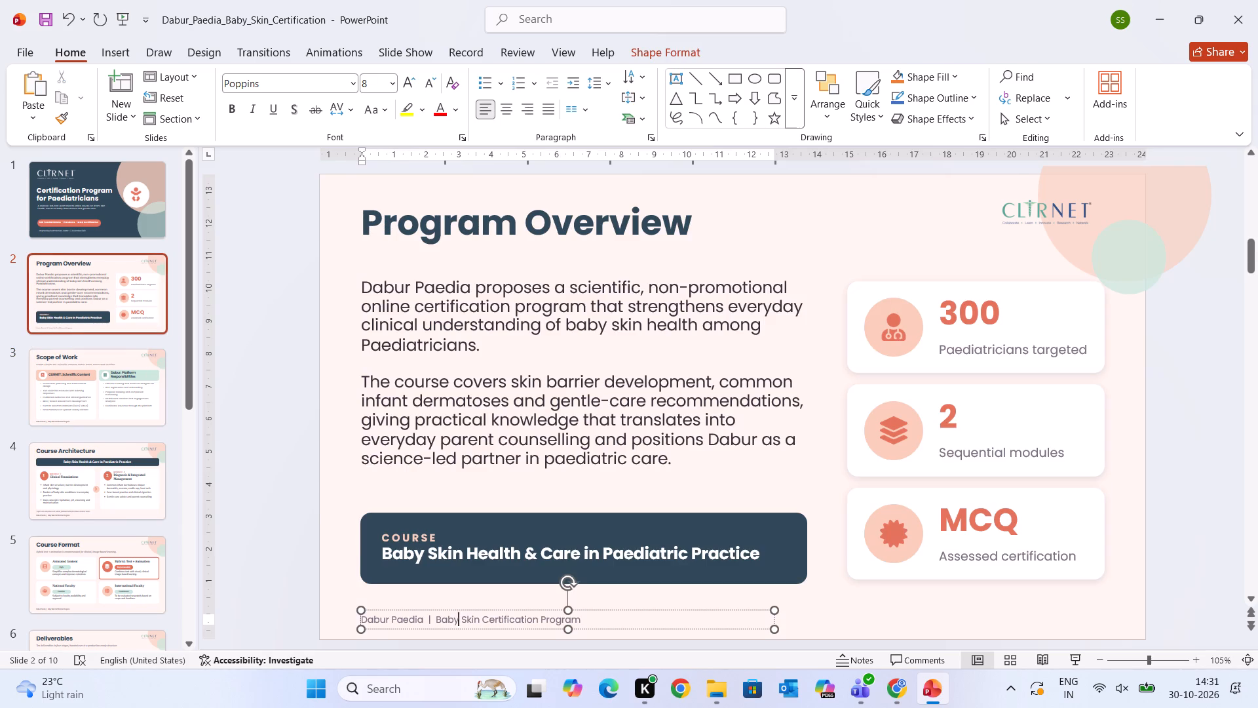
left_click(76, 319)
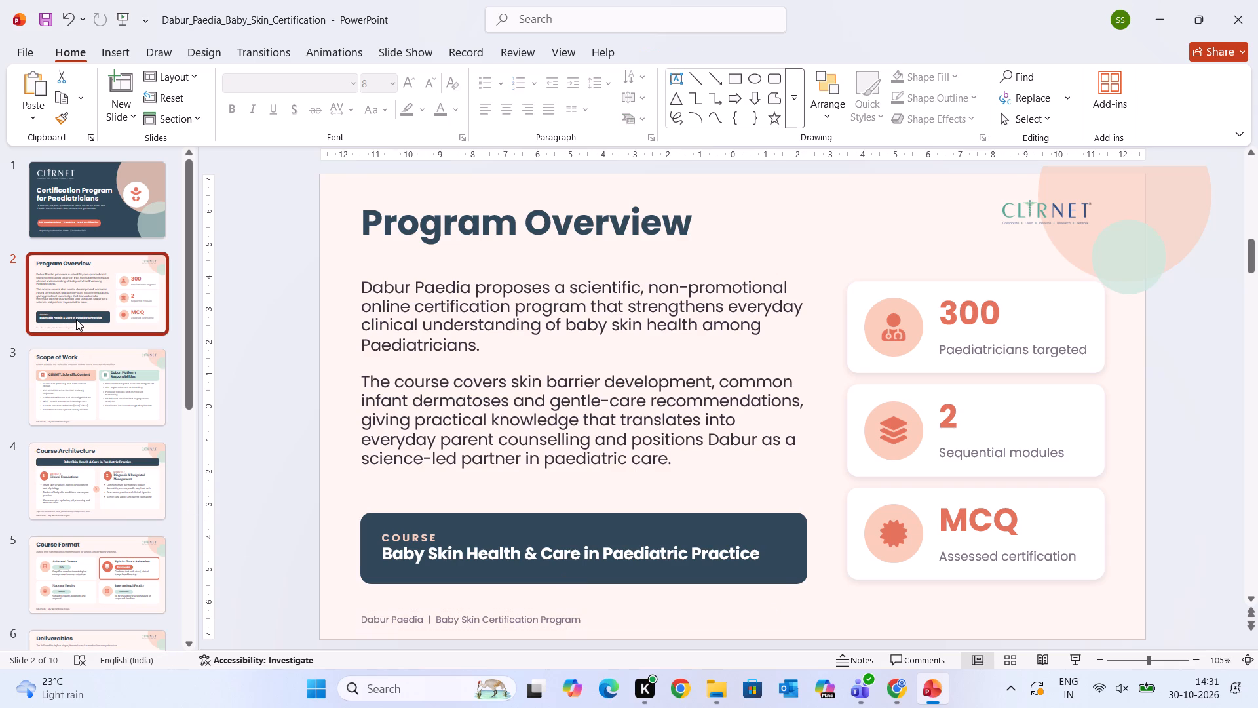
key("Down")
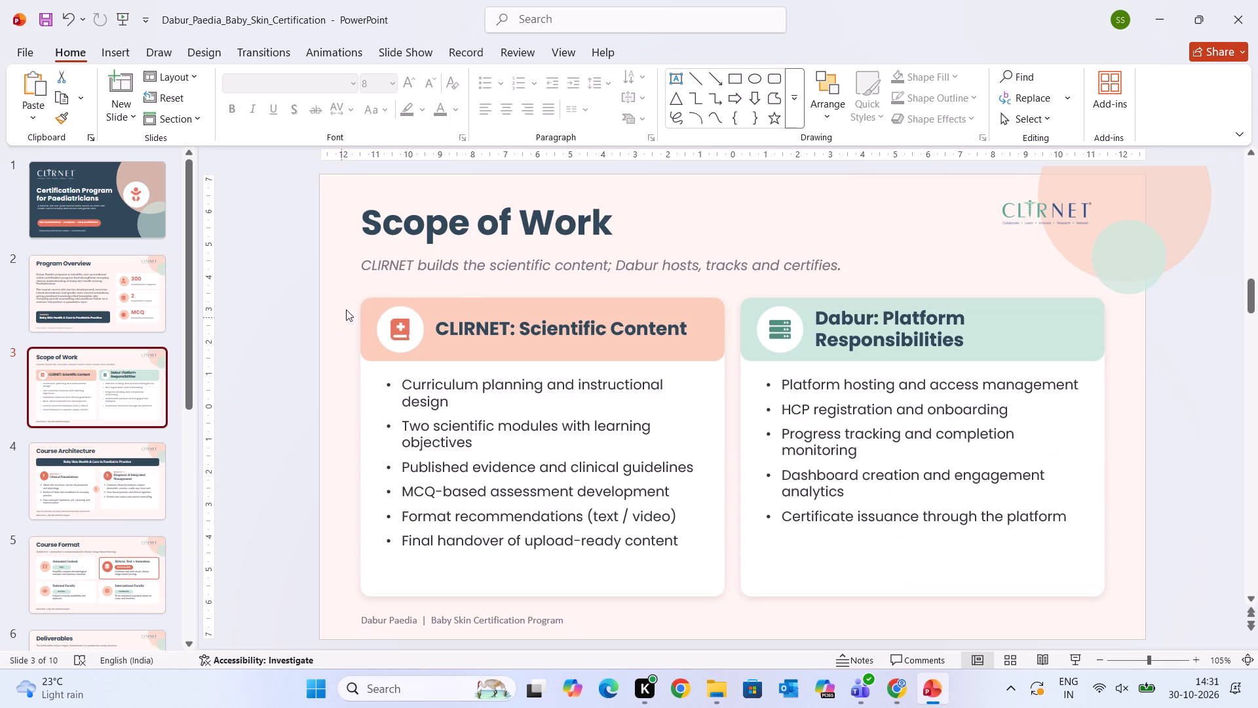
left_click(394, 266)
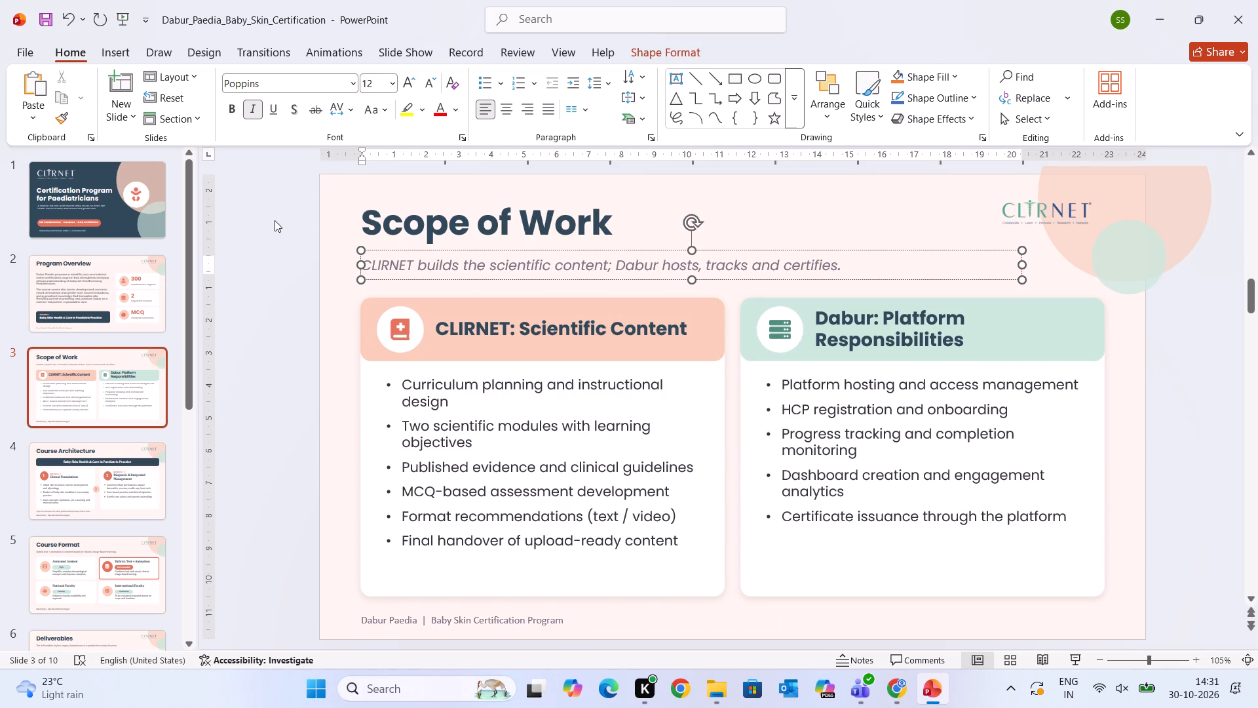
left_click(113, 305)
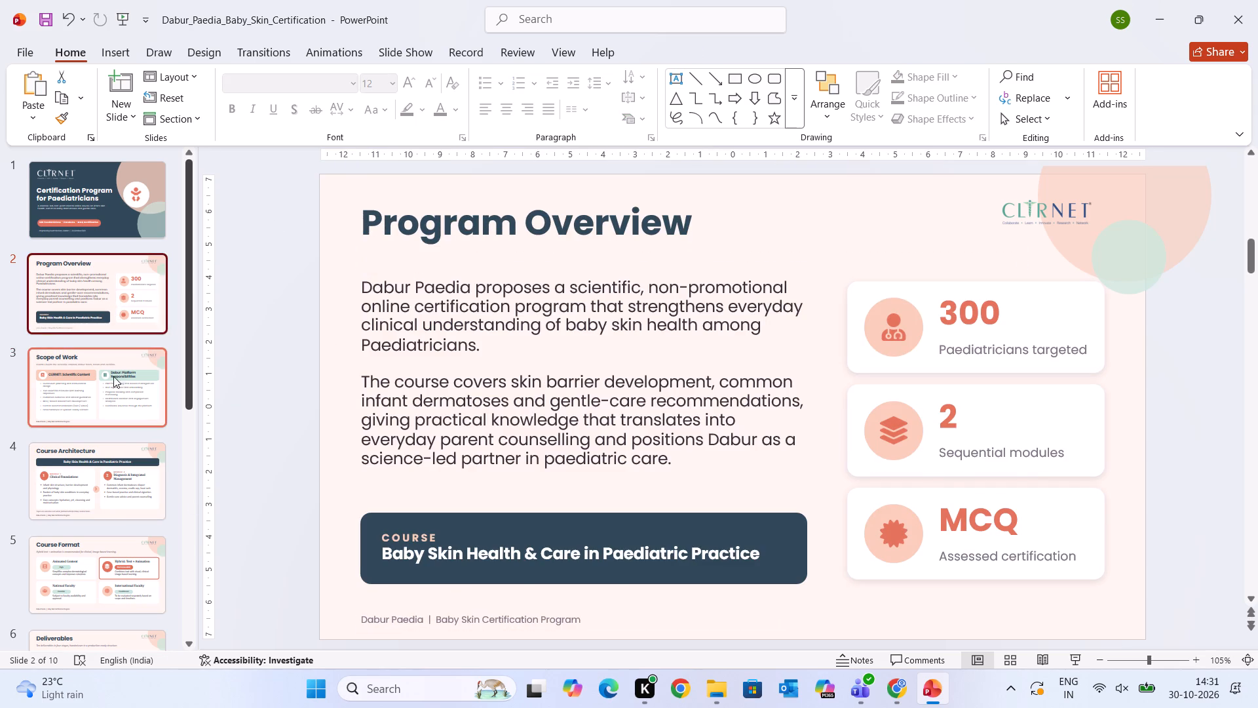
left_click(112, 381)
Reduce the Scope of Work subtitle, excluding its closing full stop, to 11 pt.
left_click(548, 266)
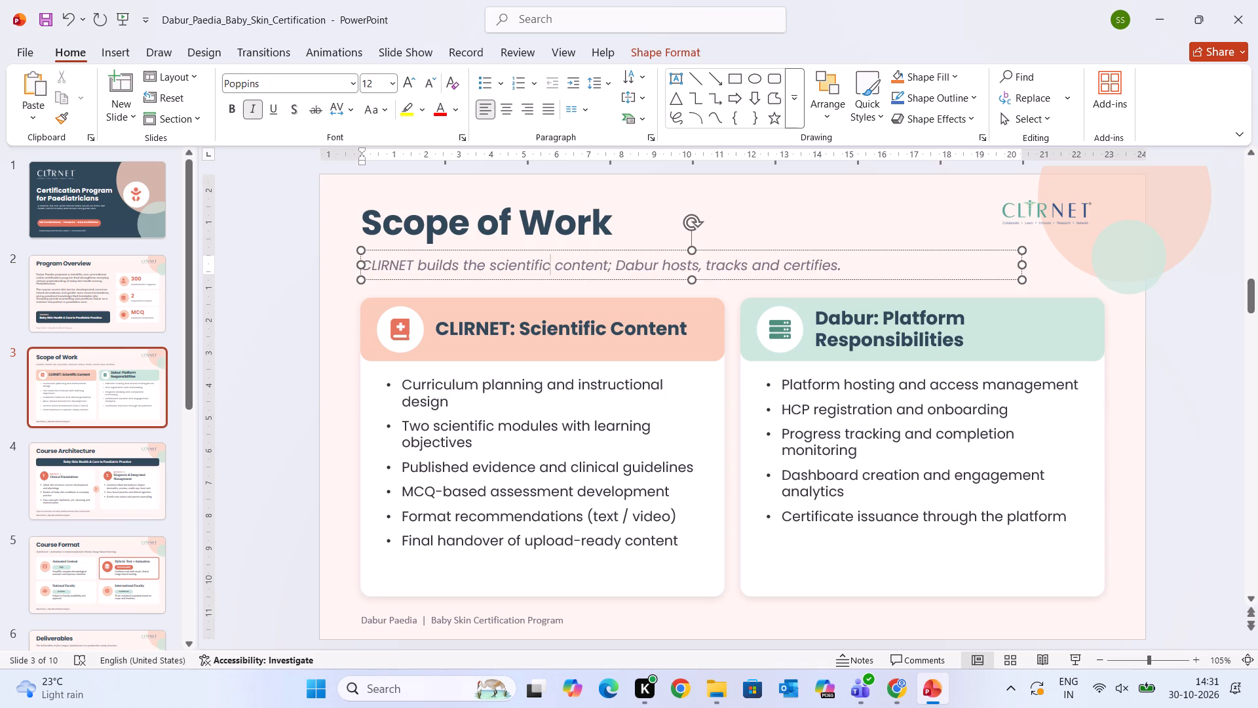
left_click(847, 264)
left_click_drag(839, 265, 330, 279)
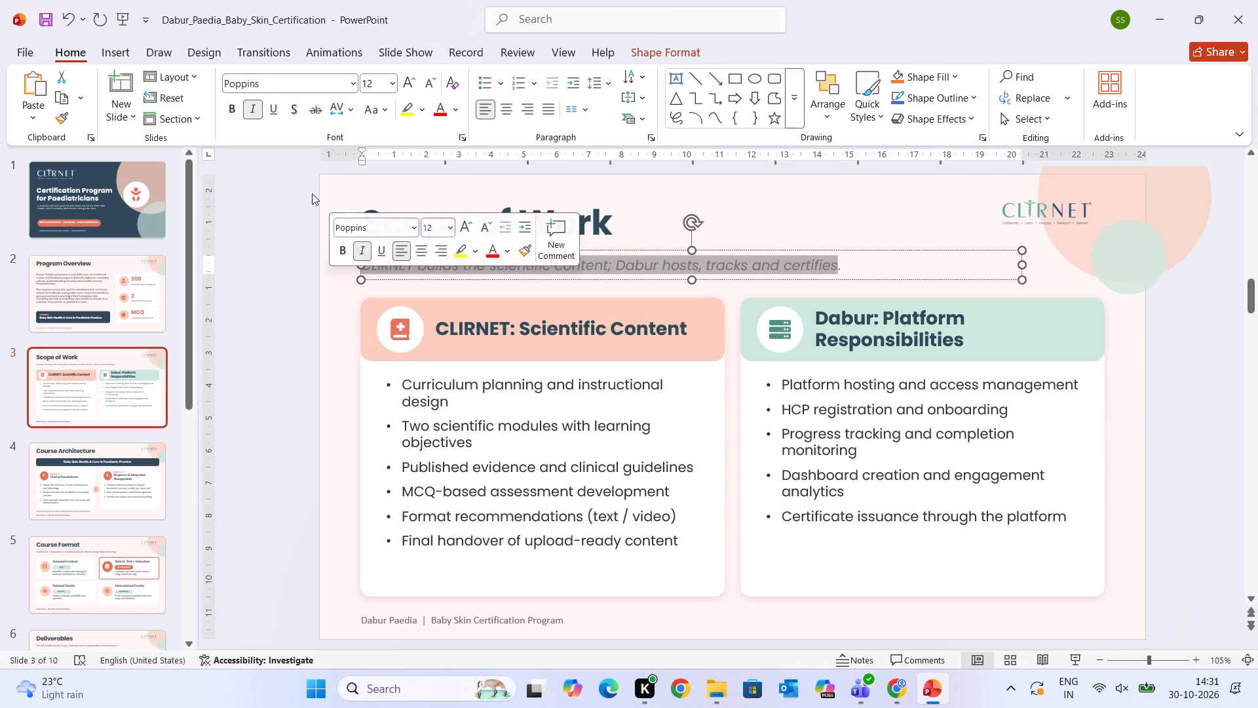
left_click(427, 86)
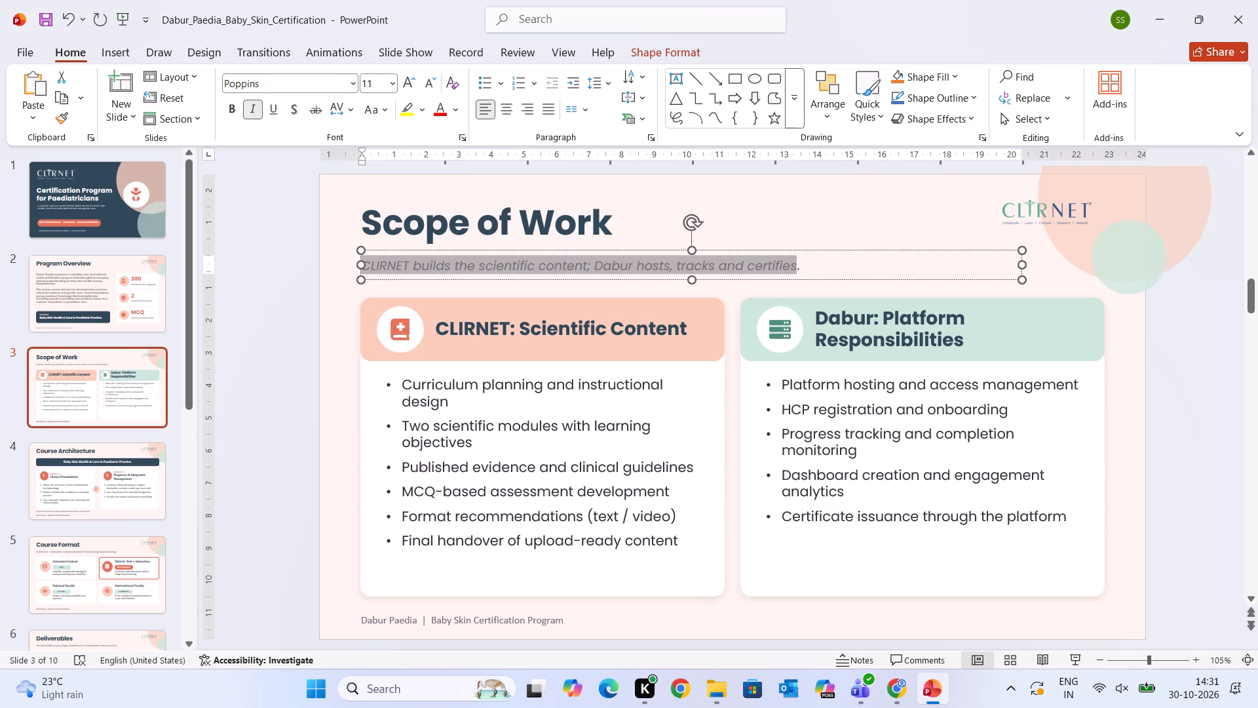
Set the Dabur Paedia | Baby Skin Certification Program footer on the Scope of Work slide to Poppins, 8 pt.
left_click(552, 612)
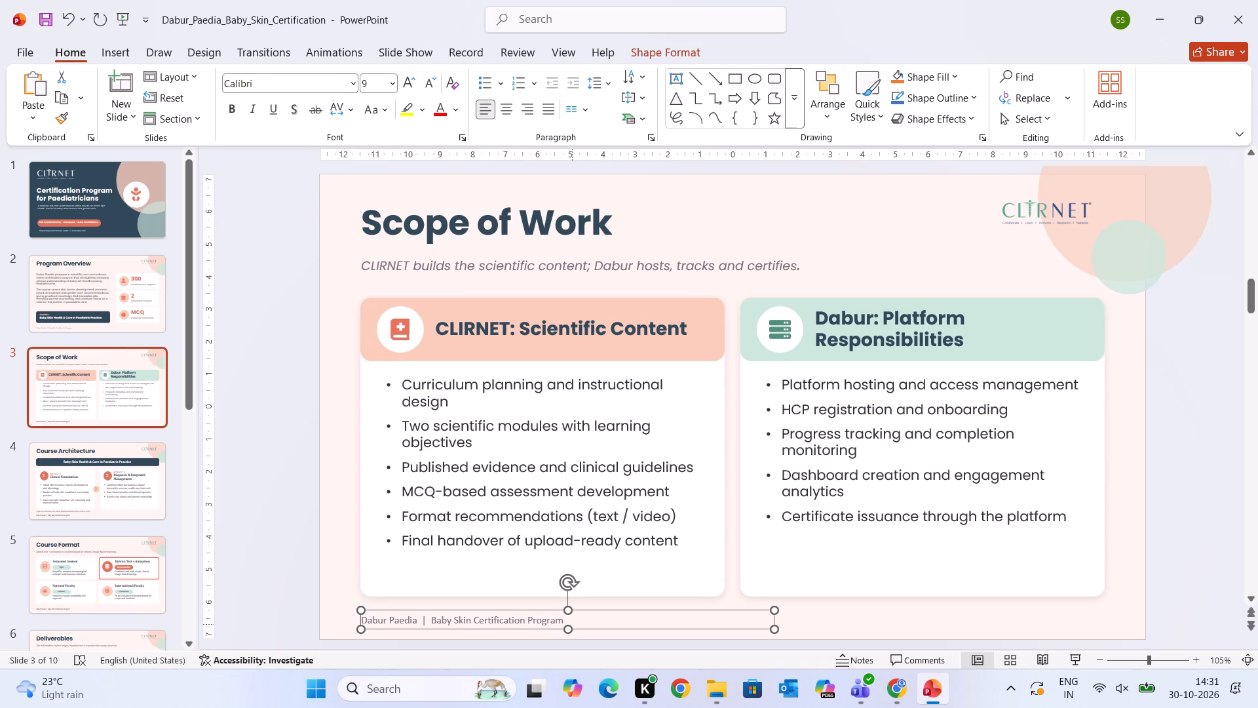
left_click(569, 619)
left_click(563, 618)
left_click_drag(562, 621, 322, 634)
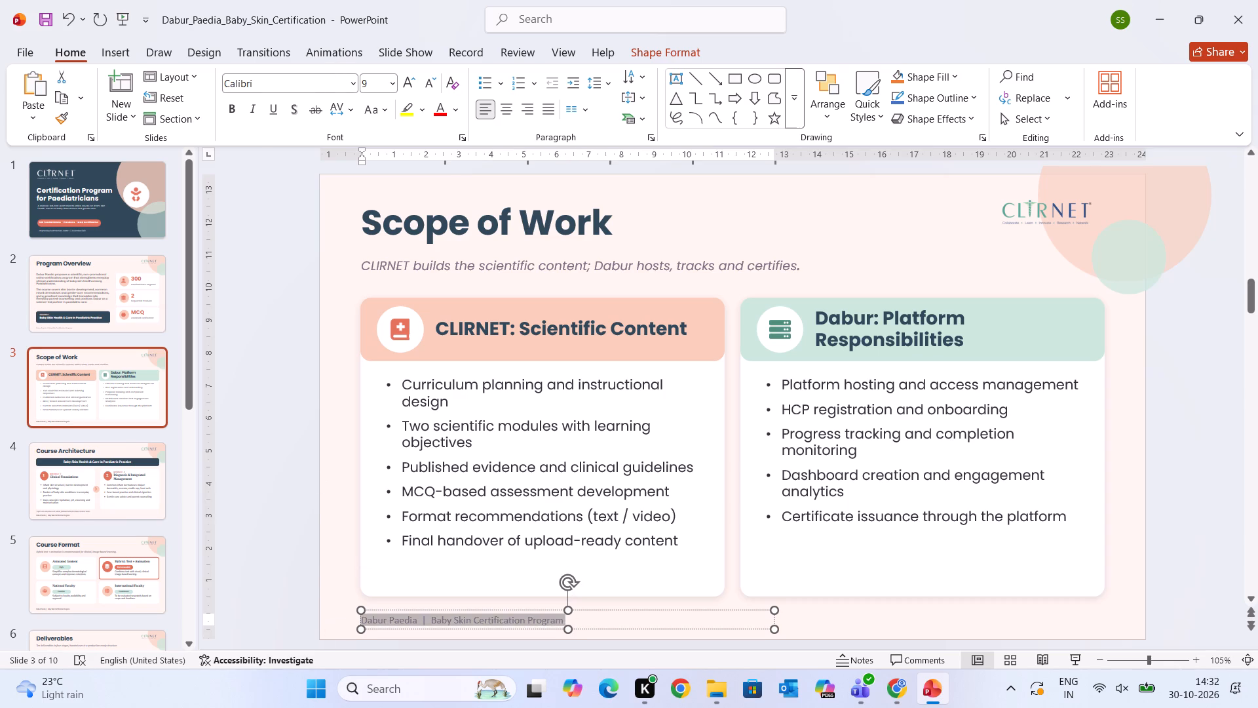
left_click(308, 92)
left_click(303, 89)
type("po")
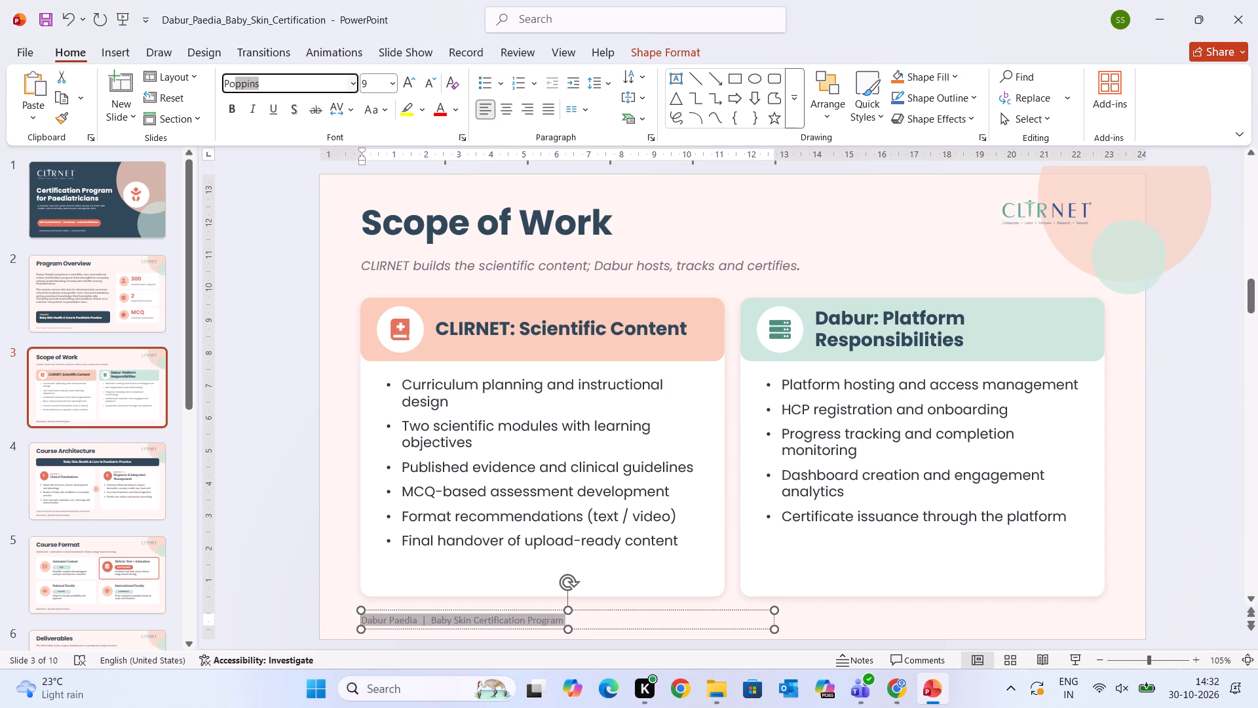
key("Return")
left_click(430, 83)
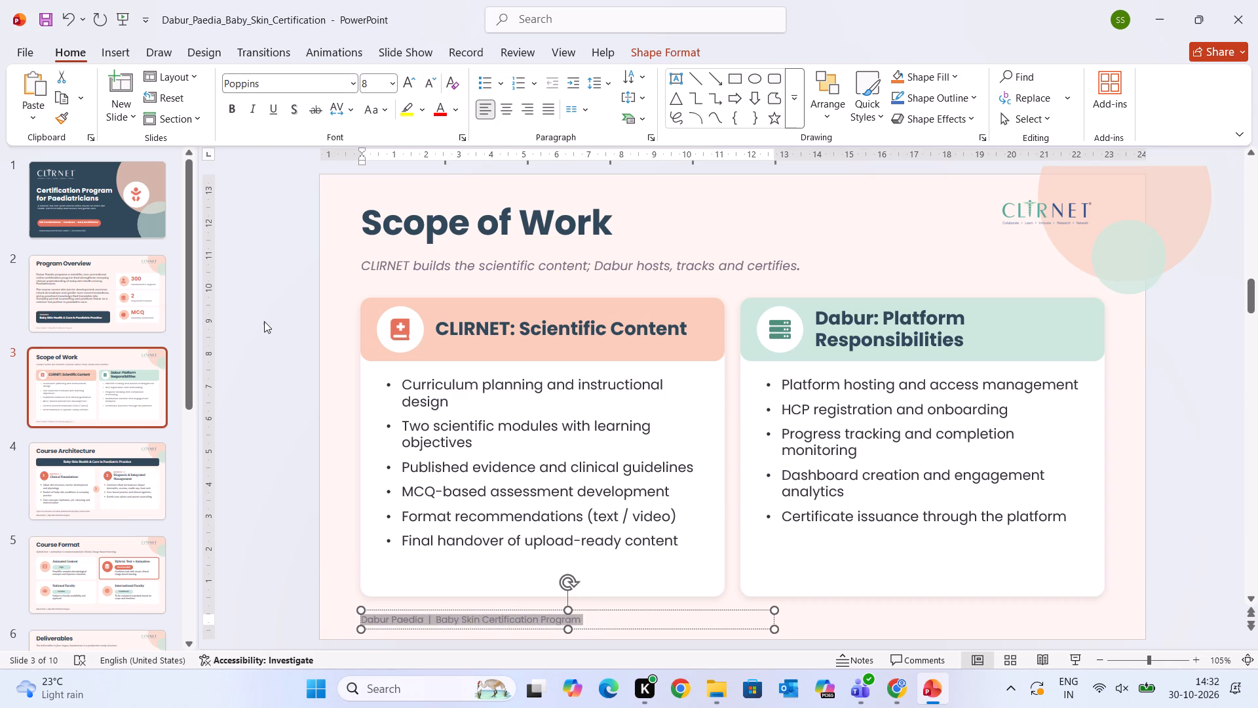
left_click(124, 404)
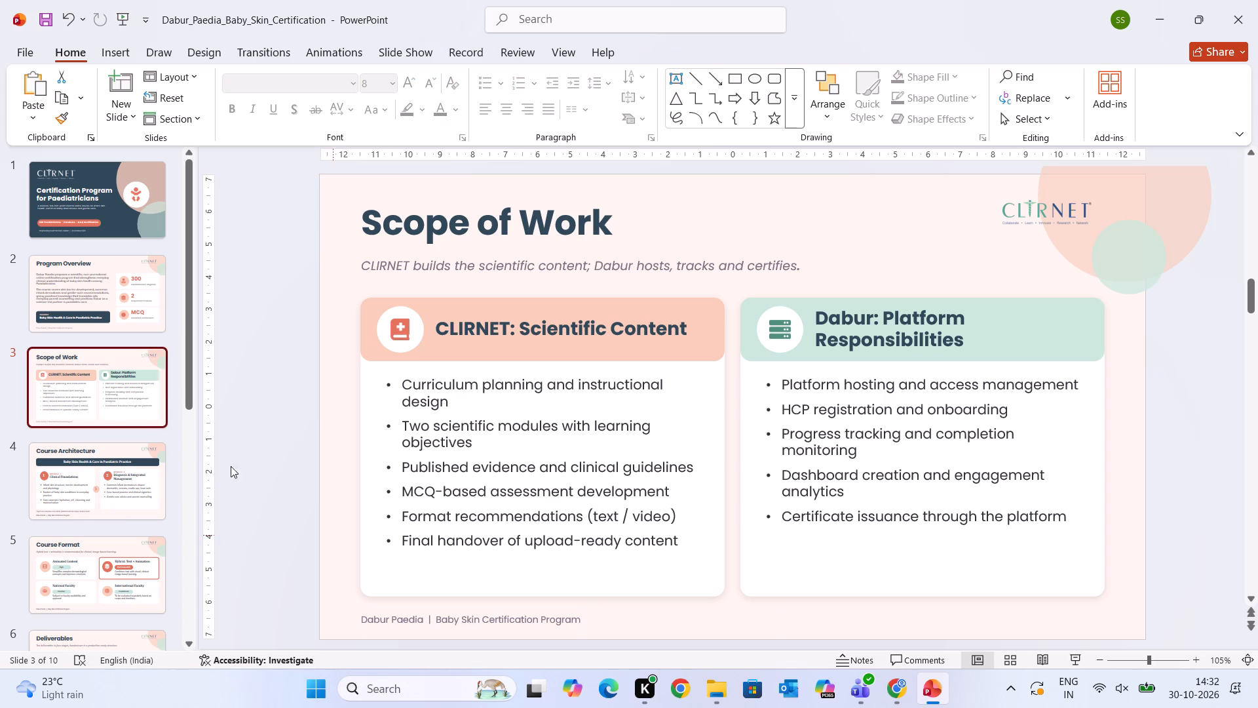
Compare the Scope of Work footer's font and size with the Program Overview footer and review the adjacent slides for consistency.
left_click(105, 294)
left_click(383, 615)
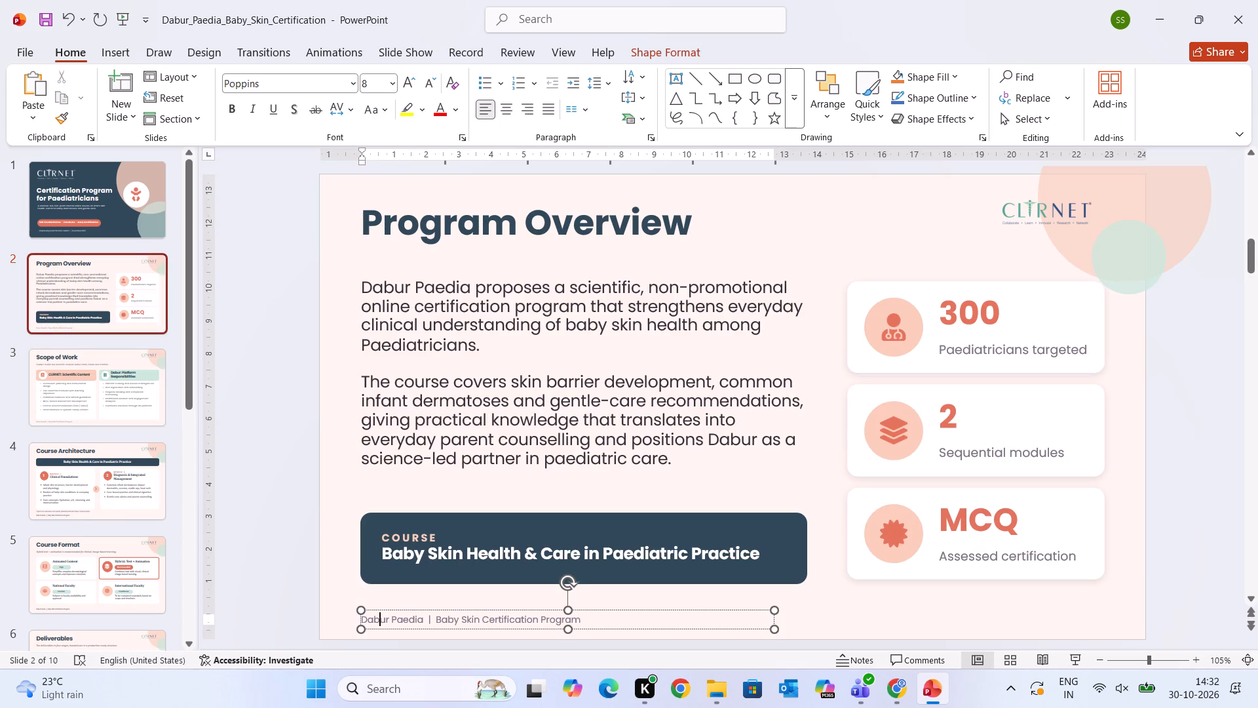
left_click(138, 373)
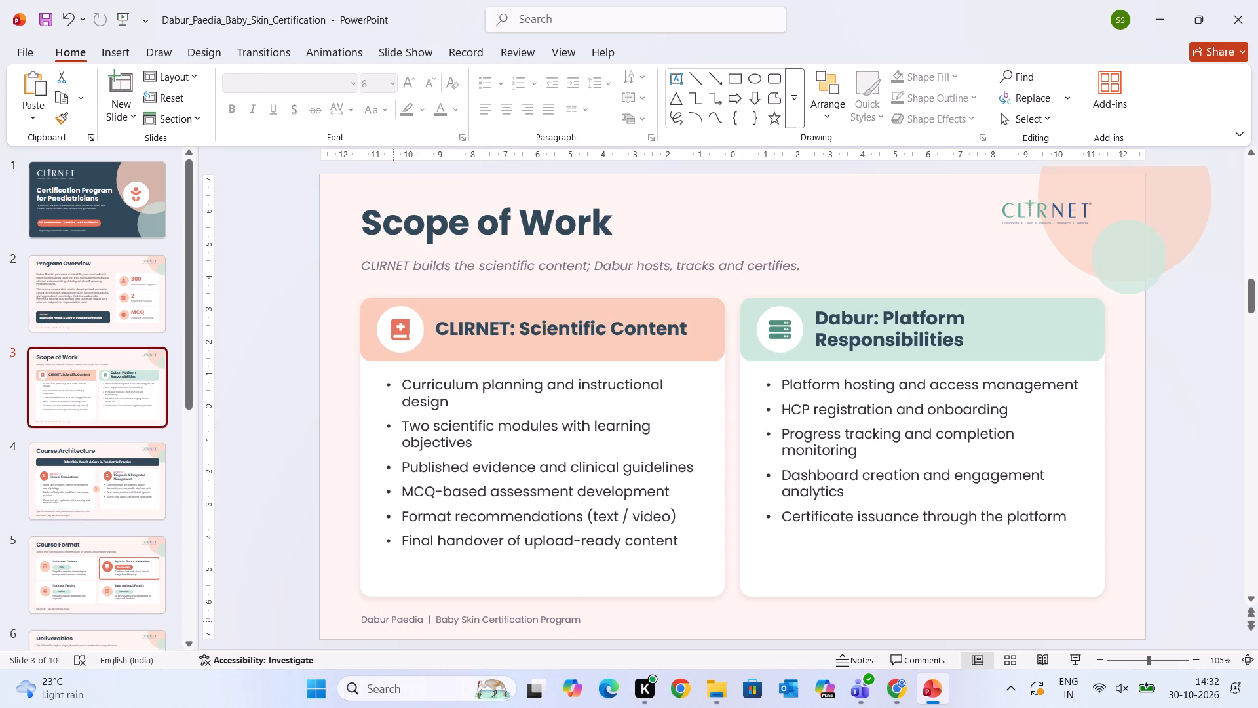
left_click(392, 619)
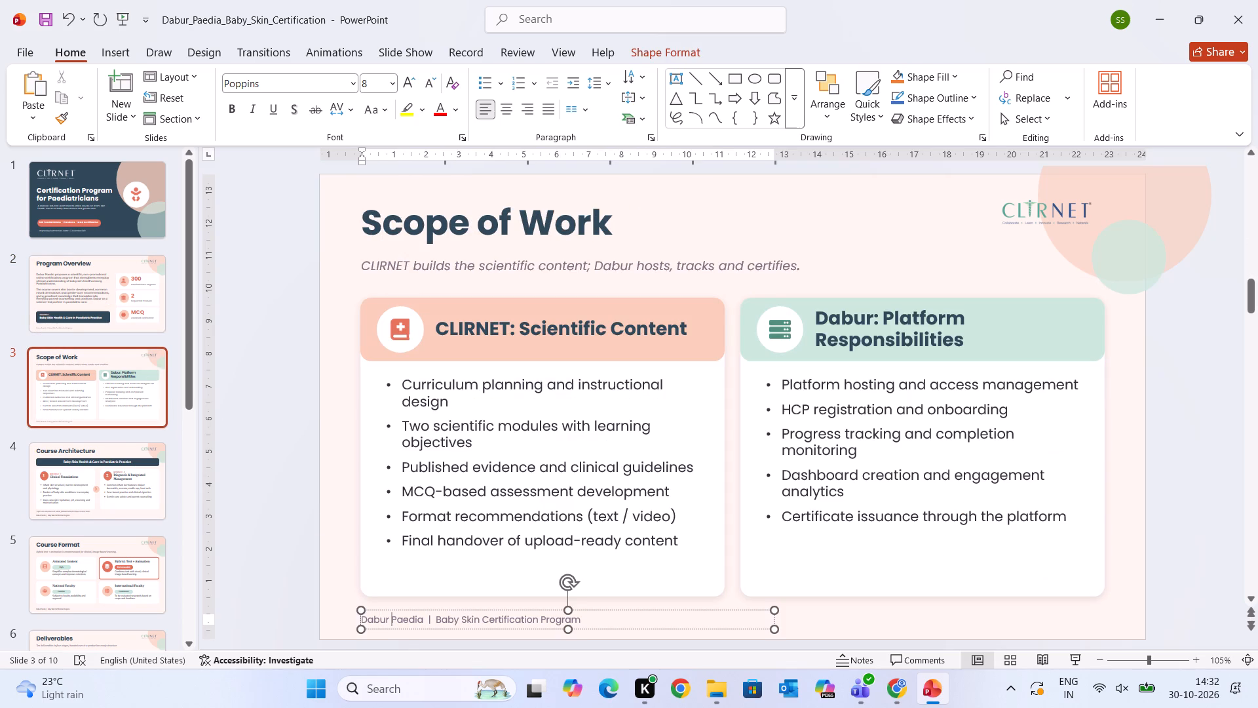
left_click(112, 332)
left_click(94, 201)
key("Down")
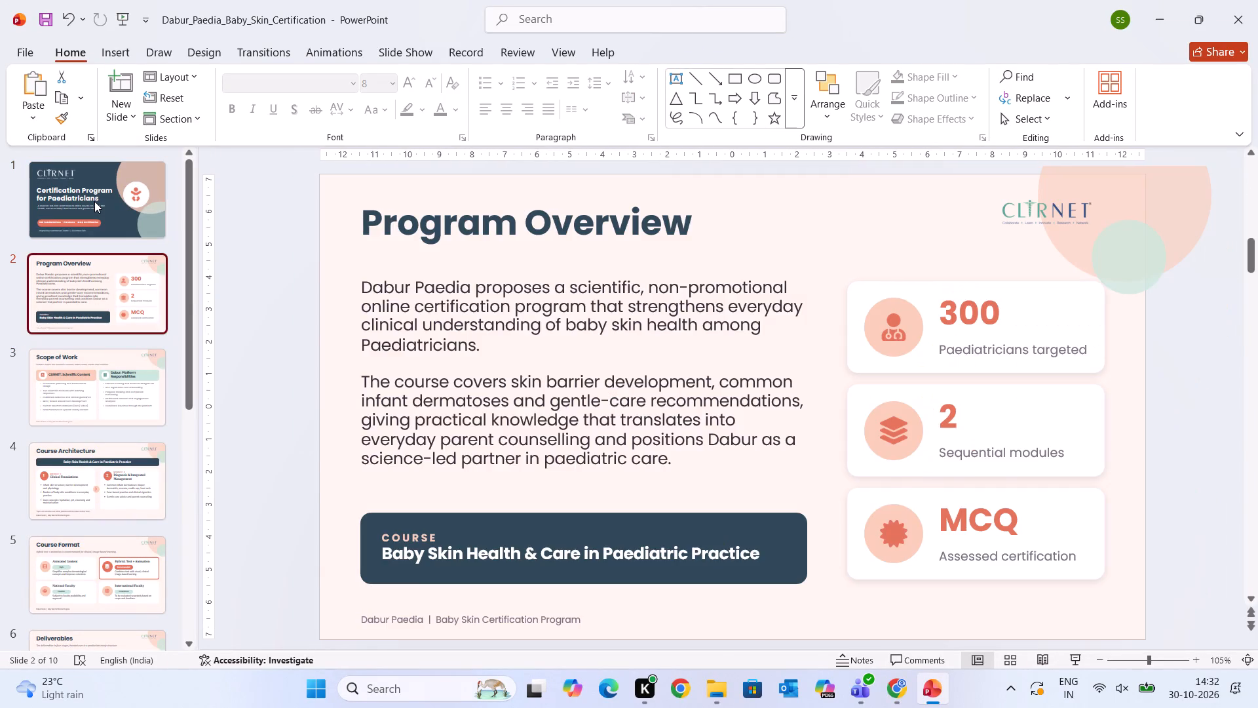
key("Down")
key("Down")
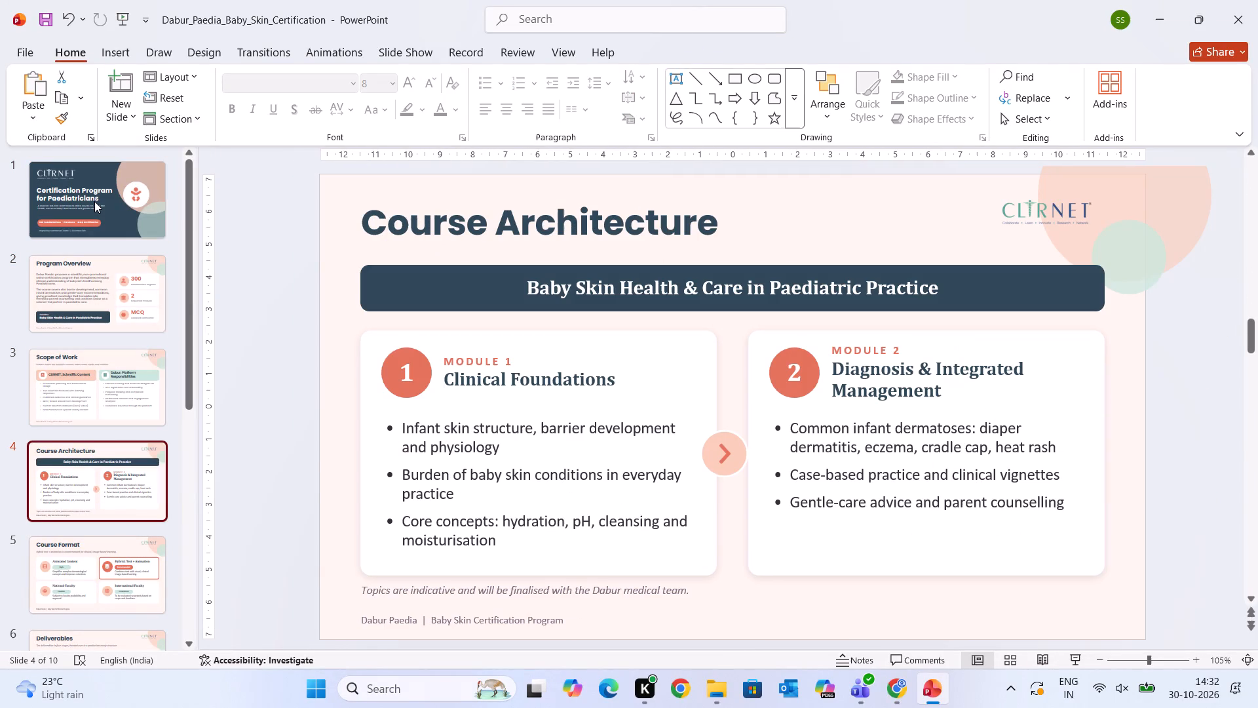
key("Up")
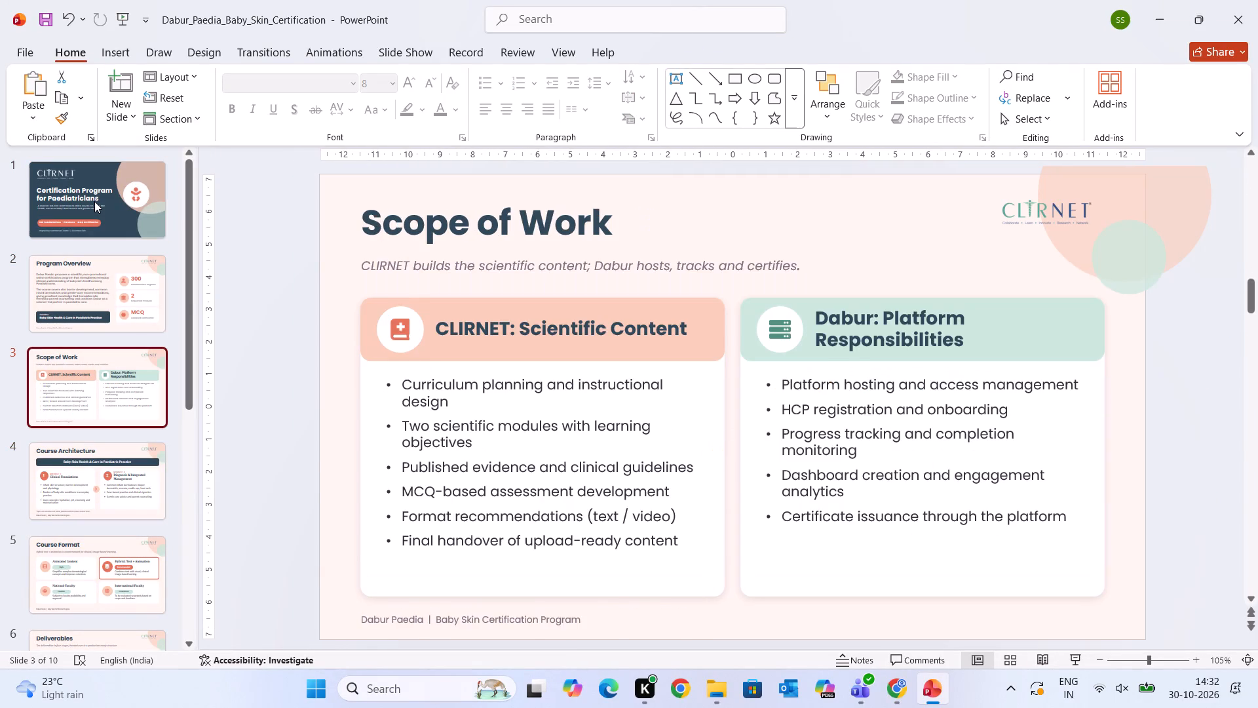
Set the Baby Skin Health & Care in Paediatric Practice banner text on the Course Architecture slide to Poppins.
key("Down")
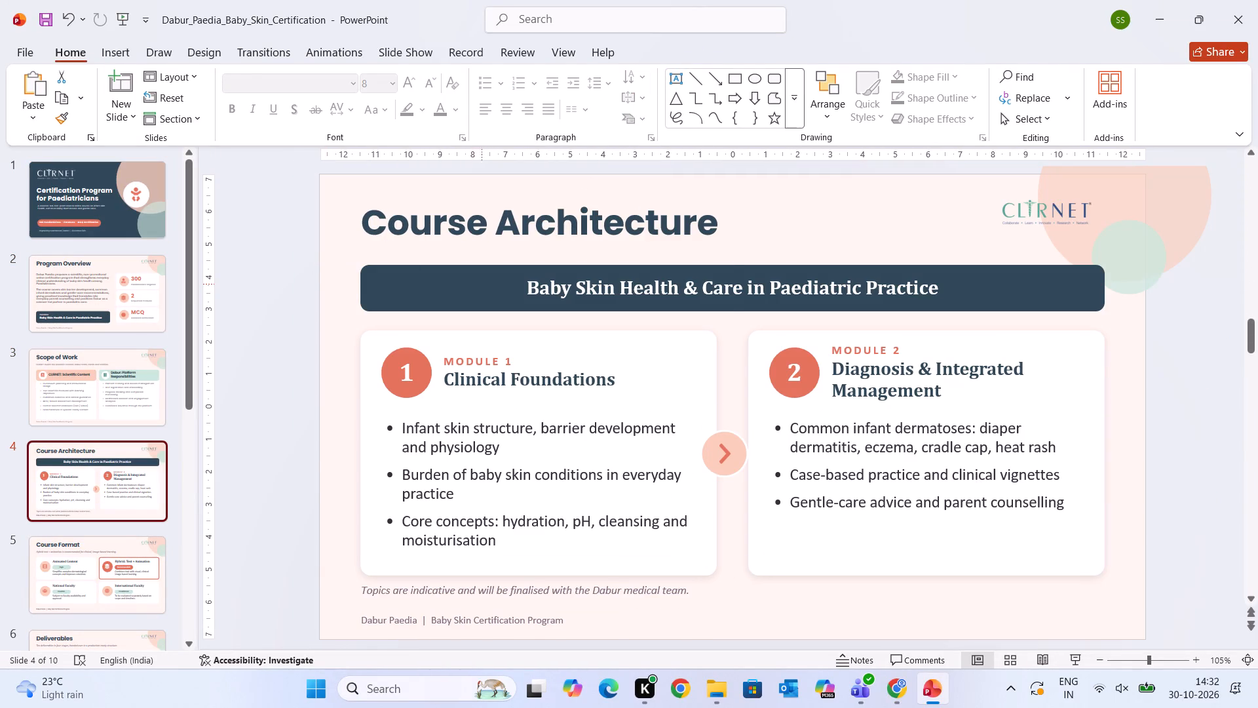
left_click(489, 284)
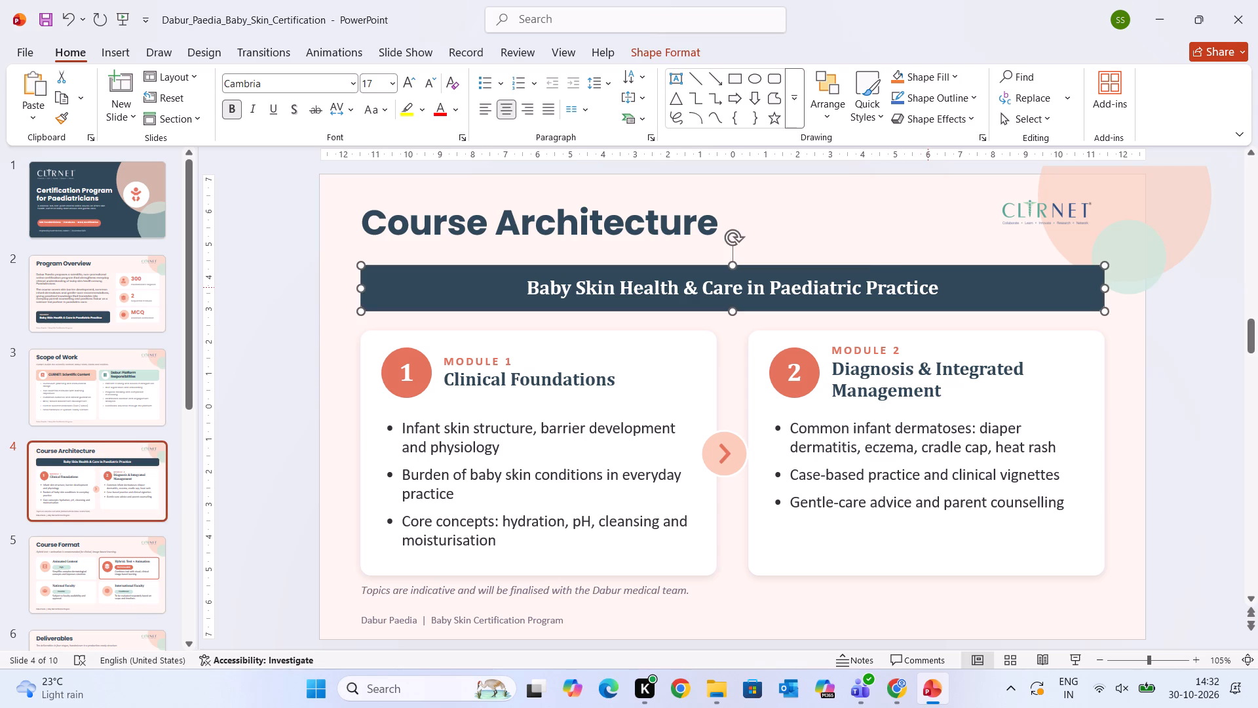
left_click_drag(928, 287, 648, 296)
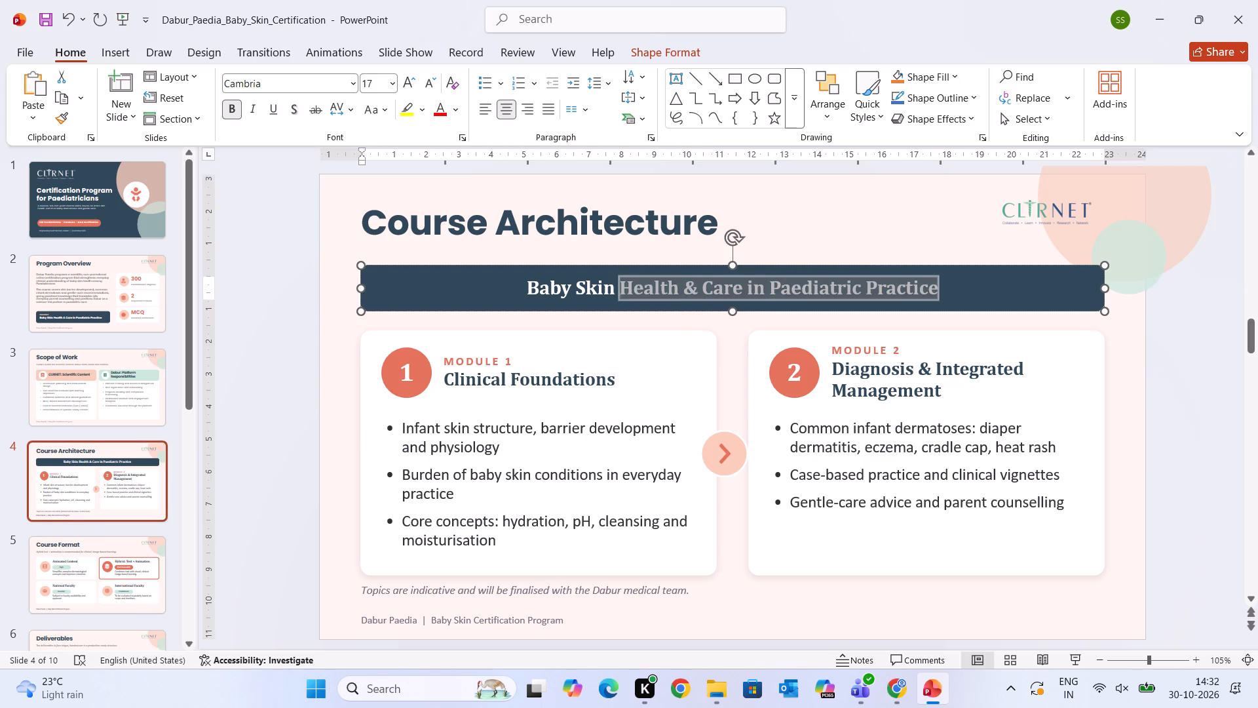
left_click_drag(648, 296, 531, 299)
left_click(266, 87)
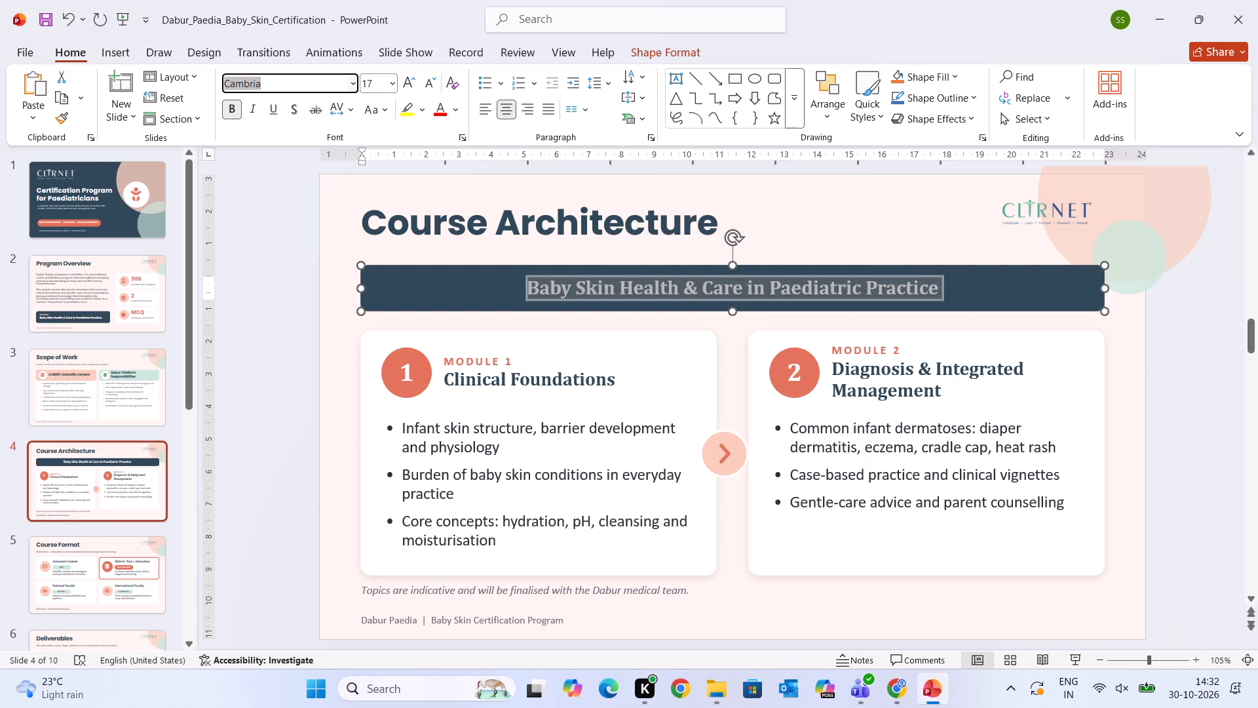
type("po")
key("Return")
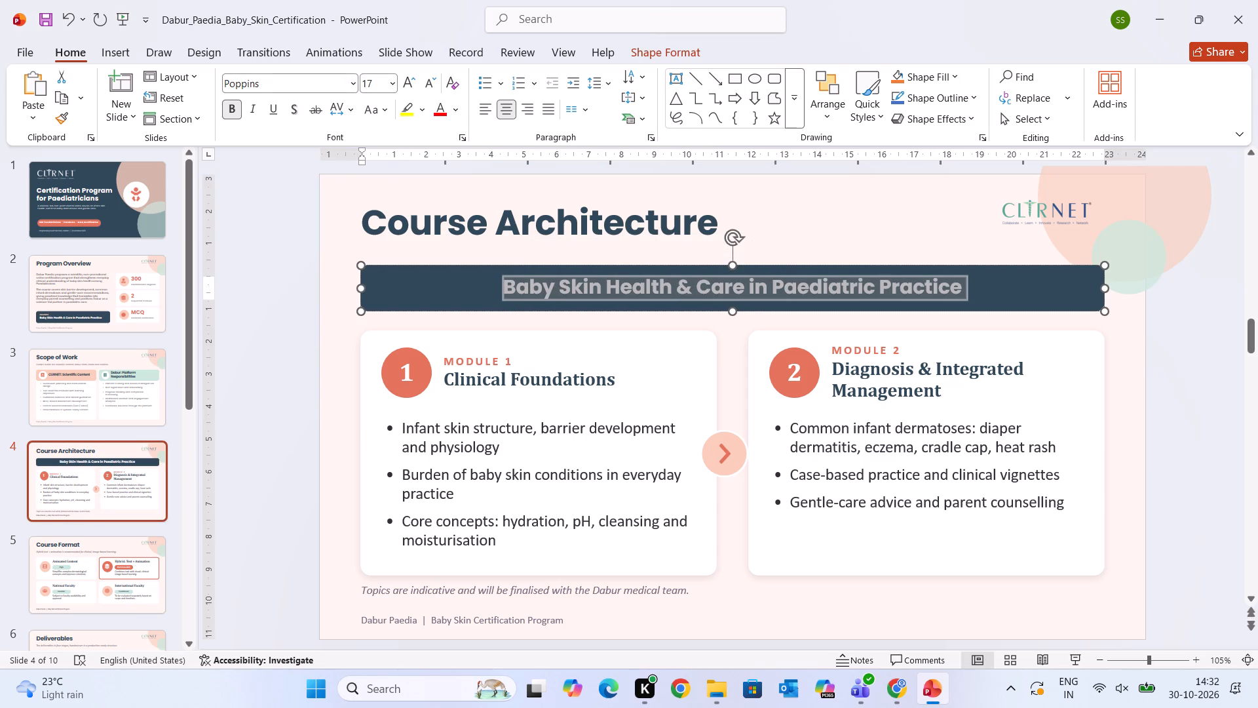
Set the whole bulleted list under Module 1 on the Course Architecture slide to Poppins, 12 pt.
left_click(529, 420)
left_click_drag(524, 541, 418, 448)
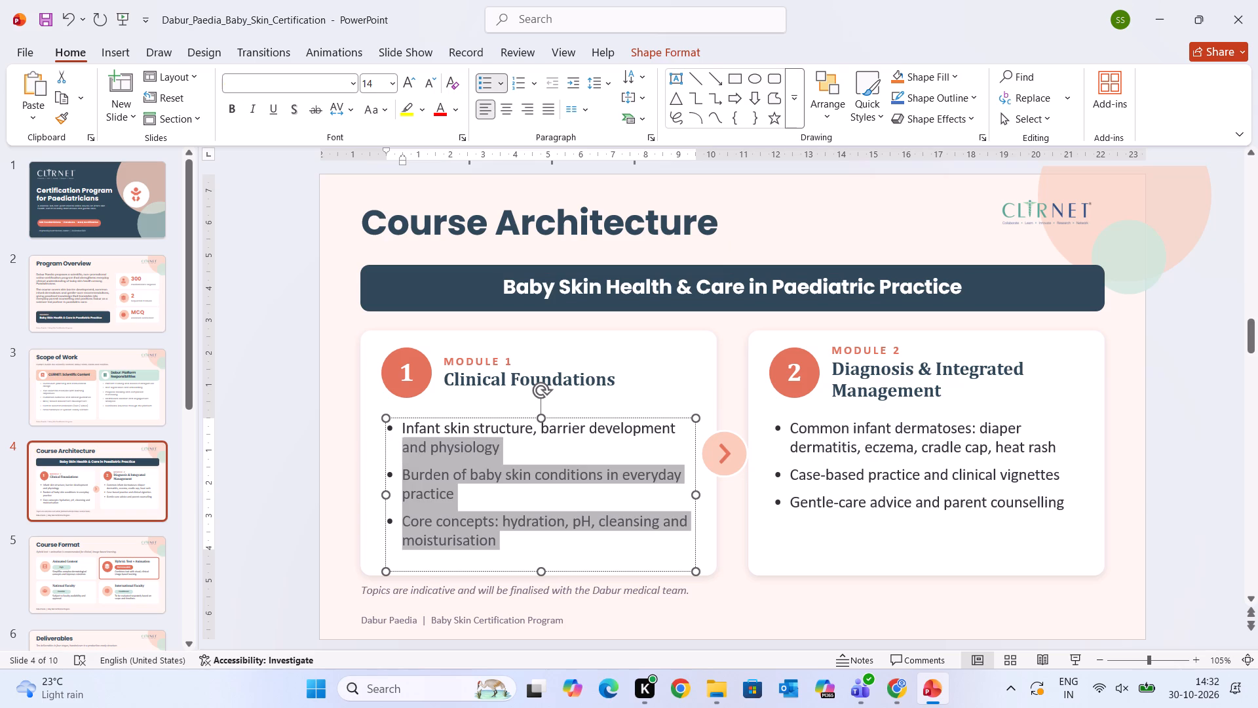
left_click_drag(418, 448, 398, 425)
key("ctrl+c")
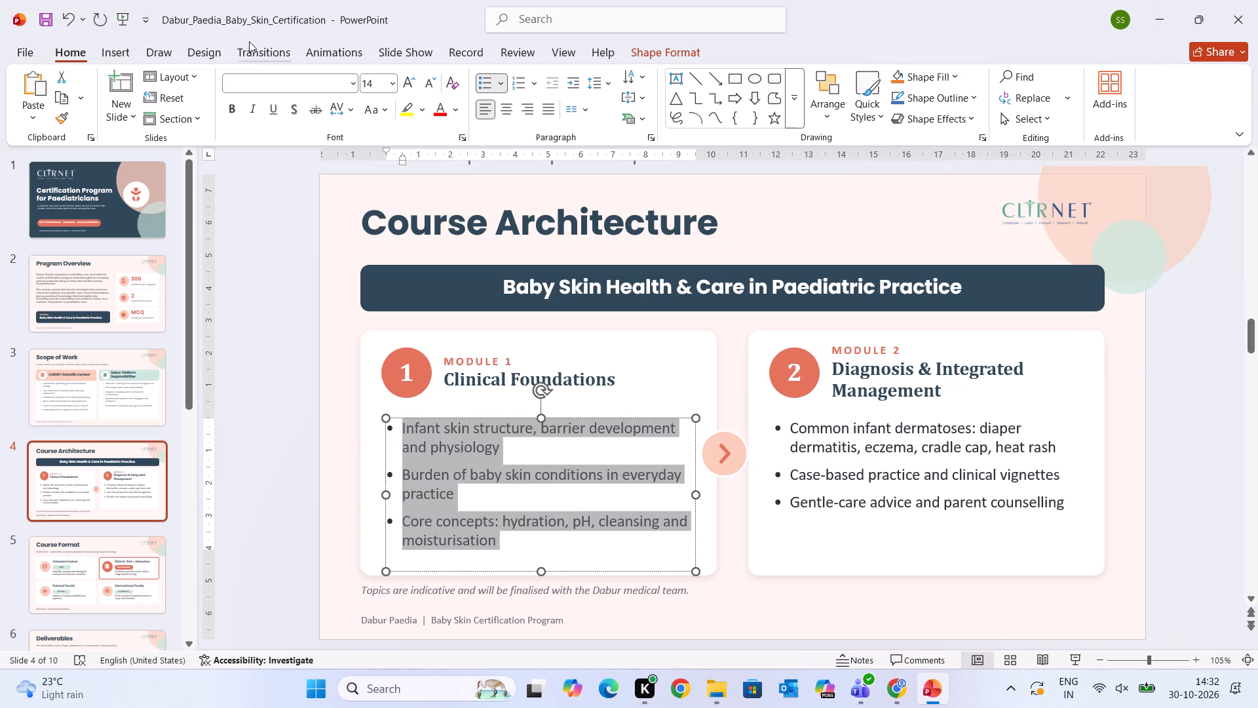
left_click(277, 81)
type("po")
key("Return")
left_click(432, 87)
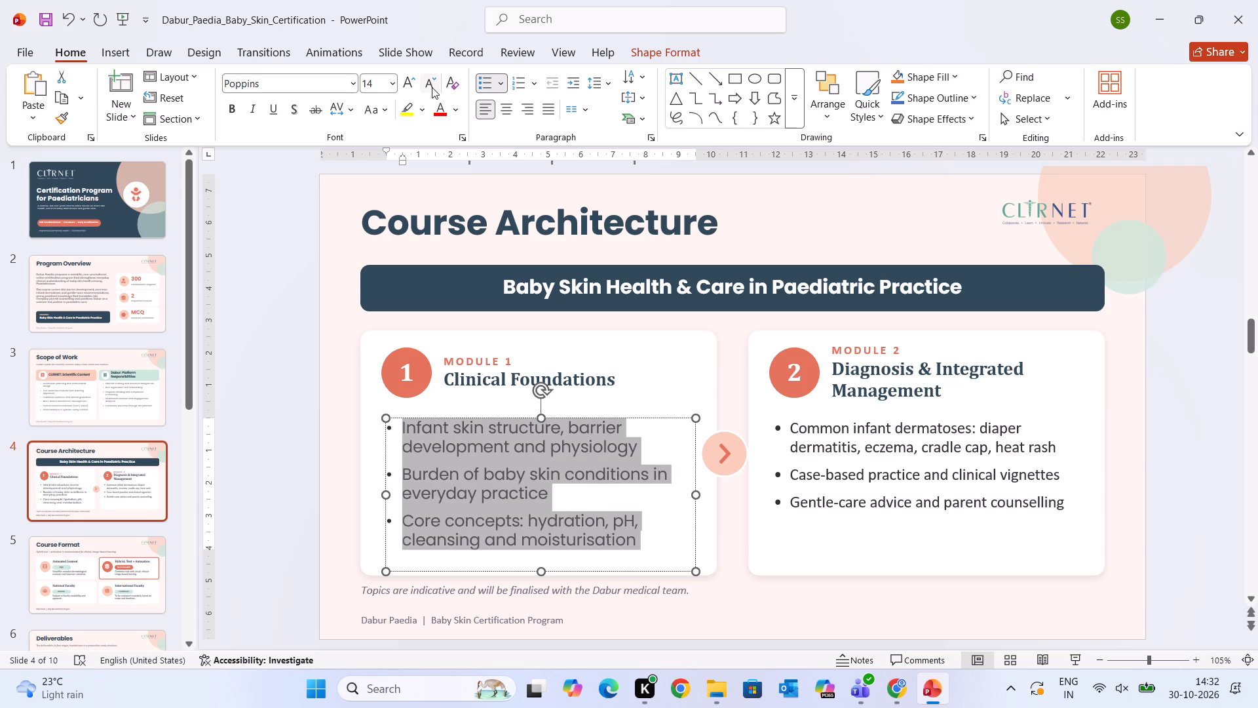
Set the whole bulleted list under Module 2 to Poppins, 12 pt.
left_click(871, 487)
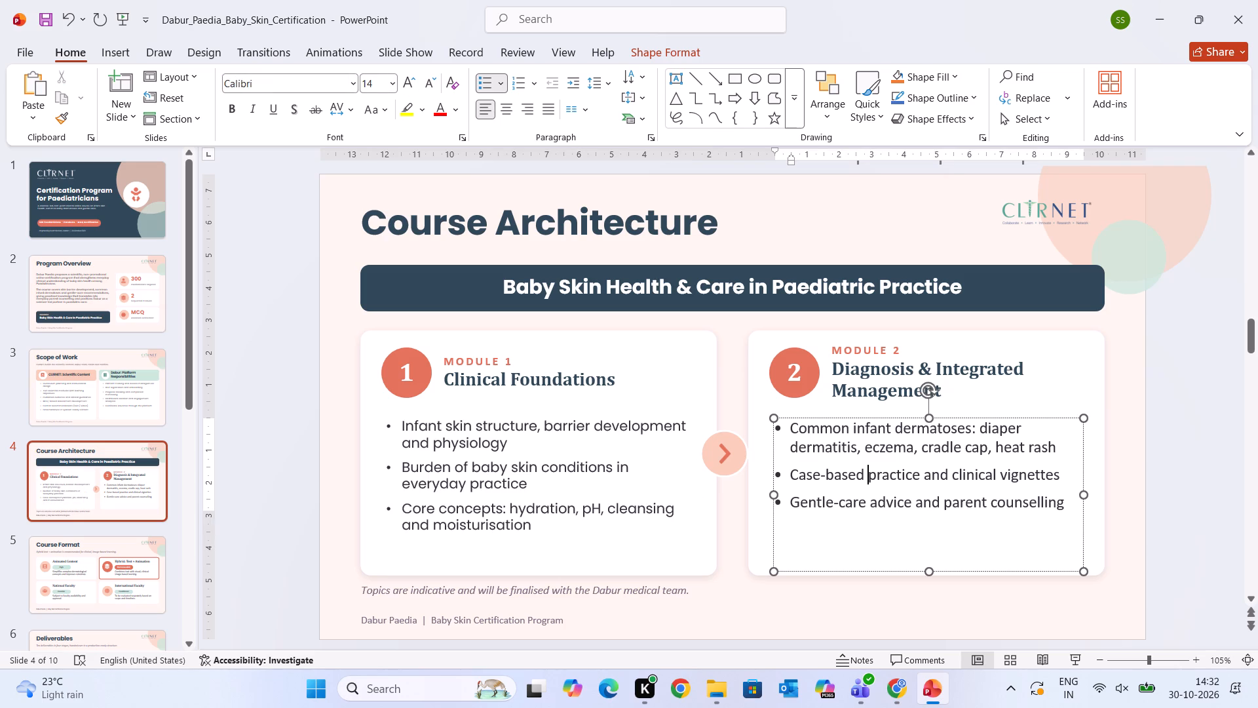
left_click_drag(1061, 503, 789, 433)
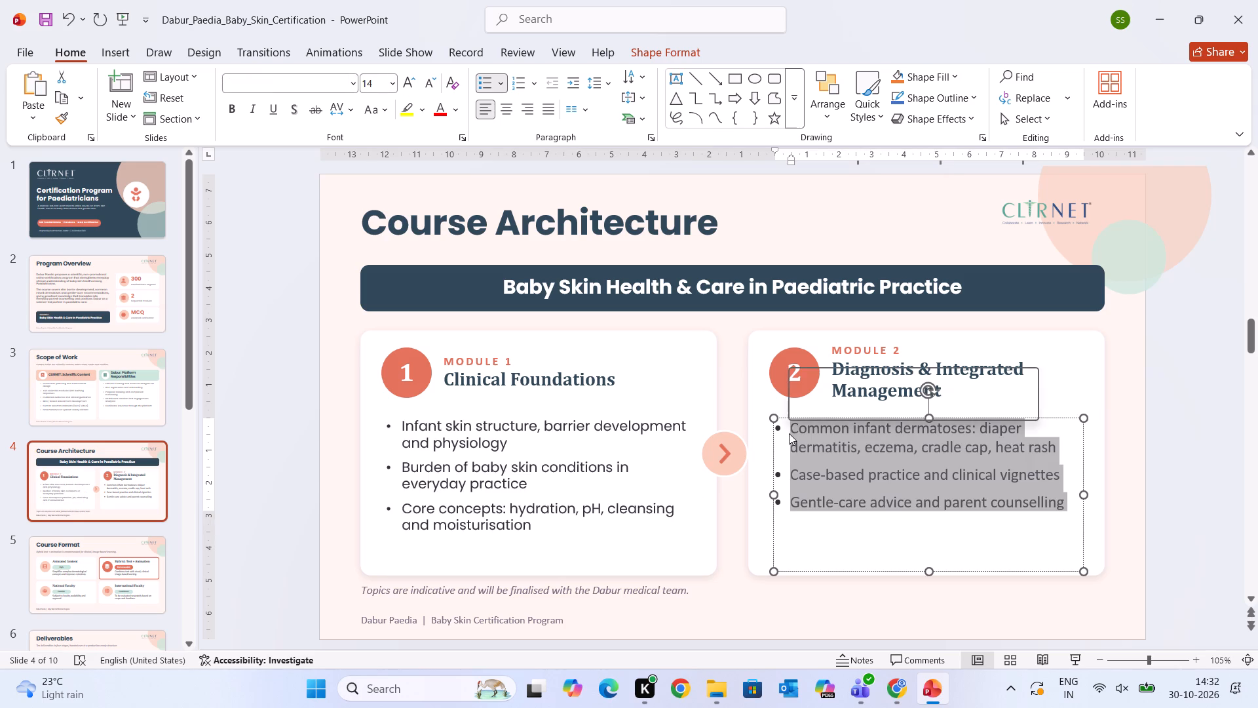
left_click(276, 77)
type("po")
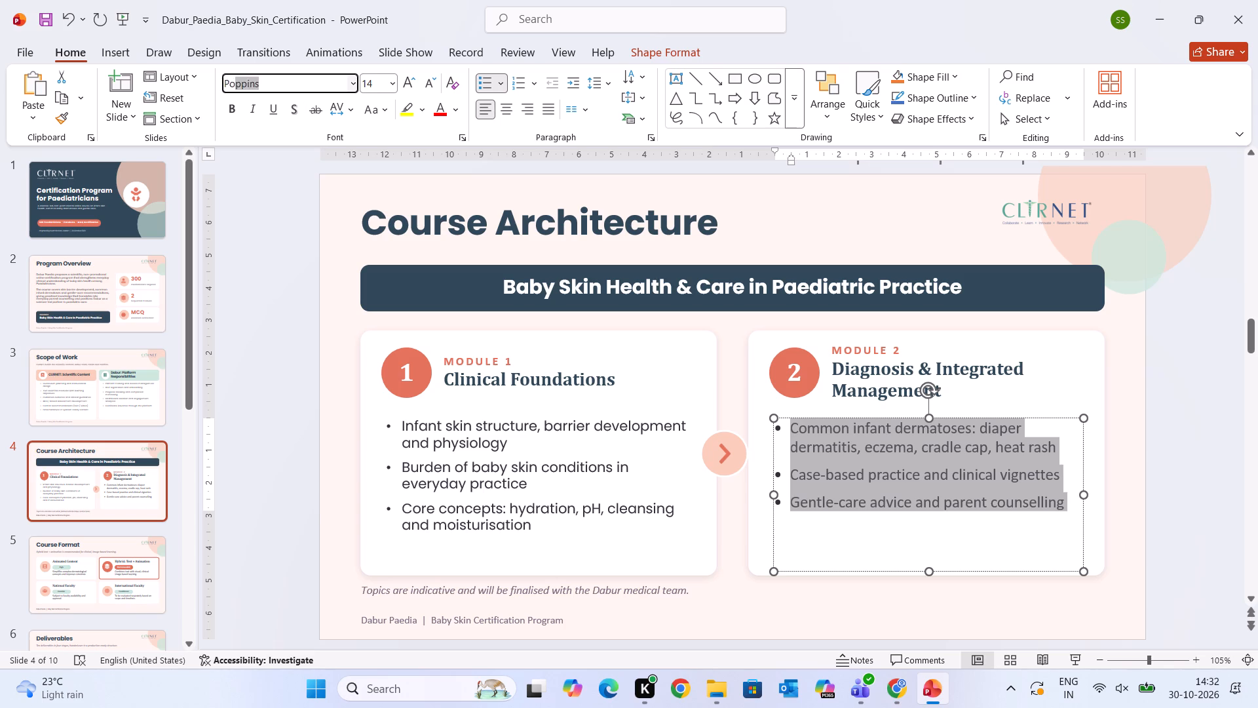
key("Return")
left_click(421, 87)
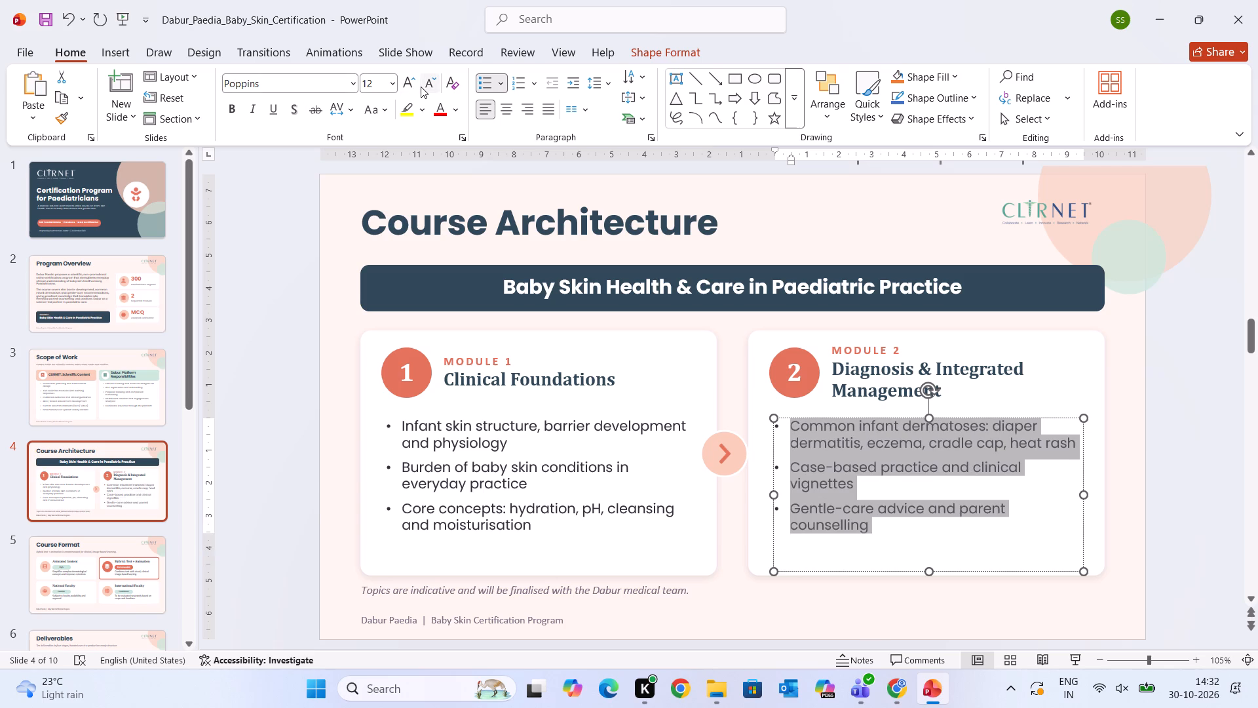
Set the Clinical Foundations heading in the Module 1 card to Poppins, 14 pt.
left_click(563, 380)
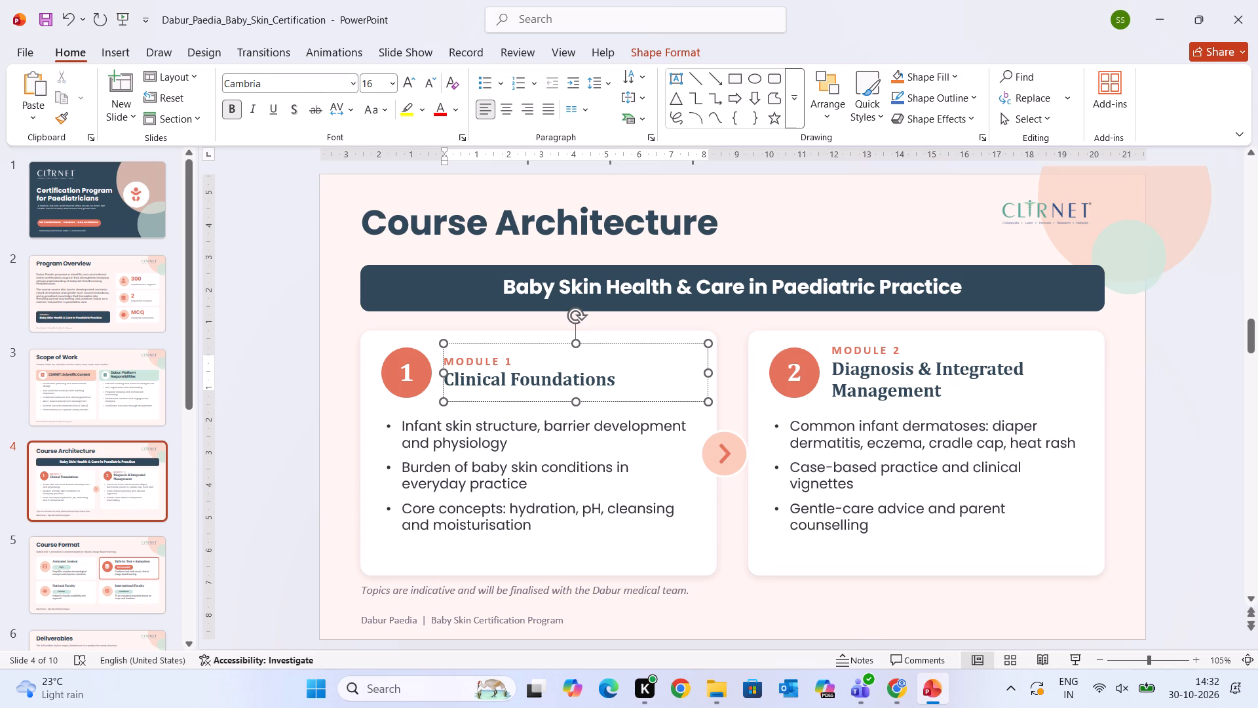
left_click_drag(614, 380, 464, 376)
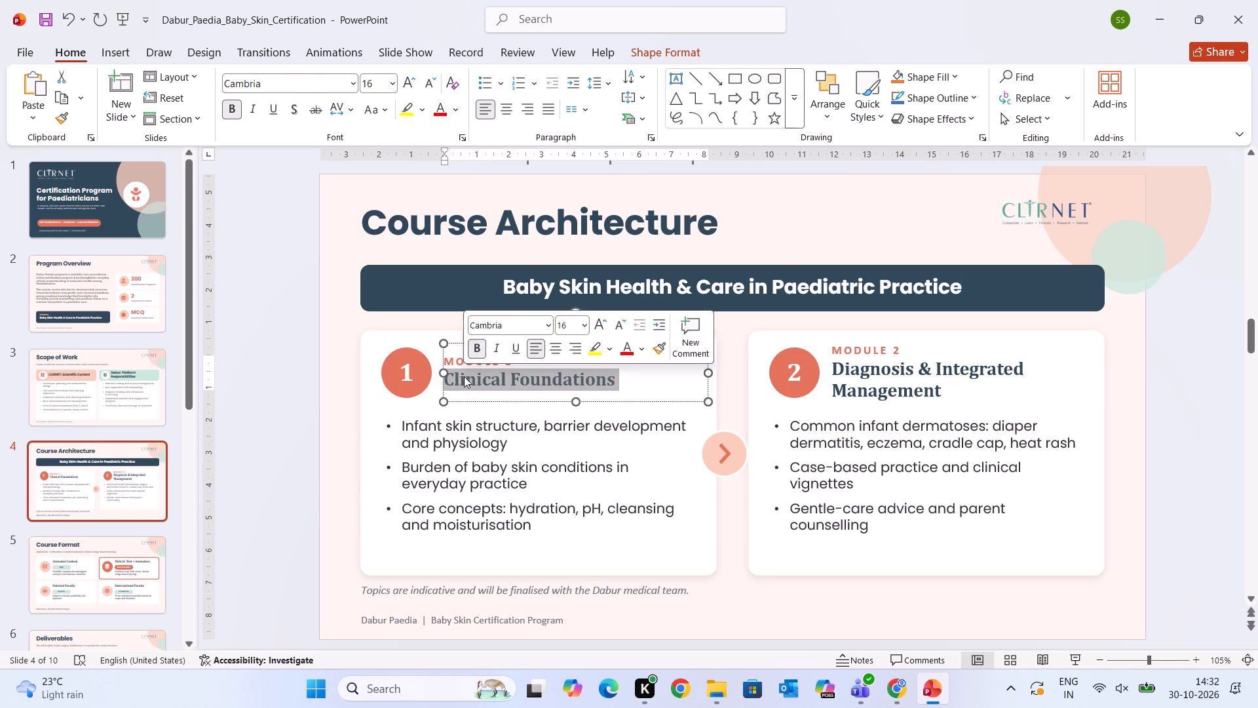
left_click(290, 88)
type("po")
key("Return")
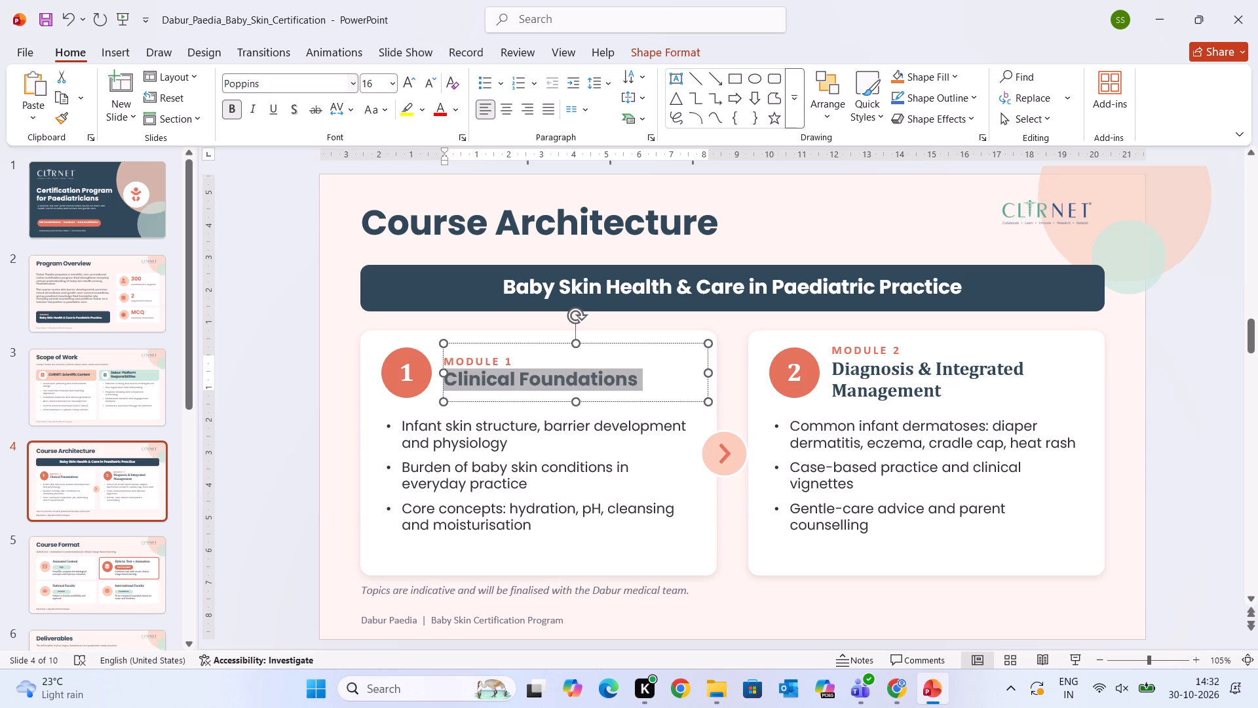
left_click(429, 87)
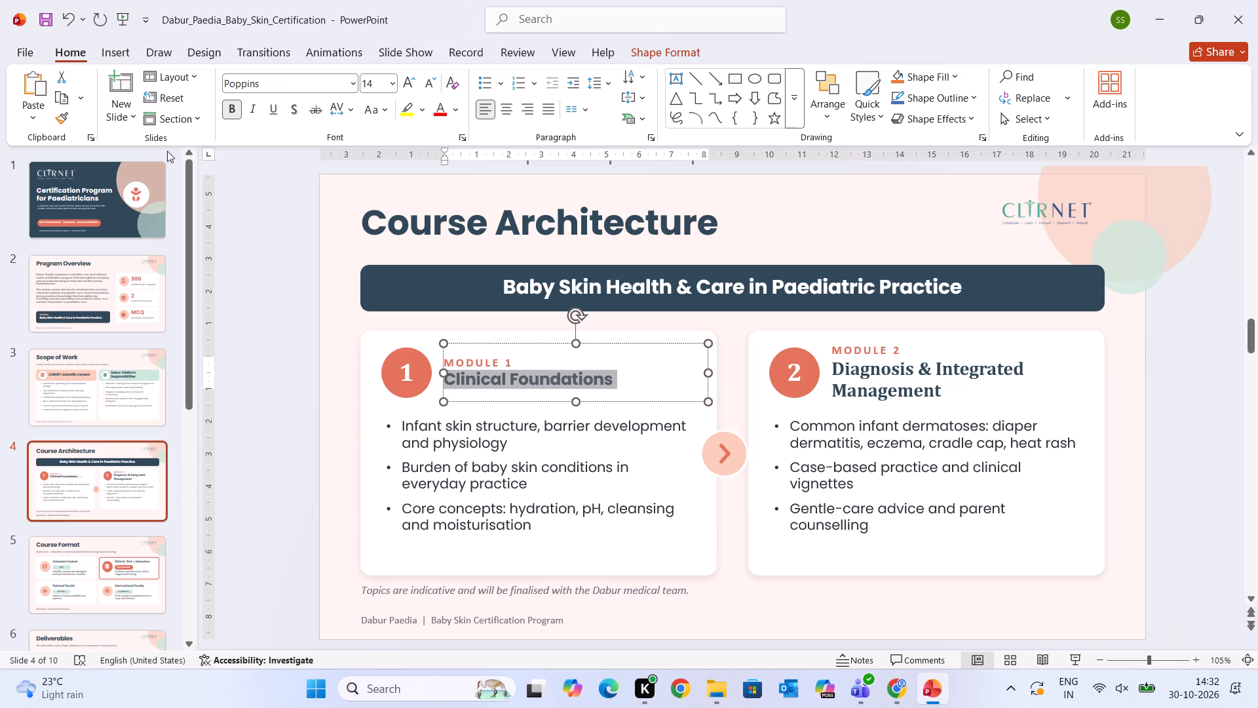
Copy the Clinical Foundations heading's formatting to the Diagnosis & Integrated Management heading in the Module 2 card.
left_click(61, 117)
left_click_drag(842, 366, 877, 366)
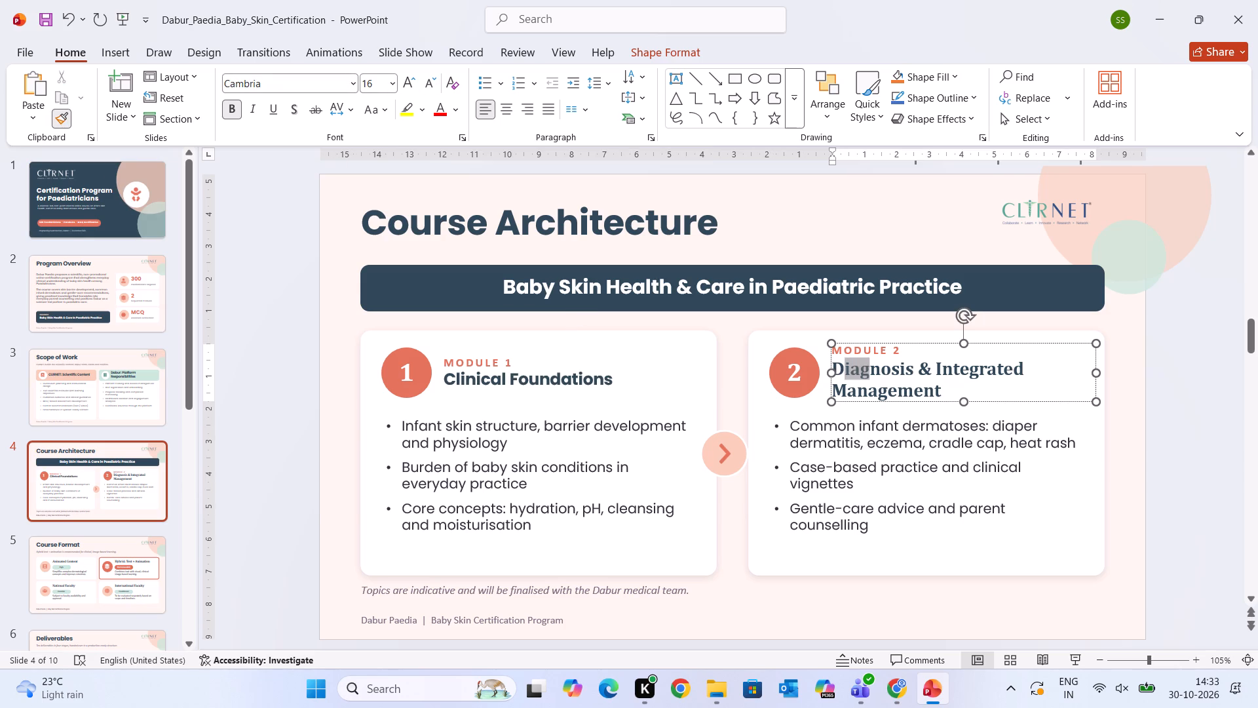
left_click_drag(877, 366, 961, 393)
left_click(1183, 490)
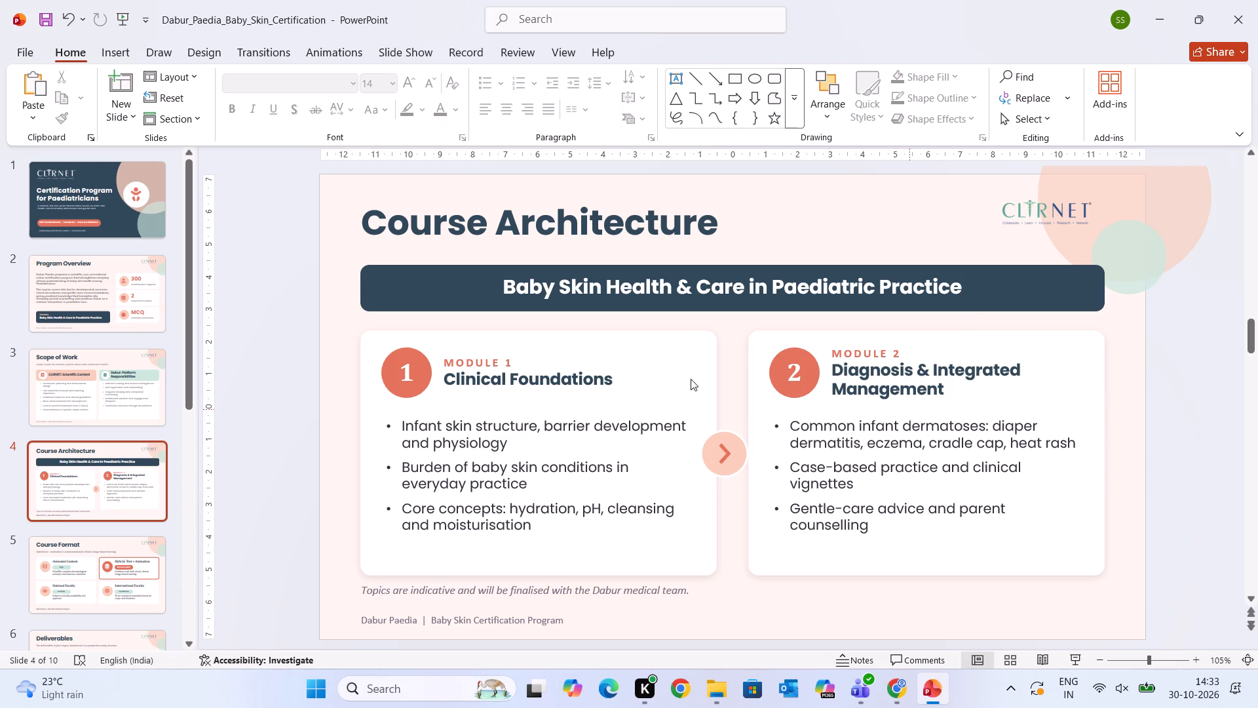
Set the MODULE 1 label above Clinical Foundations to Poppins.
left_click(523, 359)
left_click_drag(523, 359, 444, 361)
left_click(276, 87)
type("po")
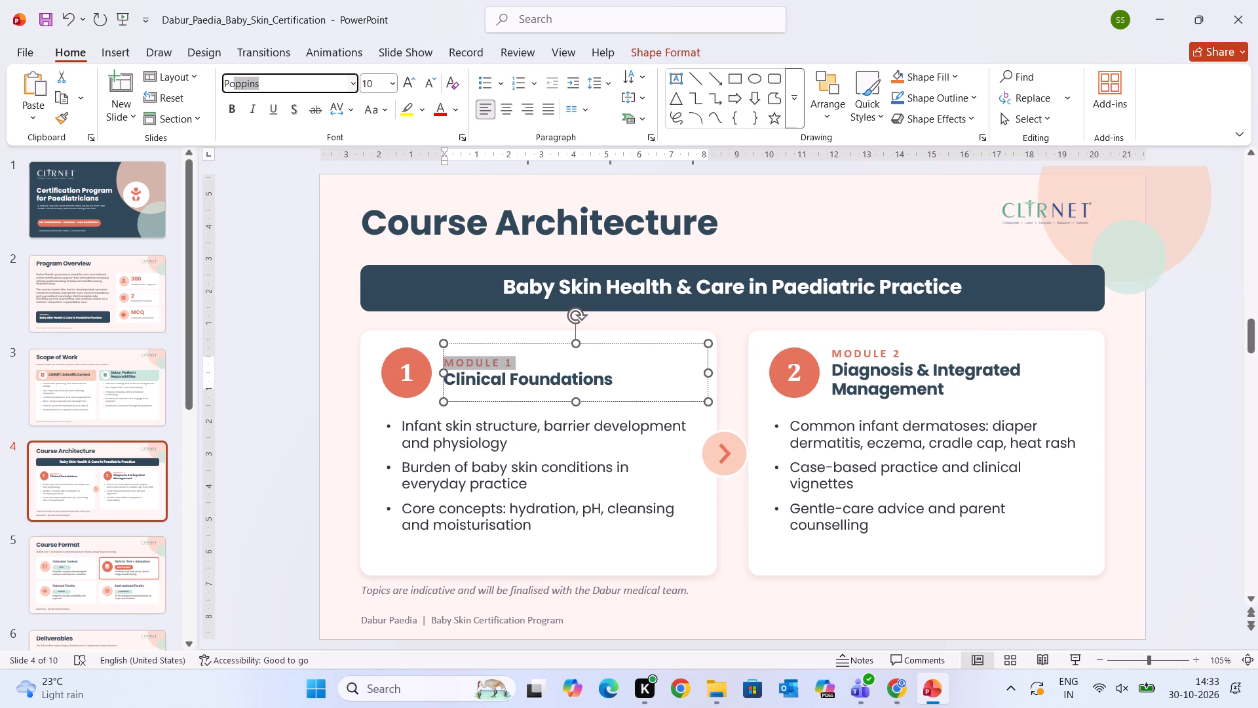
key("Return")
Copy the MODULE 1 label's formatting to the MODULE 2 label above Diagnosis & Integrated Management.
left_click(66, 114)
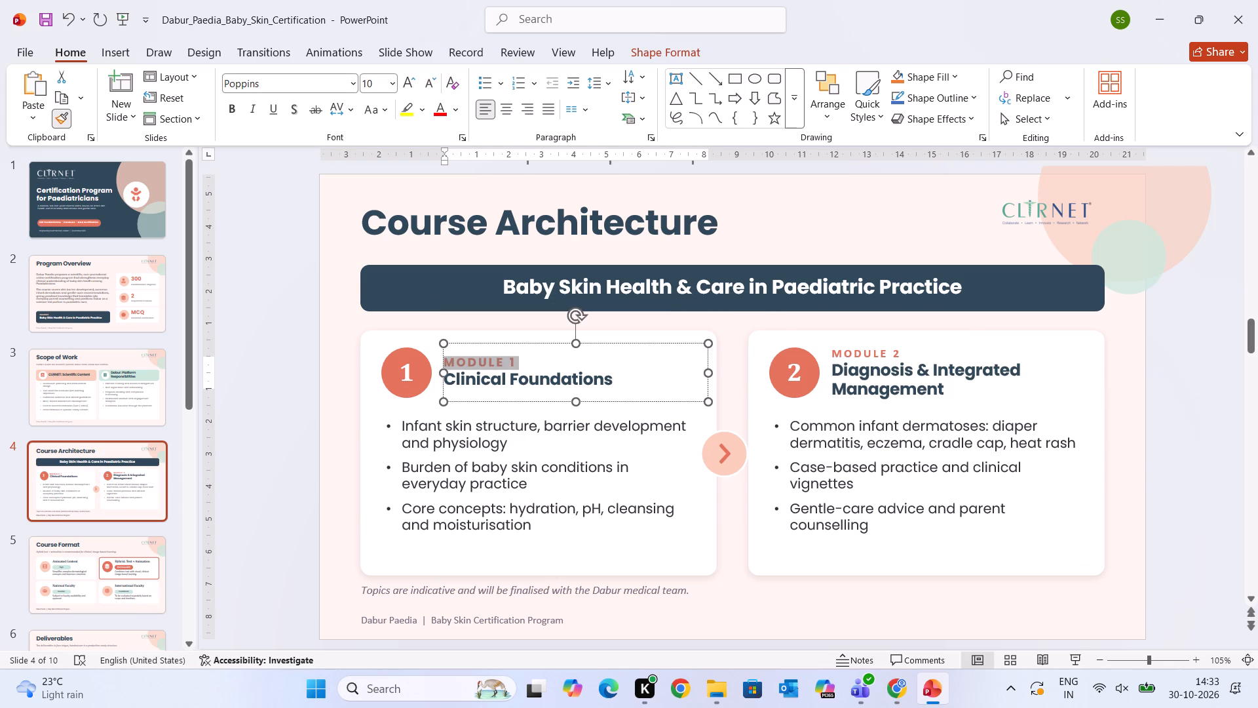
left_click_drag(839, 351, 914, 349)
left_click(1152, 473)
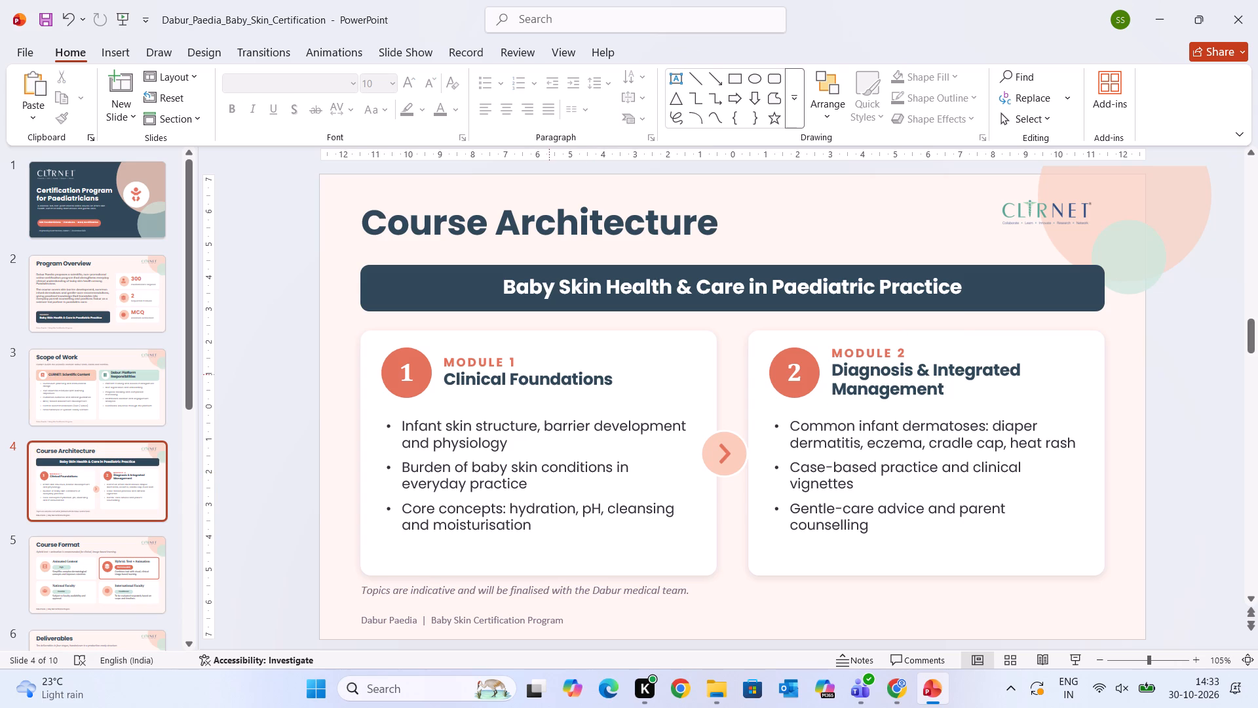
Delete the word "the" before "Dabur medical team" in the italic note below the Course Architecture cards.
left_click(505, 589)
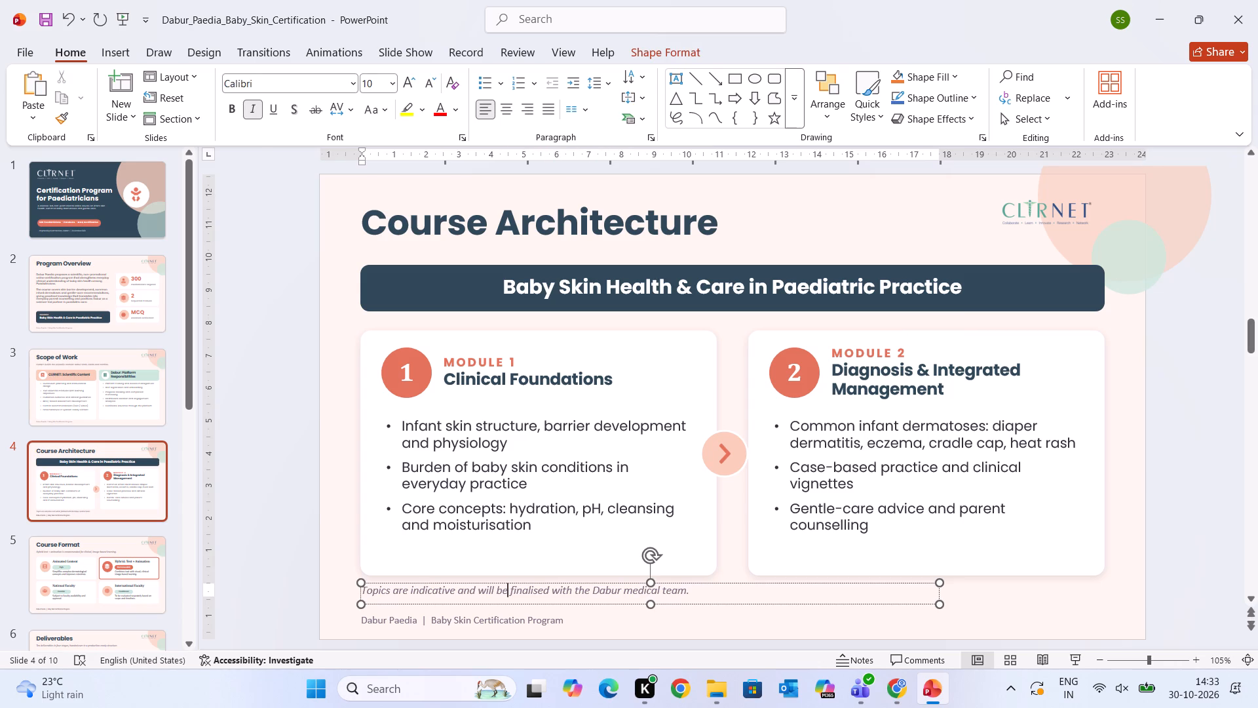
left_click(592, 591)
key("BackSpace")
key("BackSpace")
key("BackSpace")
key("BackSpace")
Set the italic "Topics are indicative" note below the module cards to Poppins, 8 pt.
left_click(685, 592)
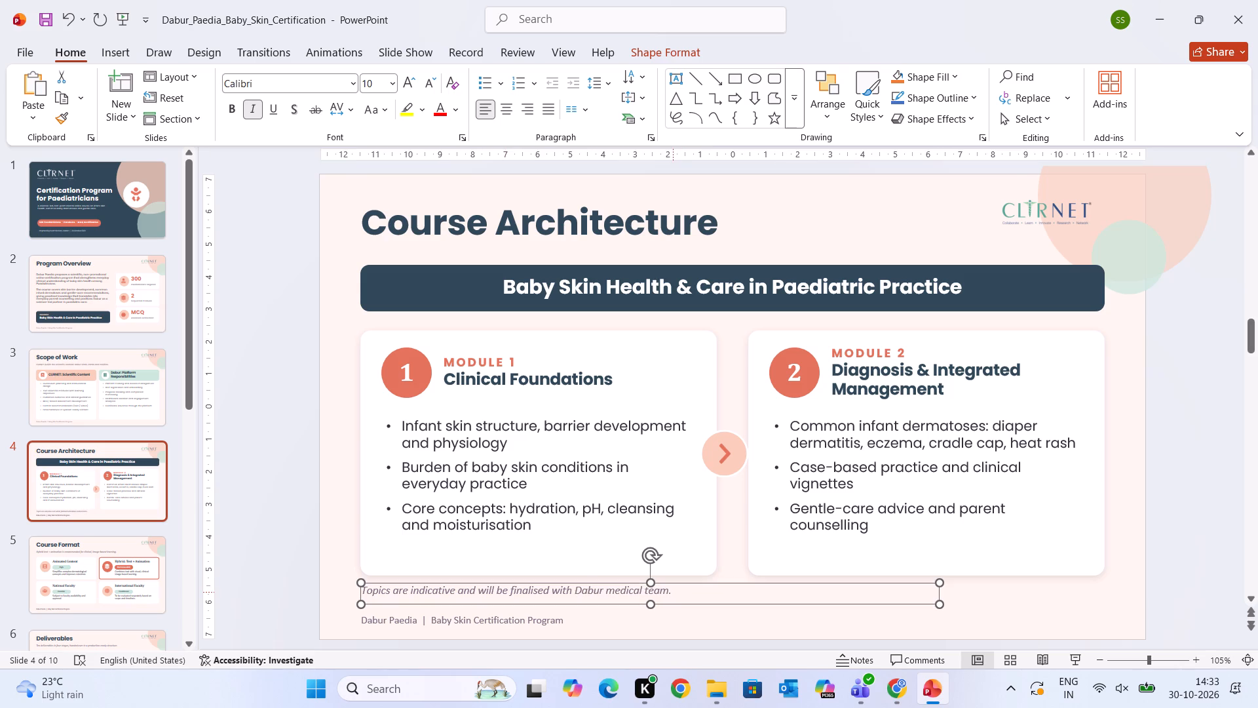
left_click_drag(668, 591, 326, 617)
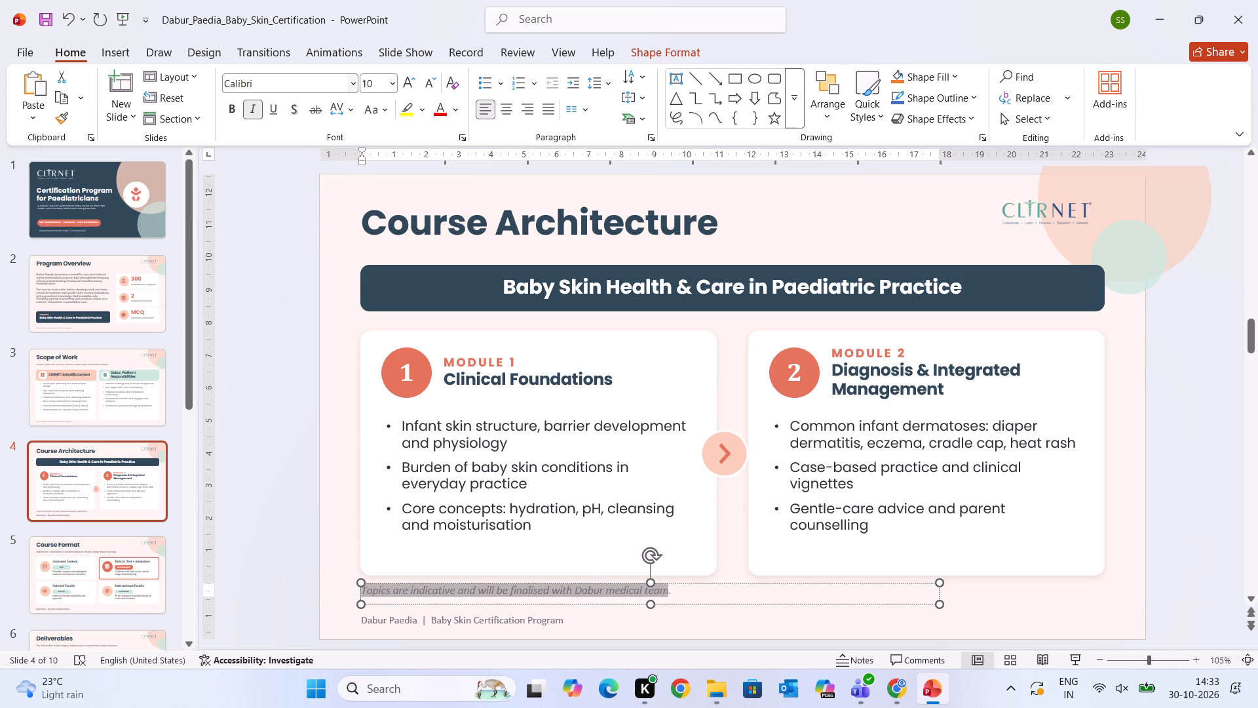
left_click(297, 88)
type("pop")
key("Return")
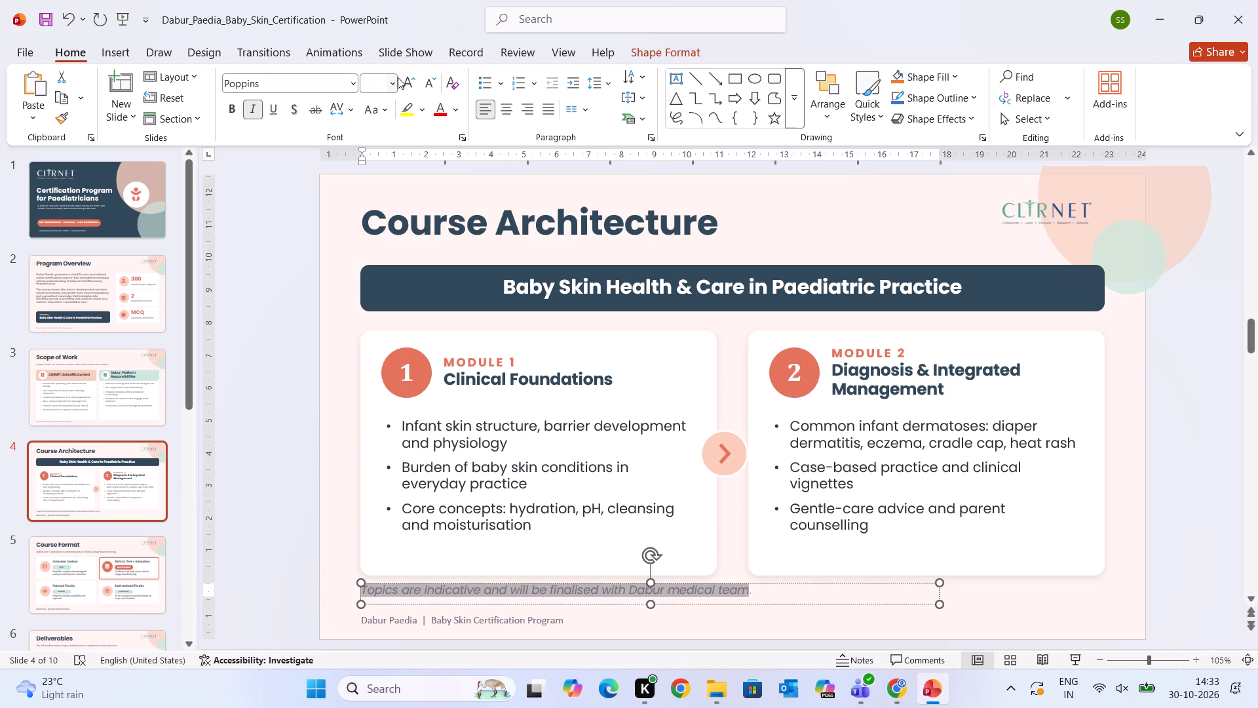
left_click(431, 80)
left_click(431, 80)
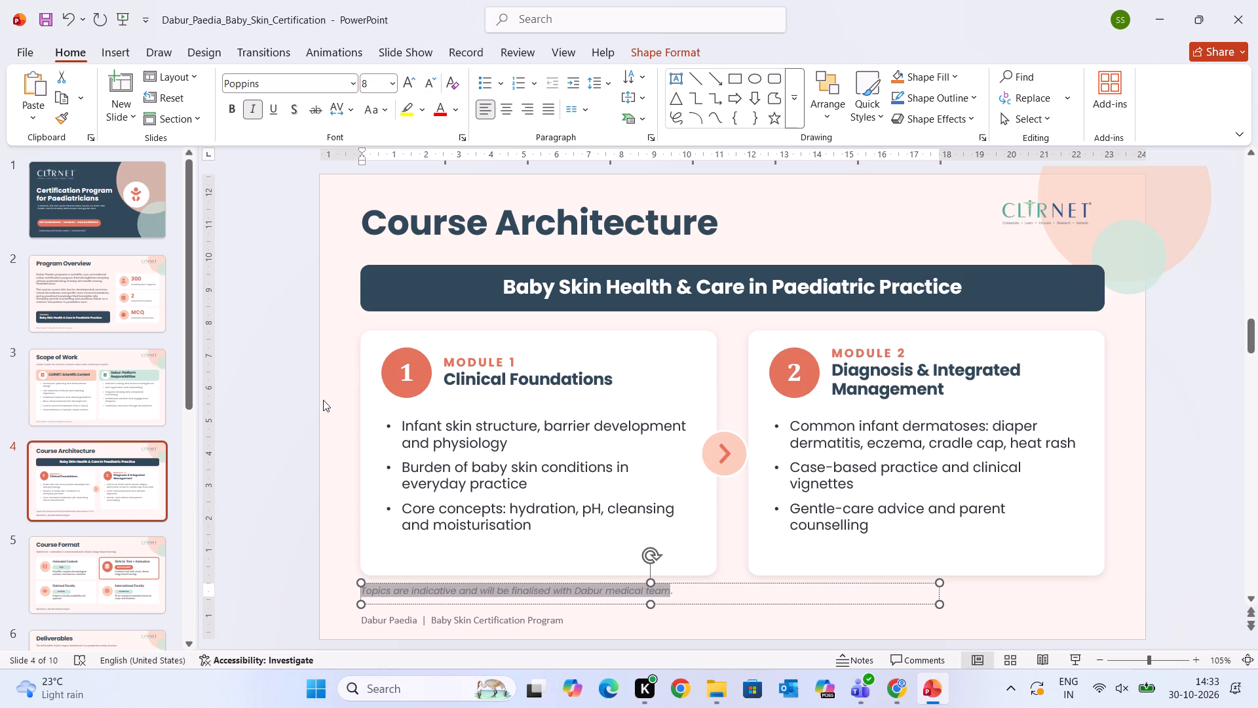
left_click(310, 433)
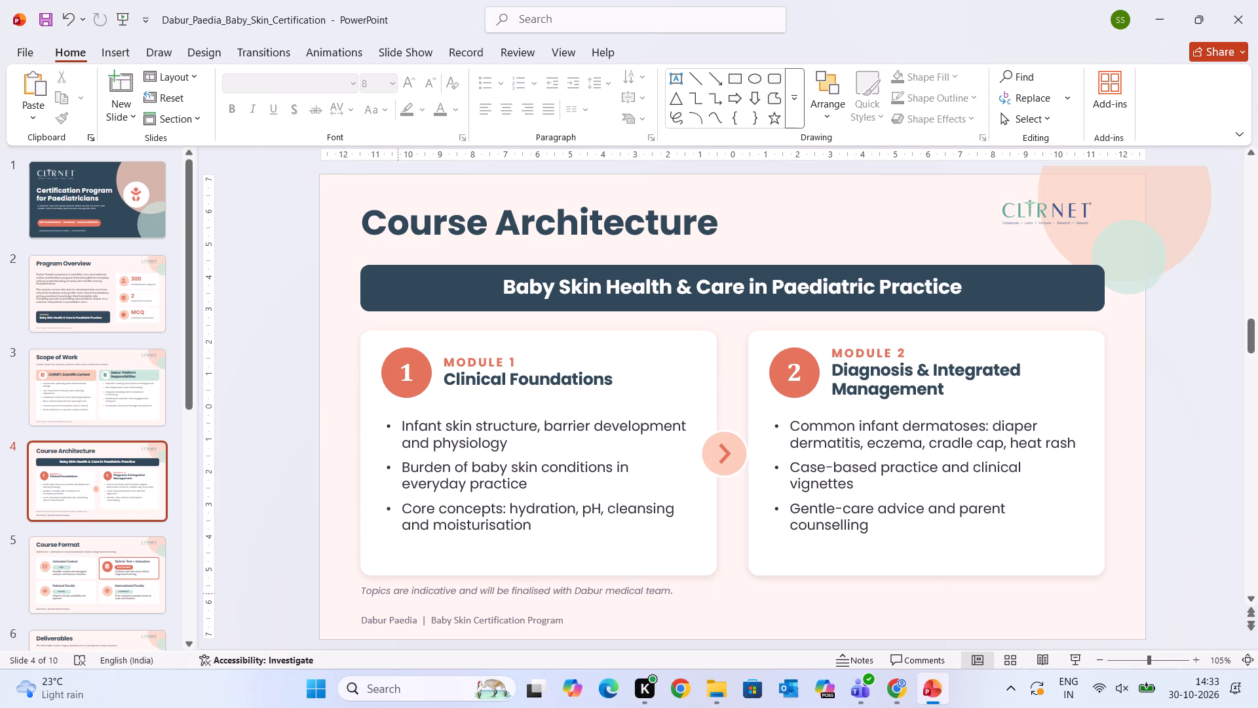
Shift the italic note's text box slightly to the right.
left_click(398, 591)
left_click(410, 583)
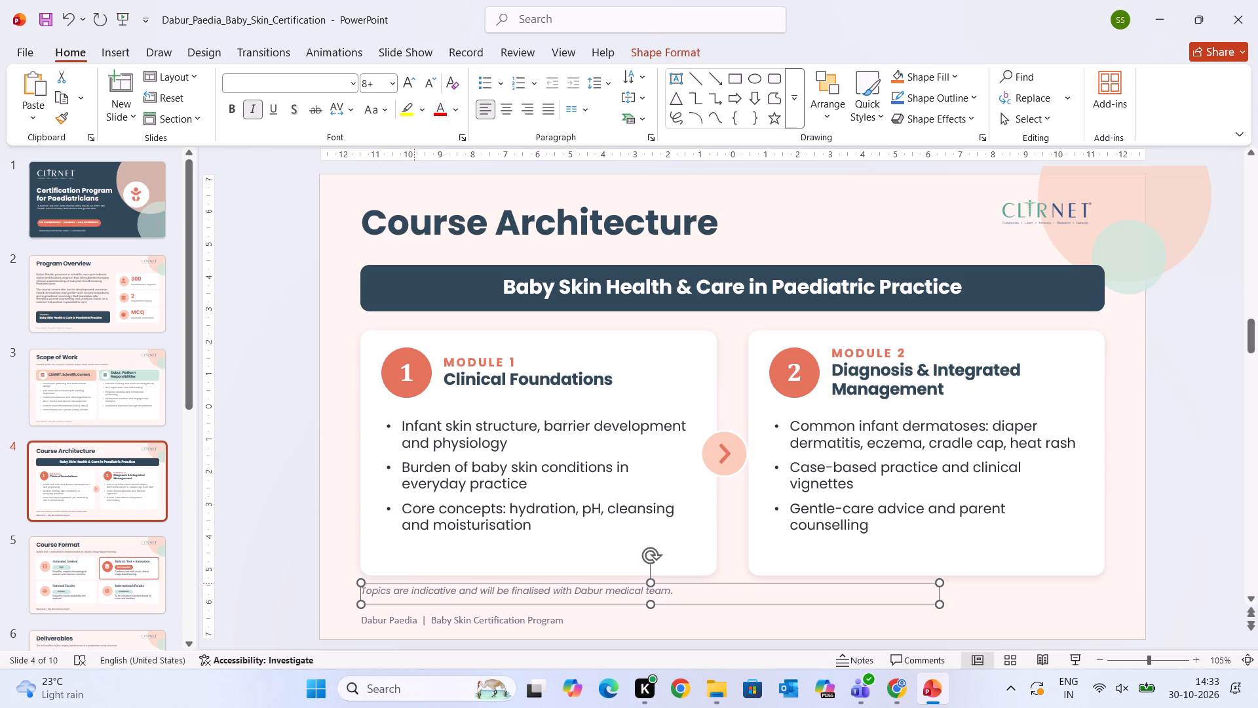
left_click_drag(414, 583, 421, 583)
Set the "Dabur Paedia | Baby Skin Certification Program" footer on the Course Architecture slide to Poppins, 8 pt.
left_click(422, 619)
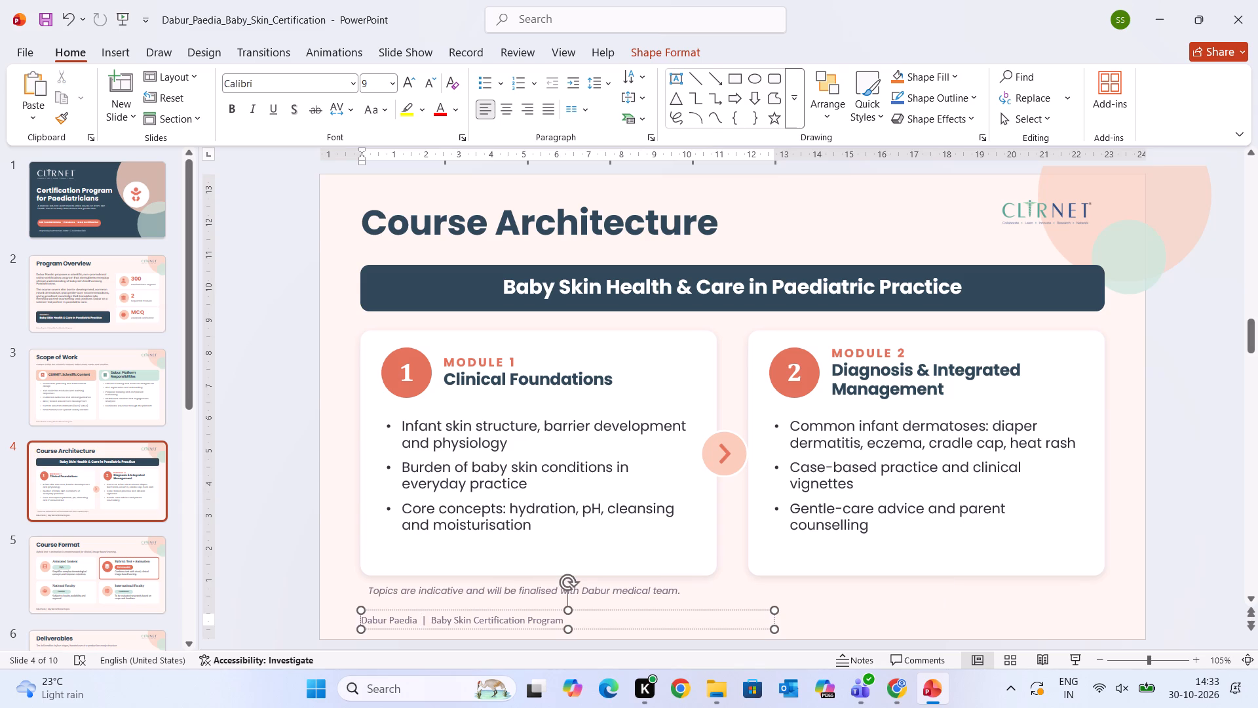
left_click_drag(560, 621, 339, 640)
left_click(292, 81)
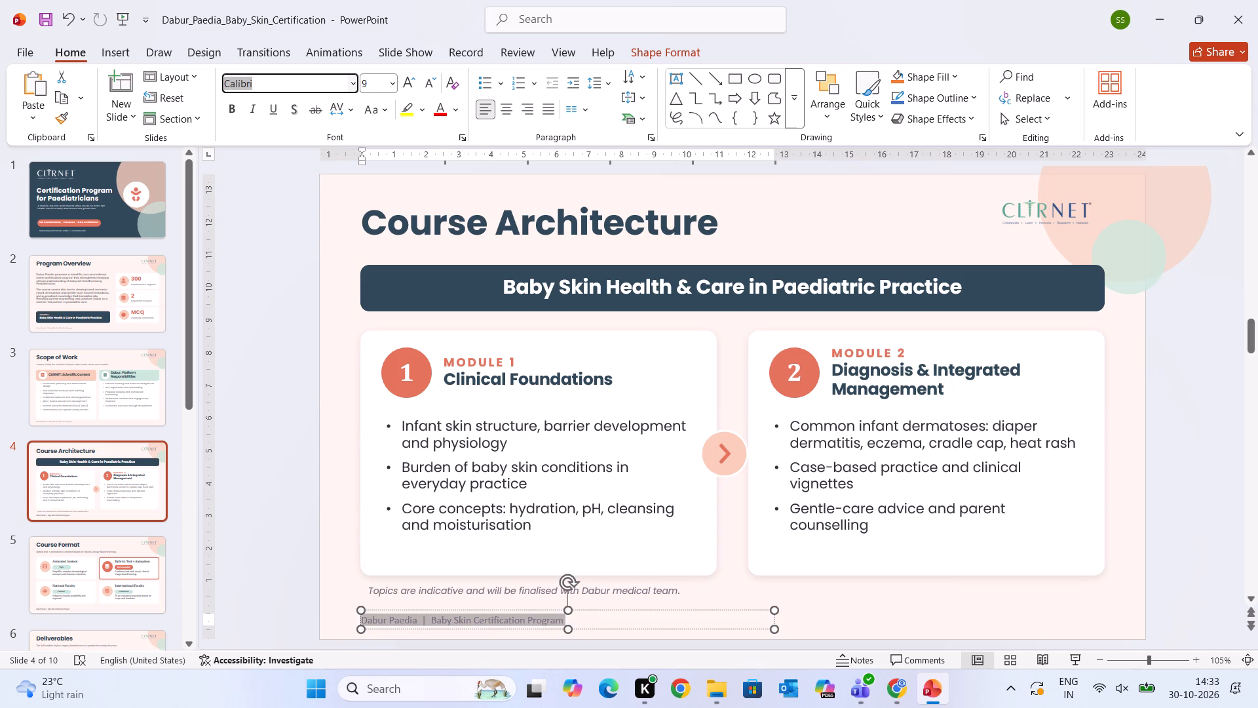
type("po")
key("Return")
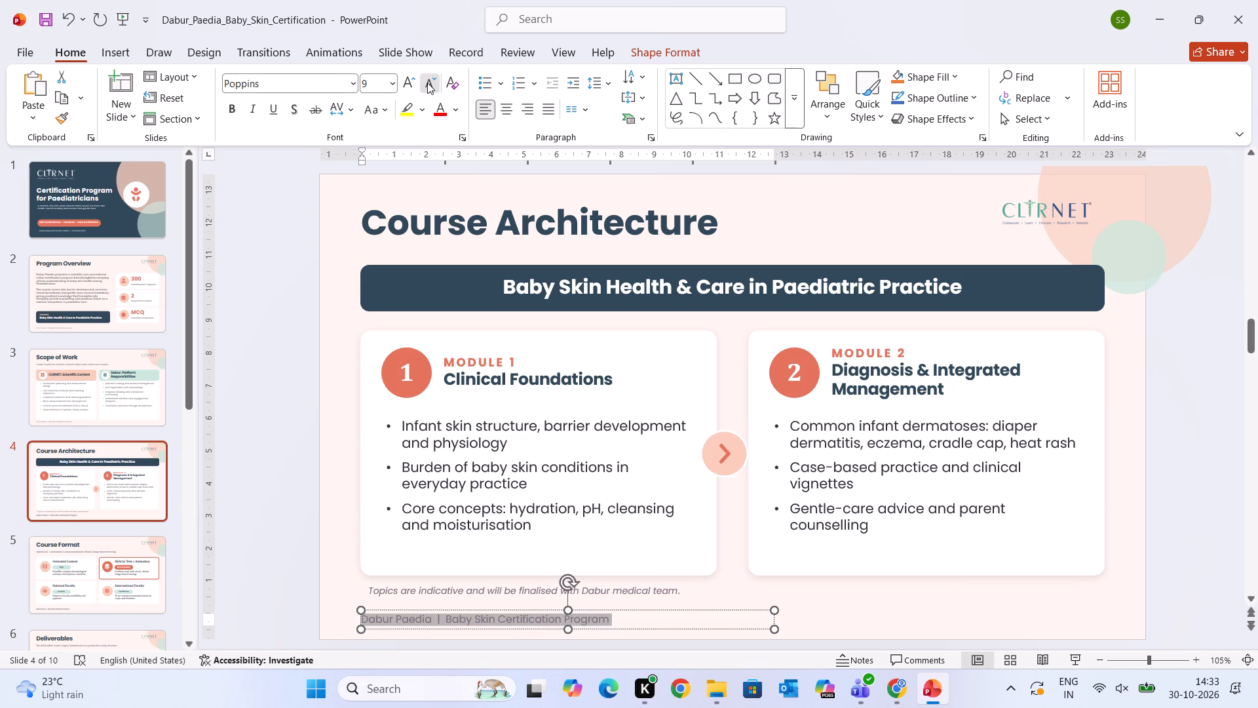
double_click(427, 83)
left_click(400, 83)
left_click(330, 423)
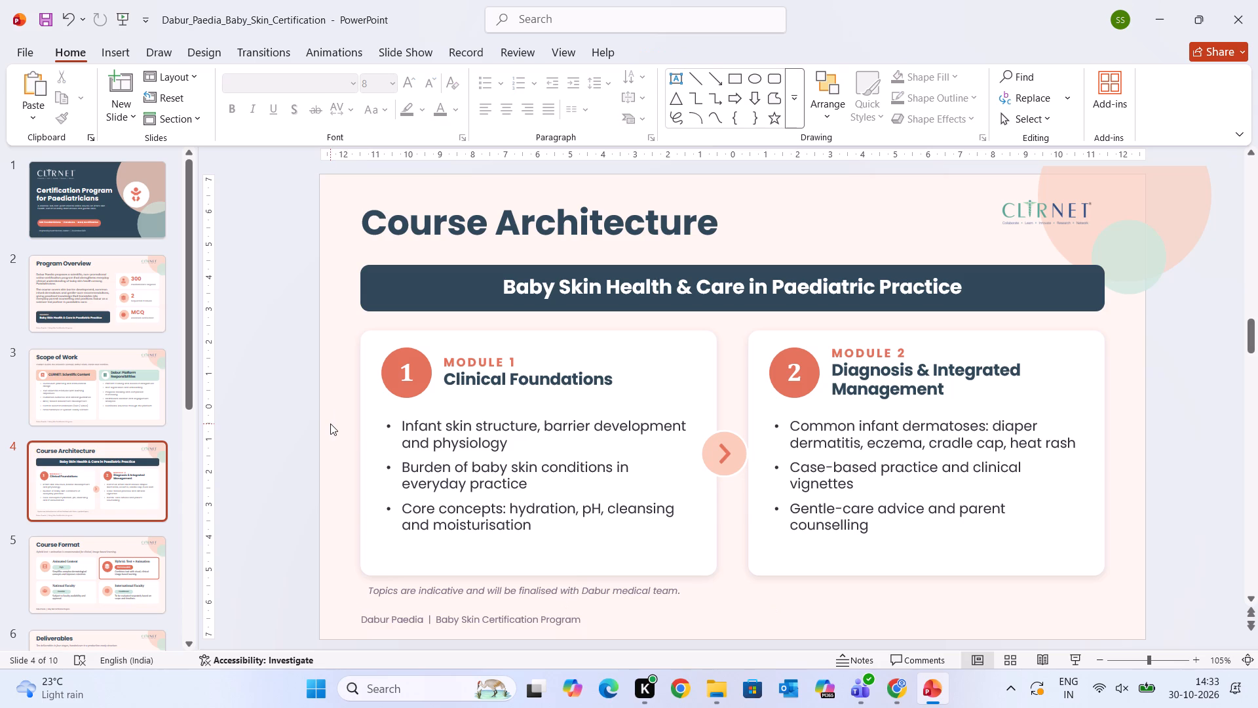
Nudge the italic note's text box left to line up with the start of the footer text.
left_click(388, 591)
left_click(401, 604)
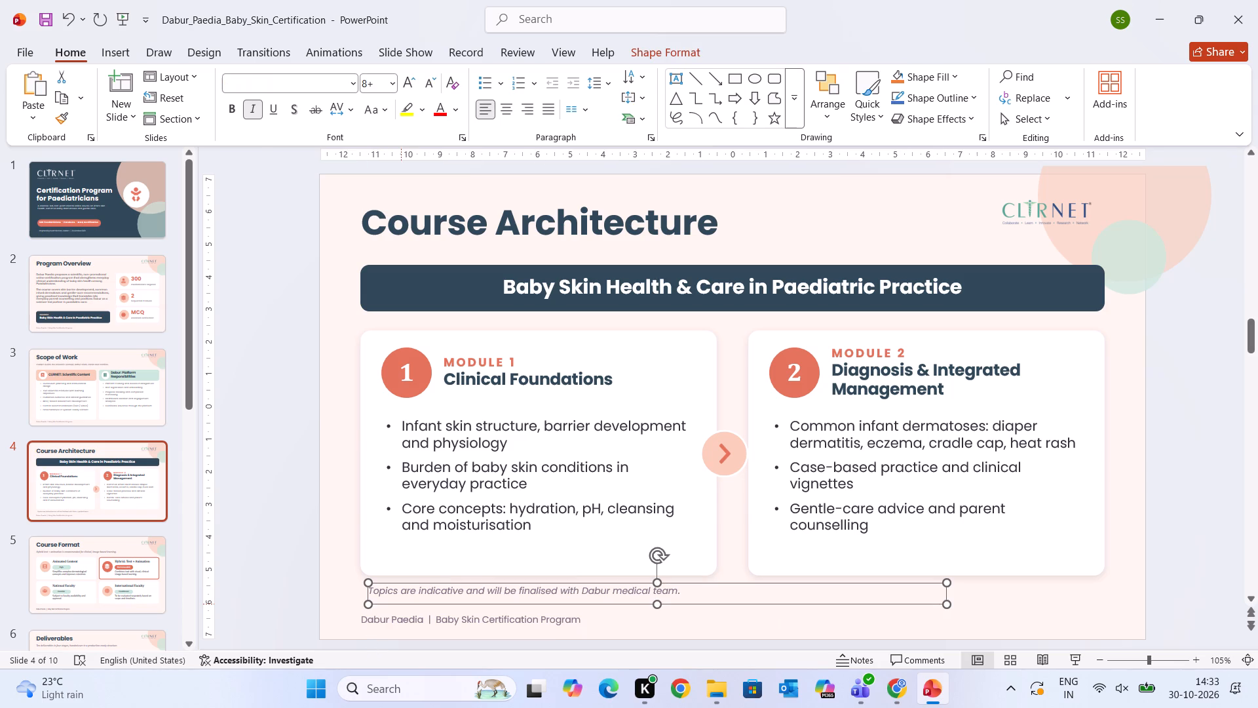
key("Left")
key("Left")
key("Left")
key("Left")
key("Left")
key("Left")
key("Left")
key("Left")
key("Left")
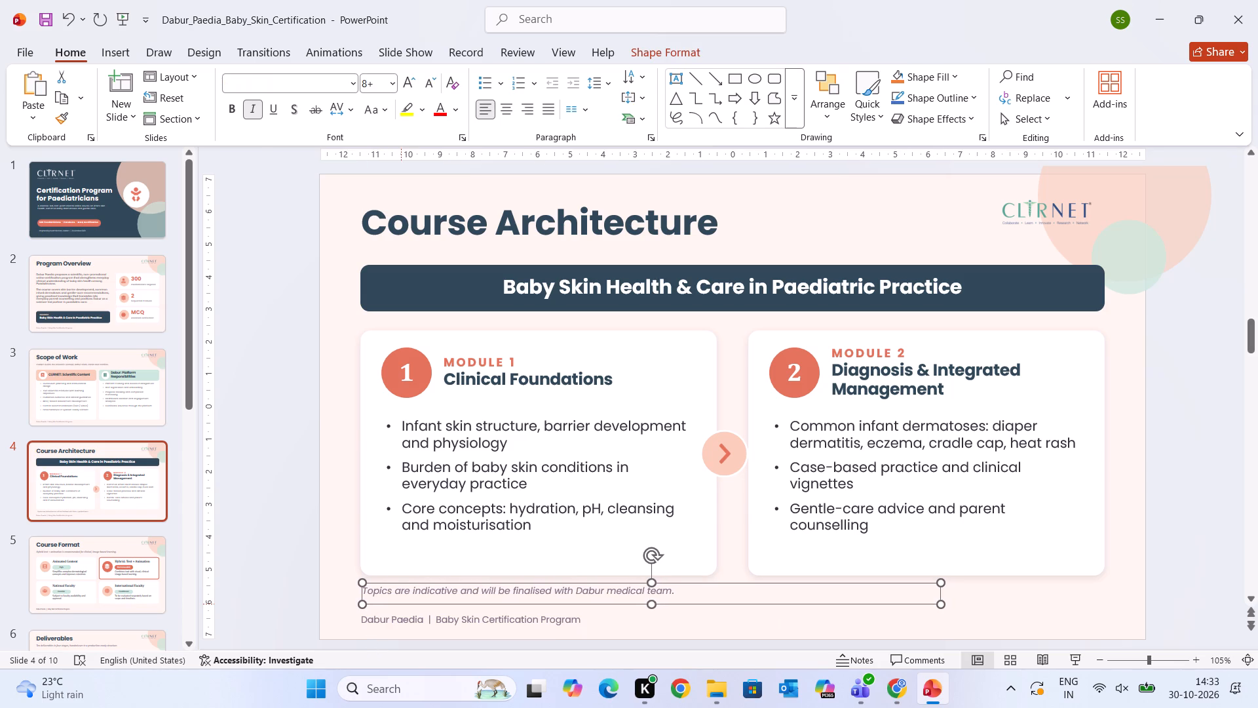
left_click(300, 579)
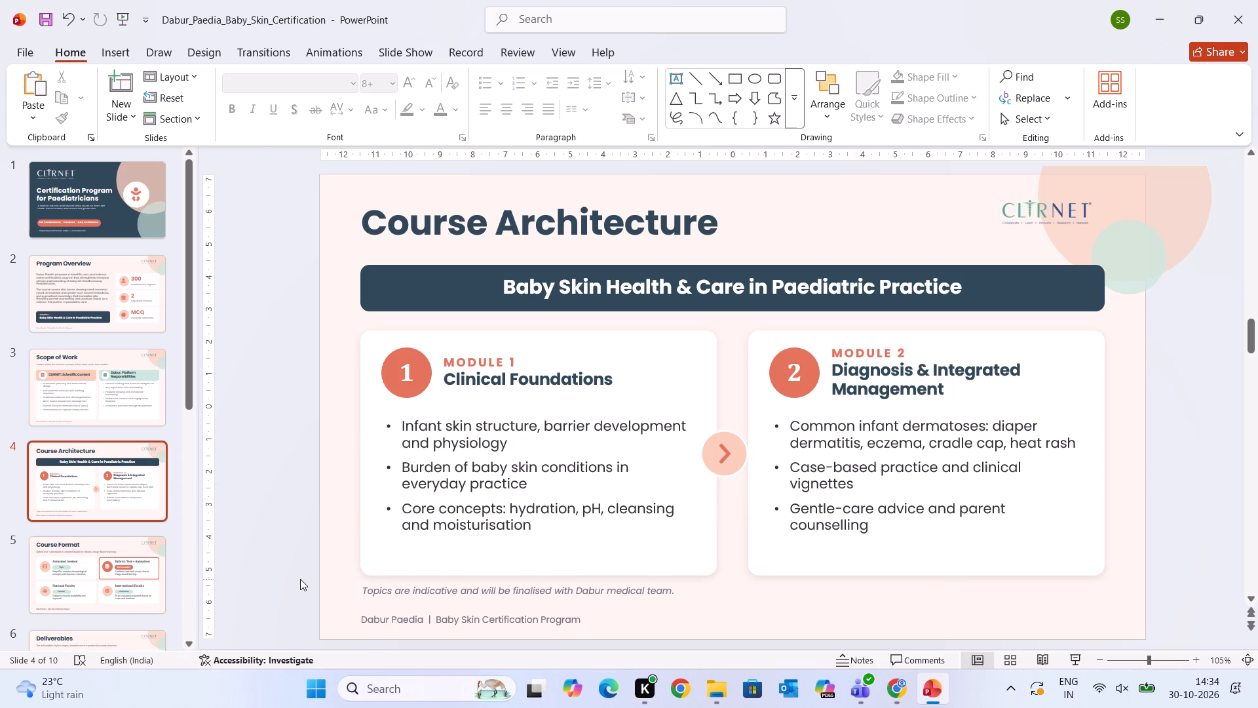
Set the number 1 in the Module 1 circle to Poppins.
left_click_drag(404, 374, 410, 374)
left_click(266, 84)
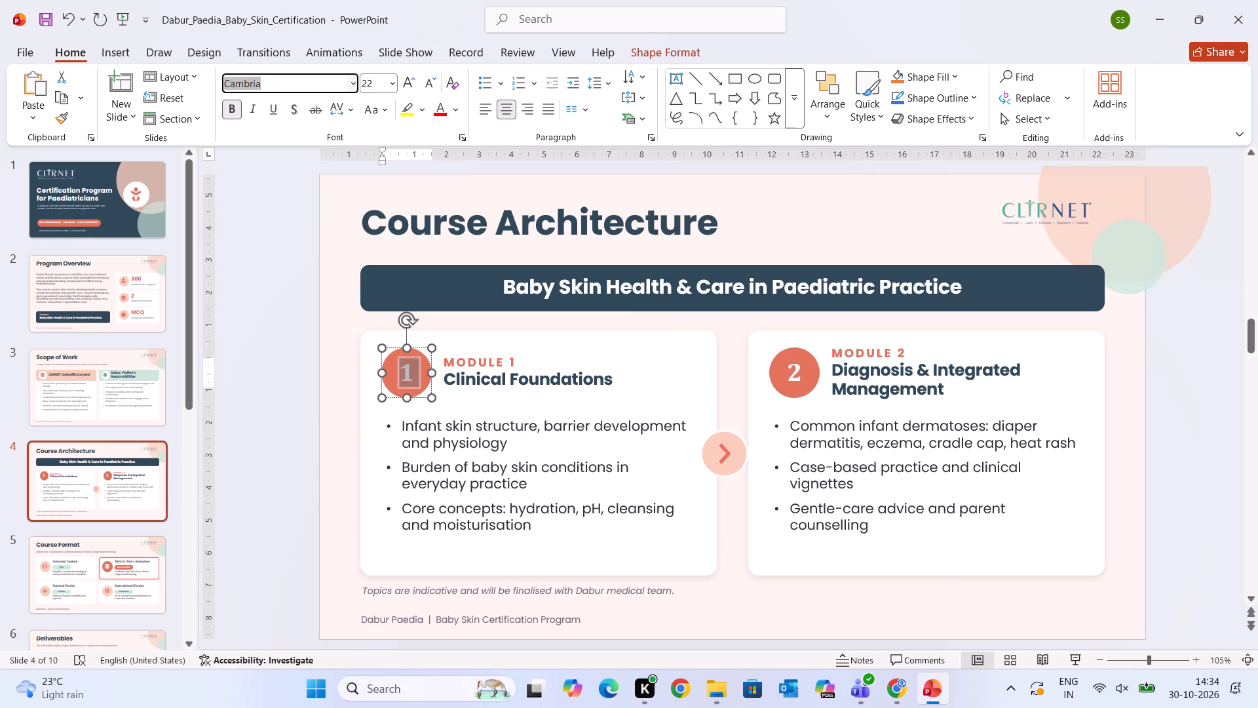
type("po")
key("Return")
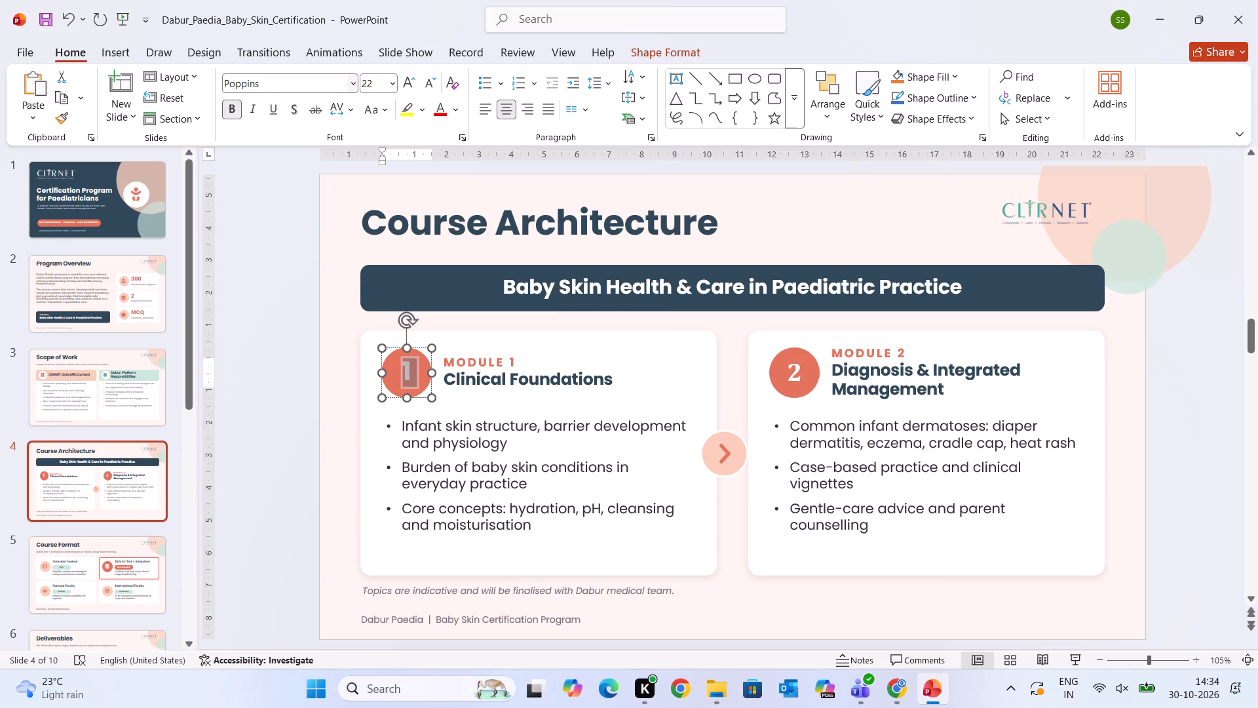
left_click(360, 182)
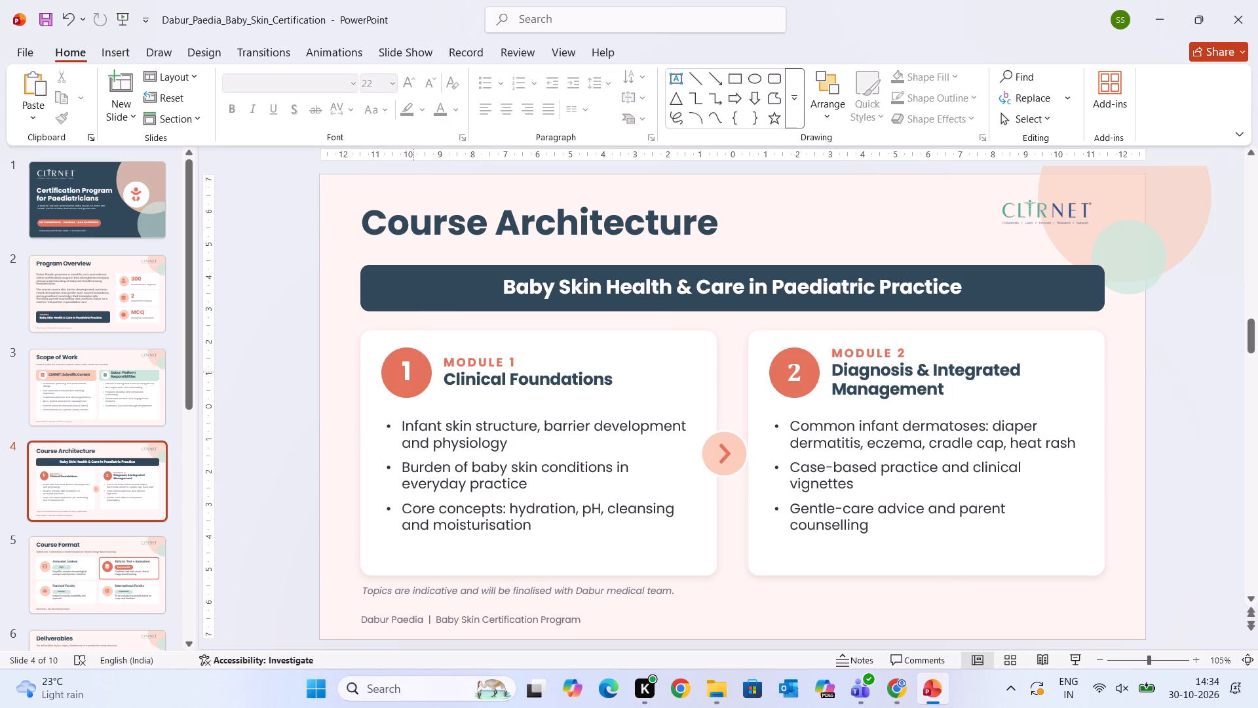
Set the number 2 in the Module 2 circle to Poppins.
left_click_drag(790, 372, 799, 372)
left_click(299, 82)
type("po")
key("Return")
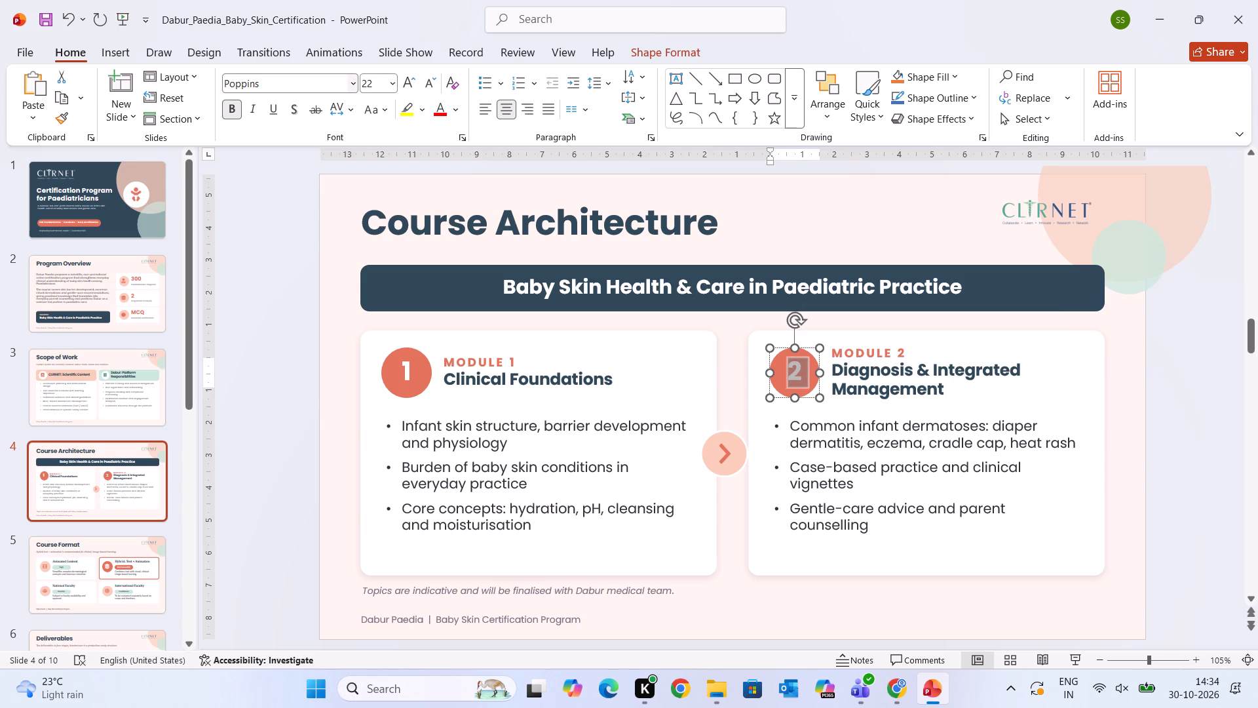
left_click(285, 380)
Review slides 1 to 5, comparing the fonts and layout of the reformatted slides with the Course Format slide.
left_click(124, 220)
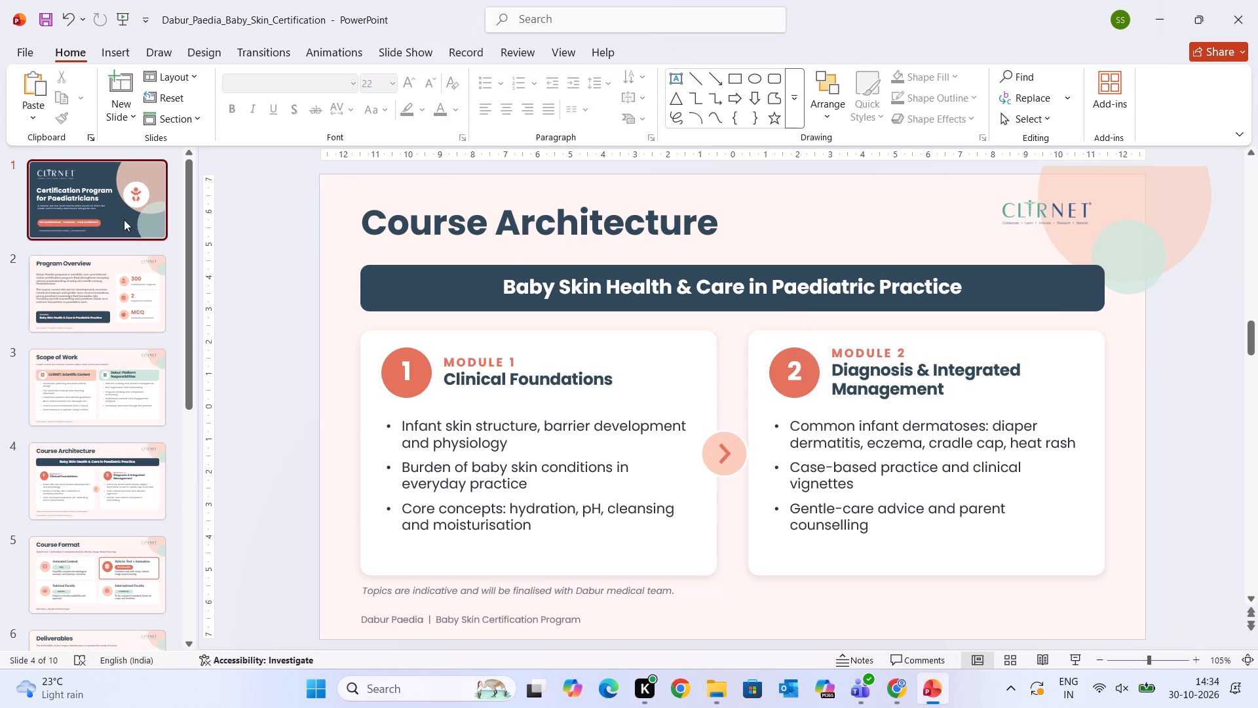
key("Down")
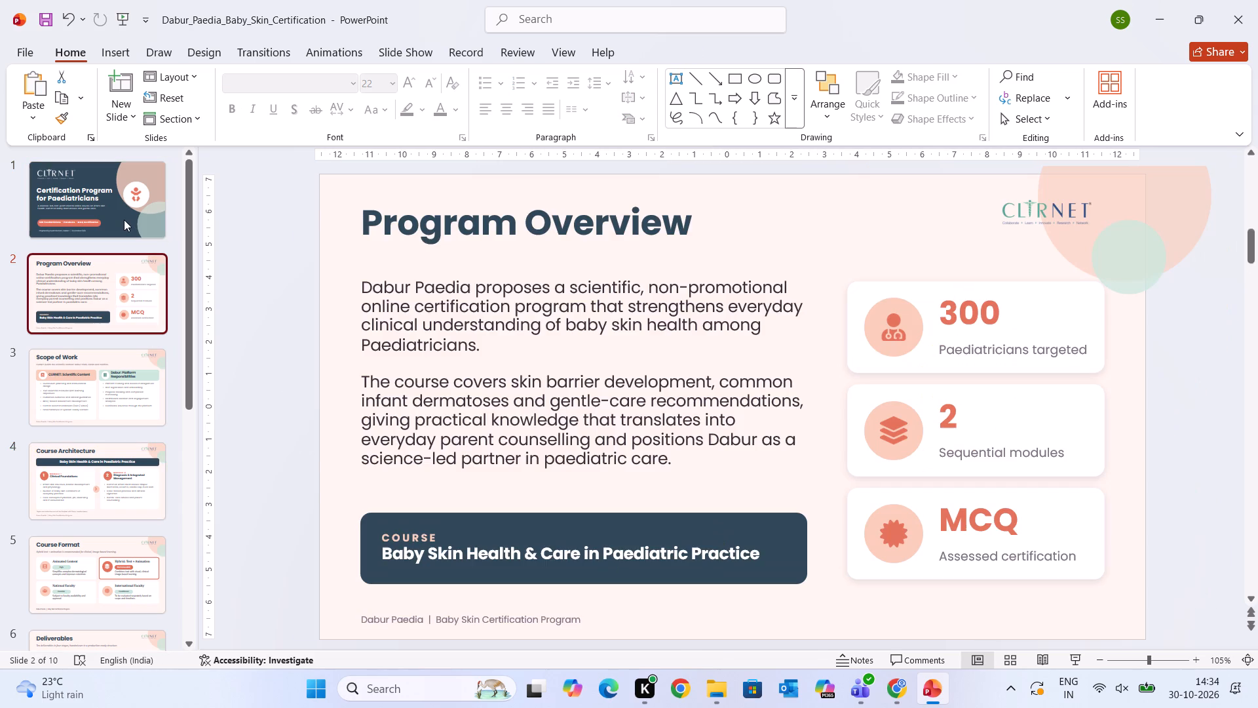
key("Down")
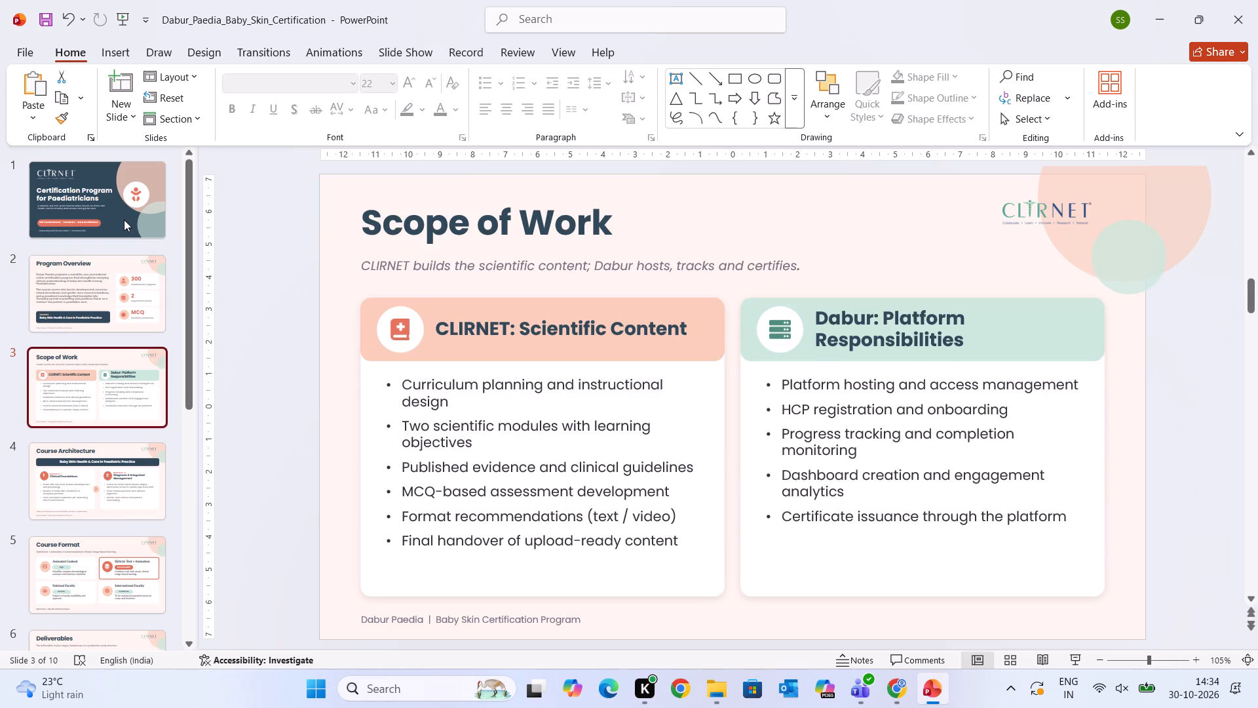
key("Down")
key("Down")
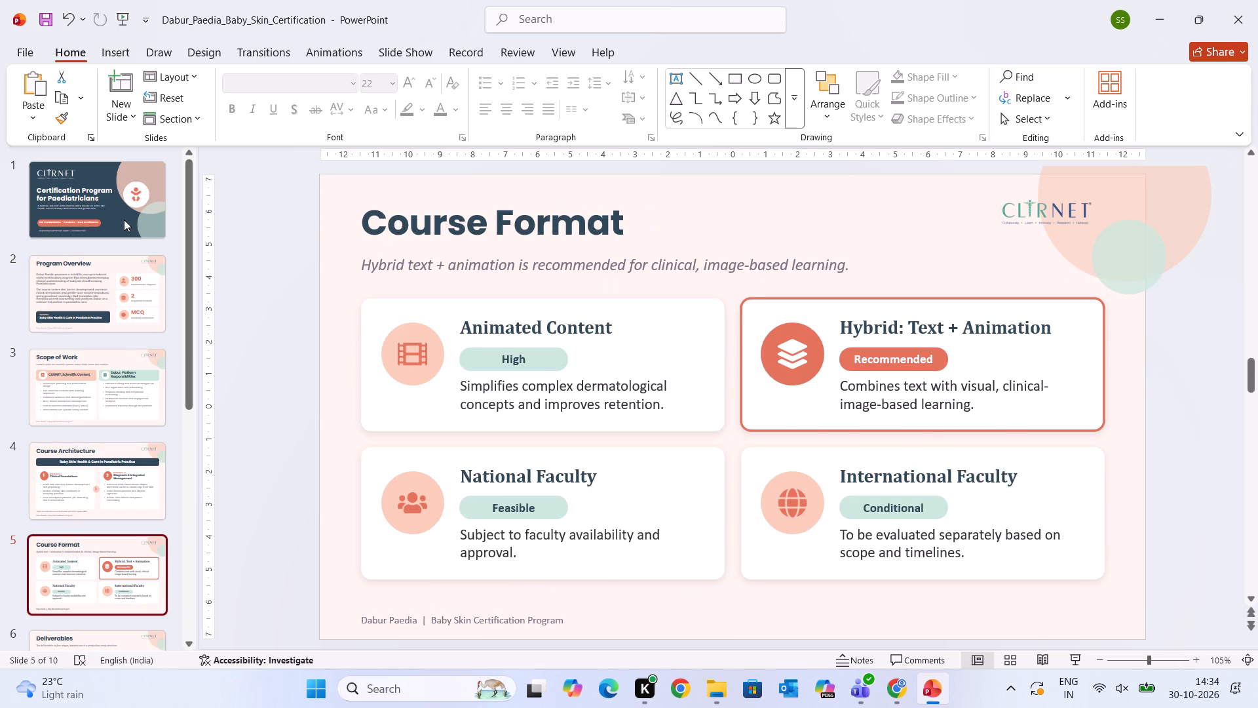
key("Up")
left_click(124, 220)
key("Up")
key("Up")
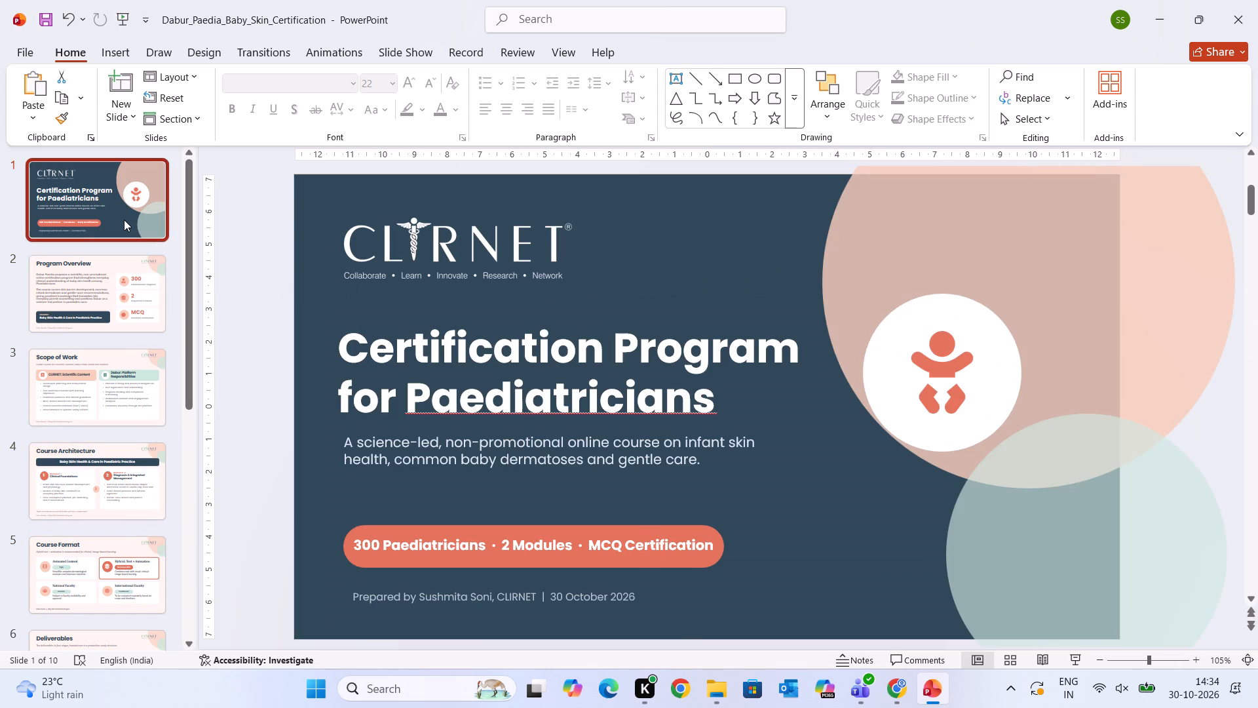
key("Down")
key("Down")
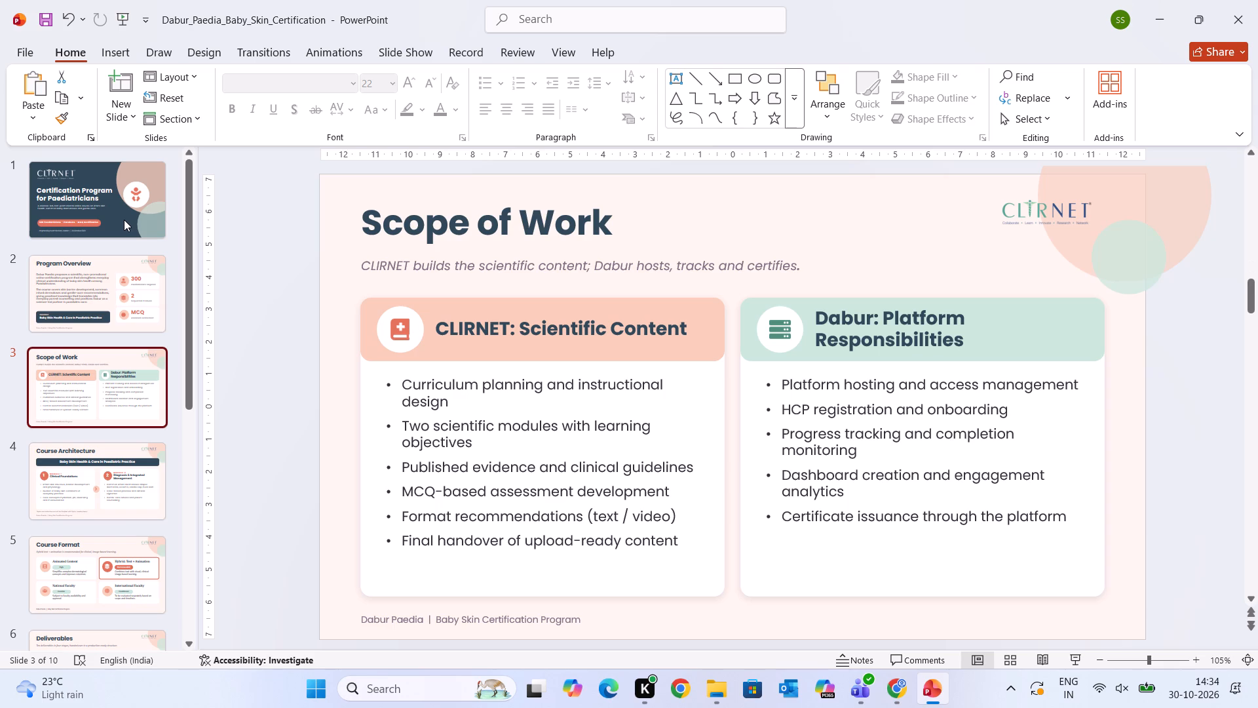
key("Down")
key("Up")
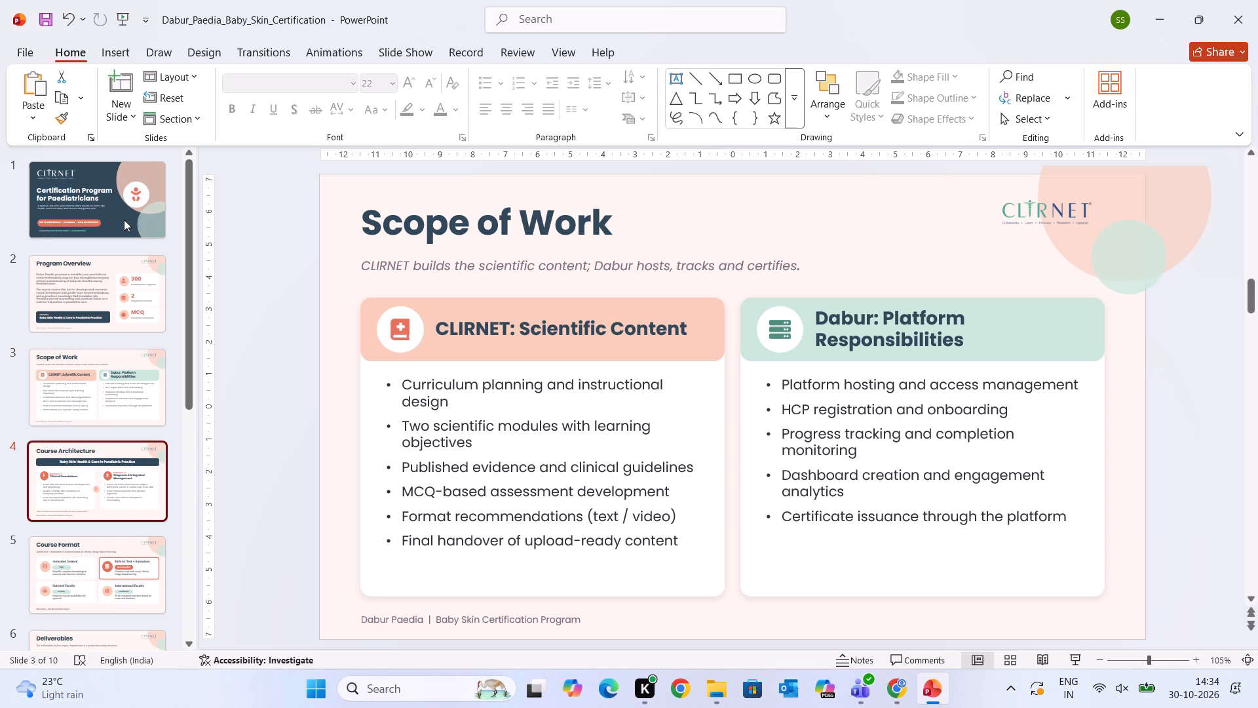
key("Down")
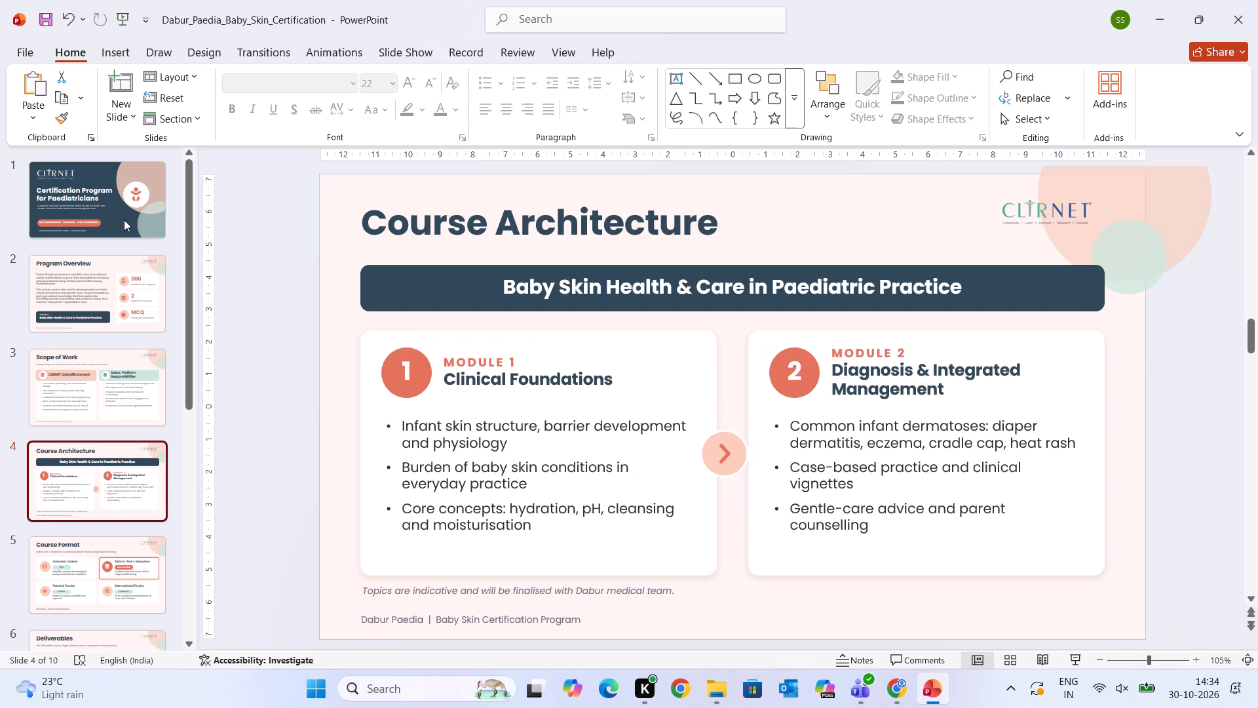
key("Down")
key("Up")
left_click(495, 450)
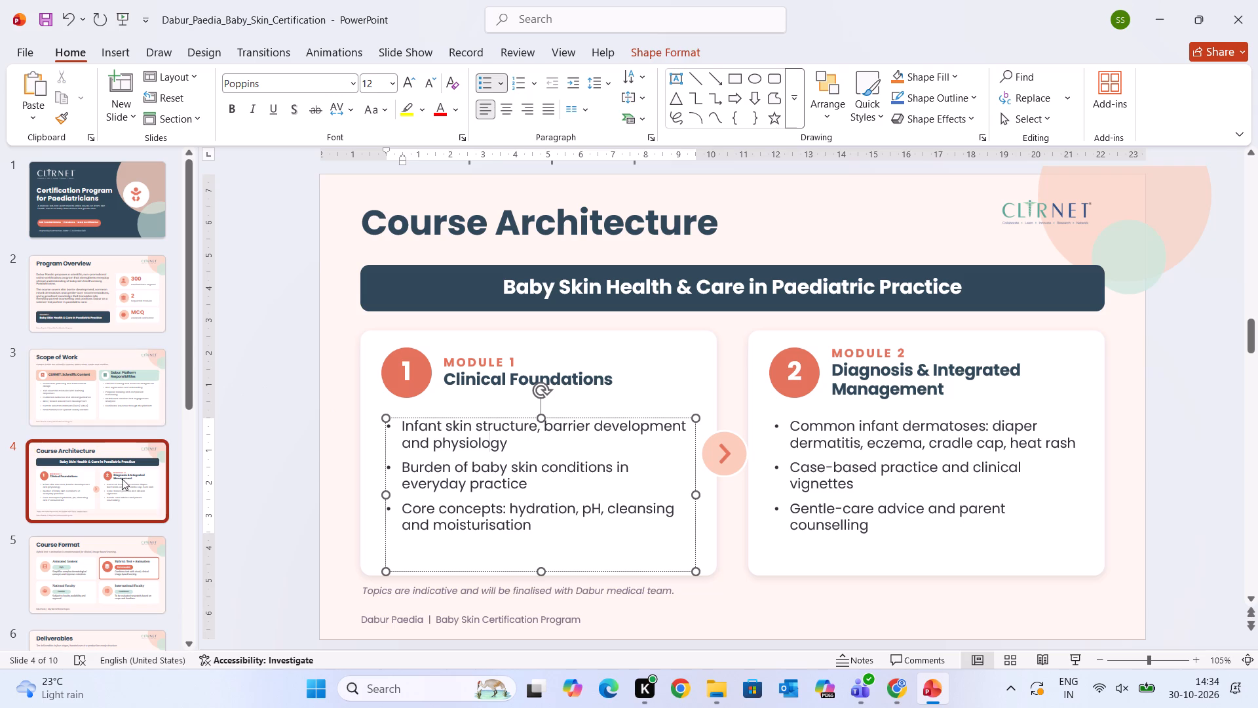
left_click(118, 483)
key("Down")
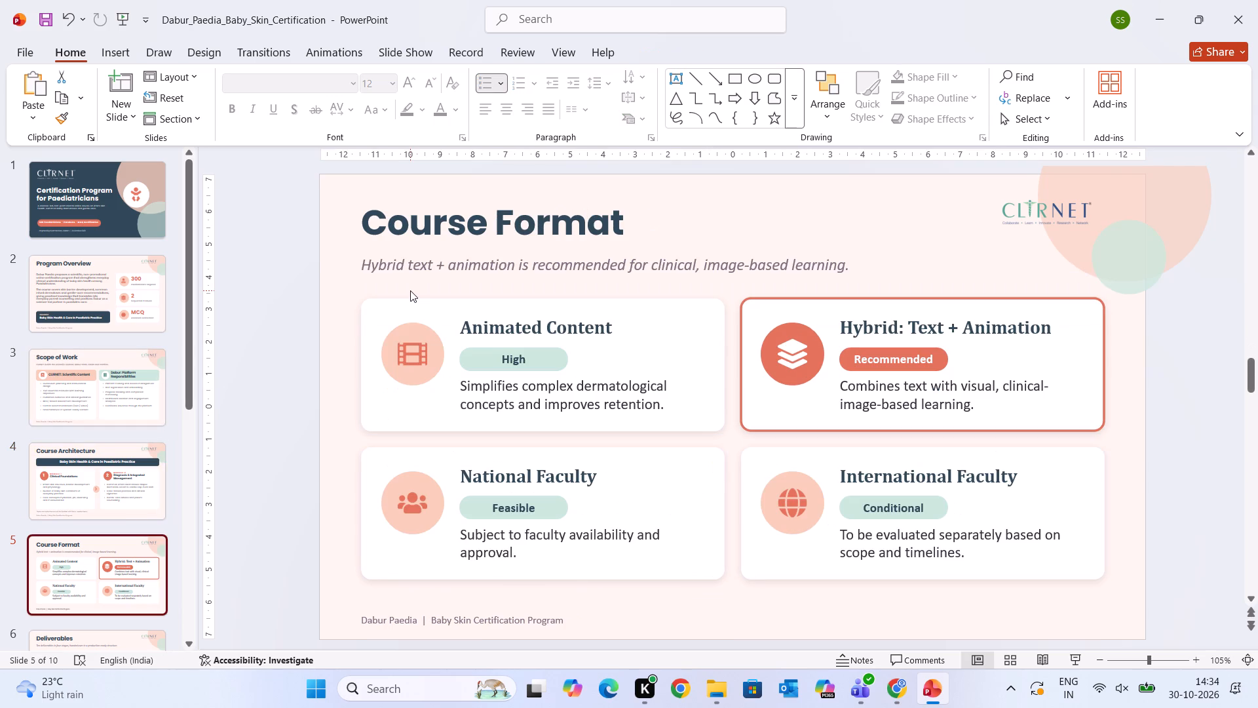
Copy the formatting of the Scope of Work slide's italic subtitle to the Course Format slide's subtitle.
left_click(136, 422)
left_click(397, 262)
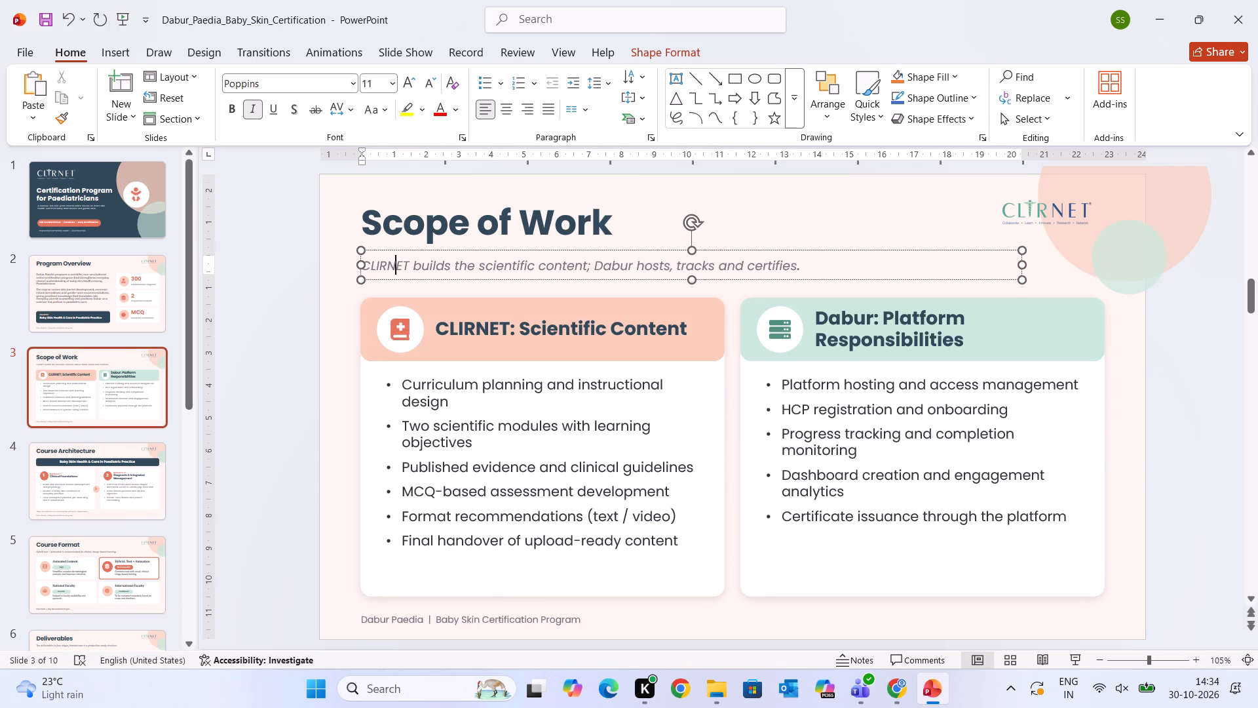
left_click_drag(799, 266, 338, 284)
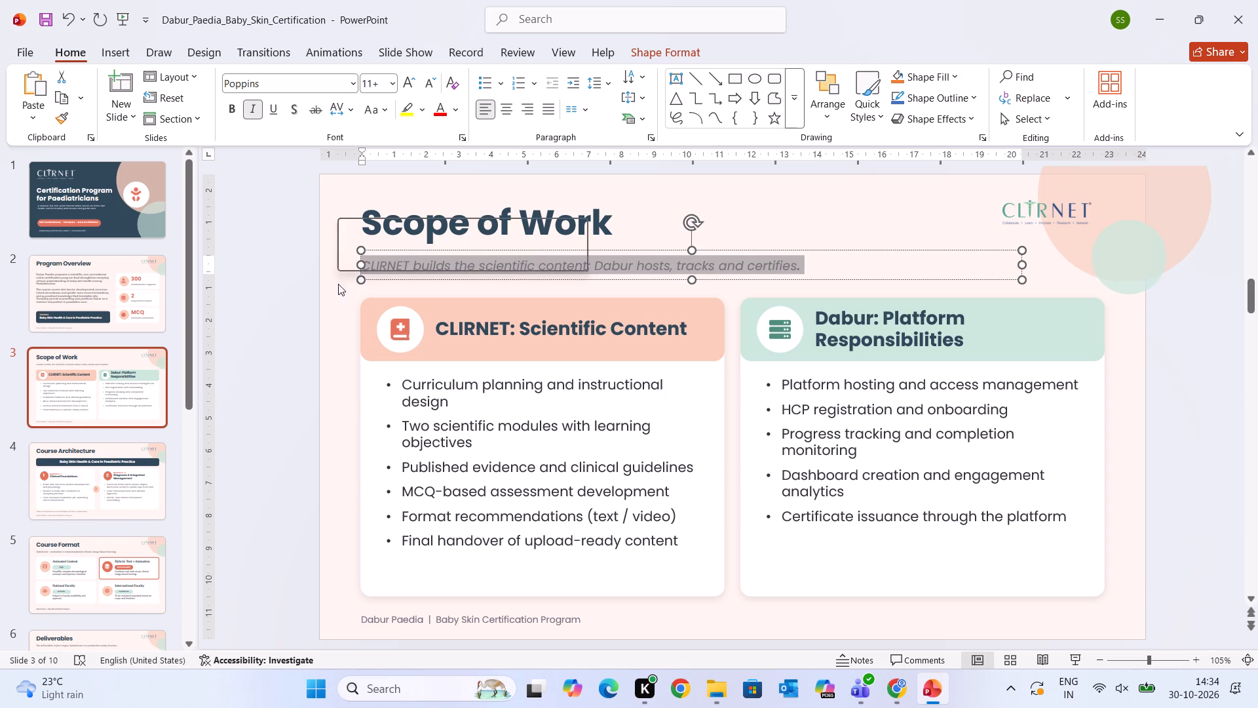
left_click(59, 125)
left_click(113, 448)
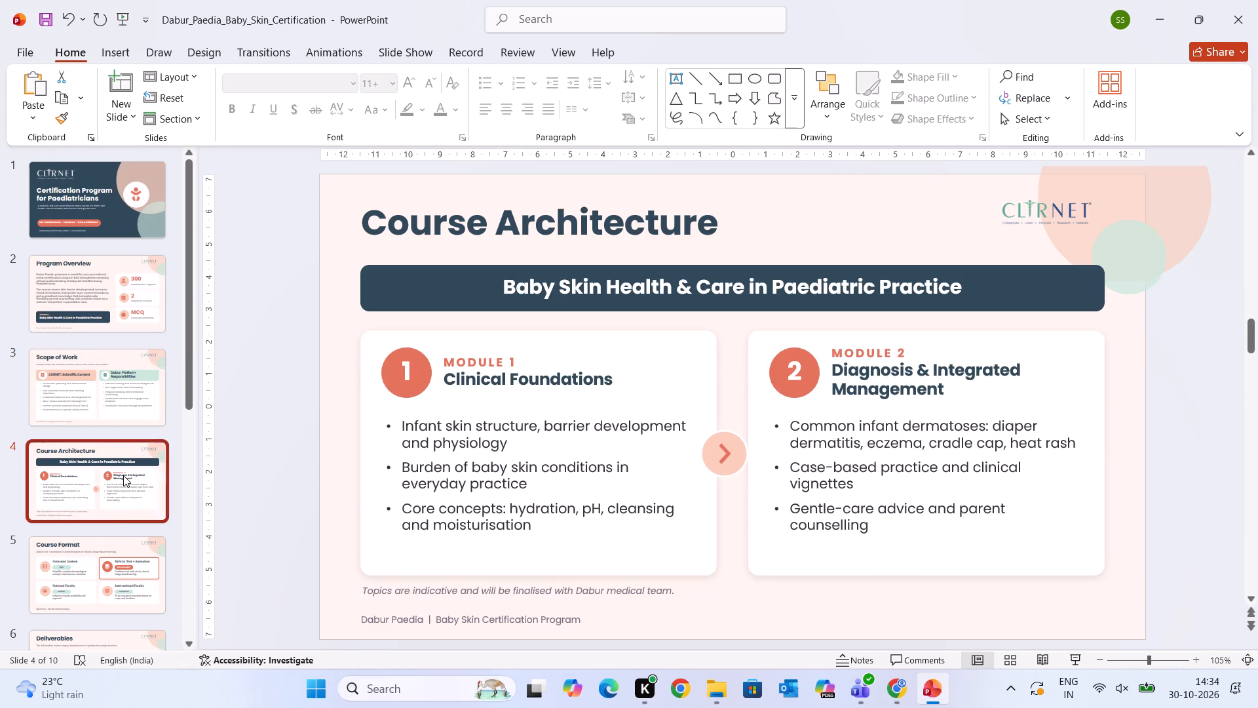
left_click(113, 562)
left_click_drag(370, 257, 479, 254)
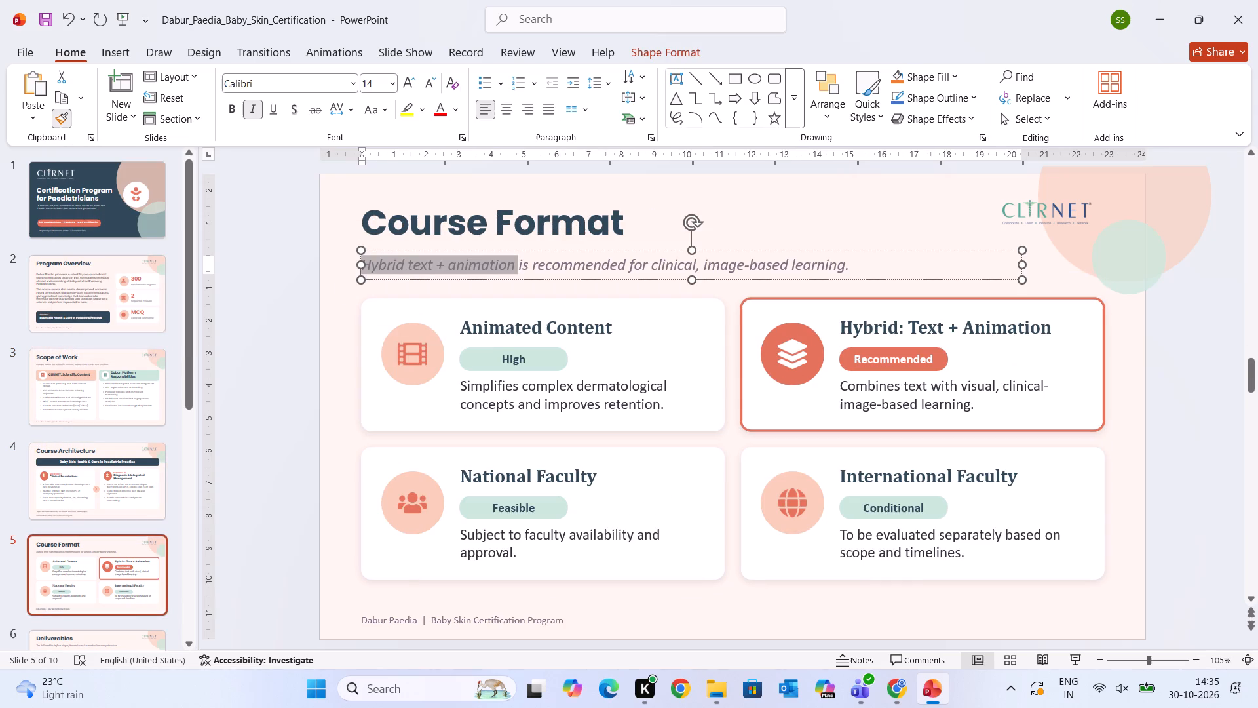
left_click_drag(479, 254, 875, 248)
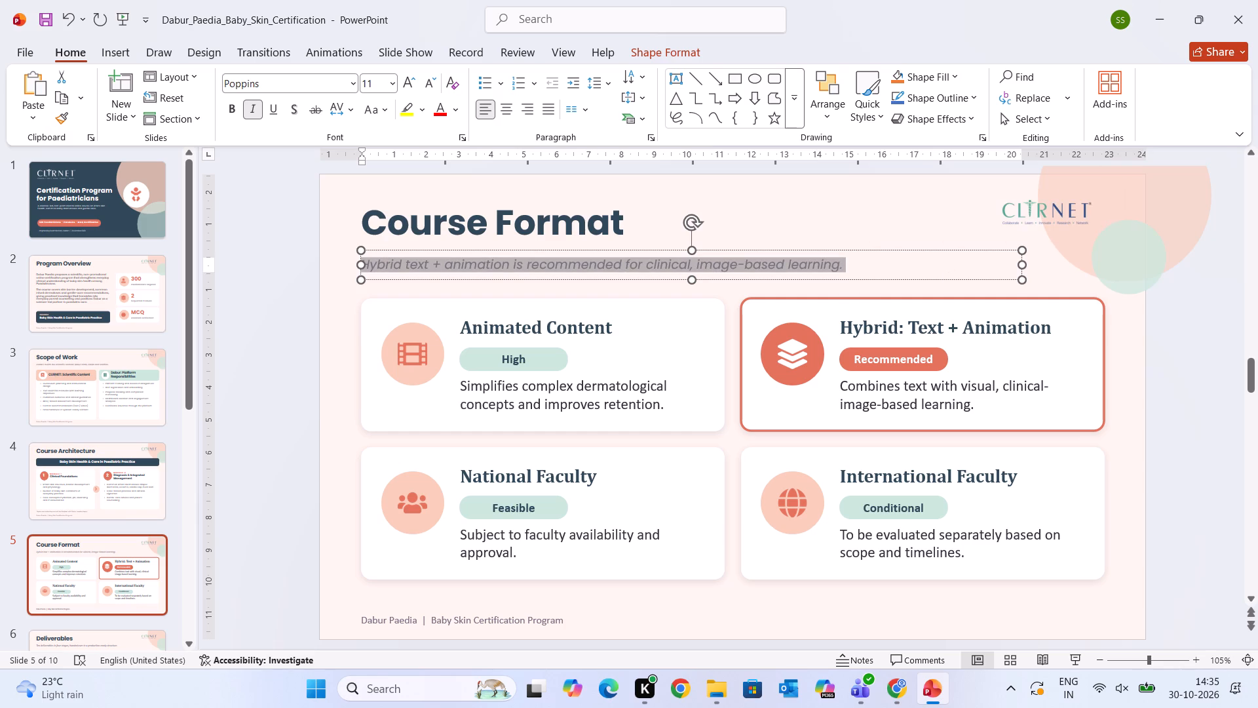
Set the description text of the Animated Content card to Poppins, size 12.
left_click(1173, 429)
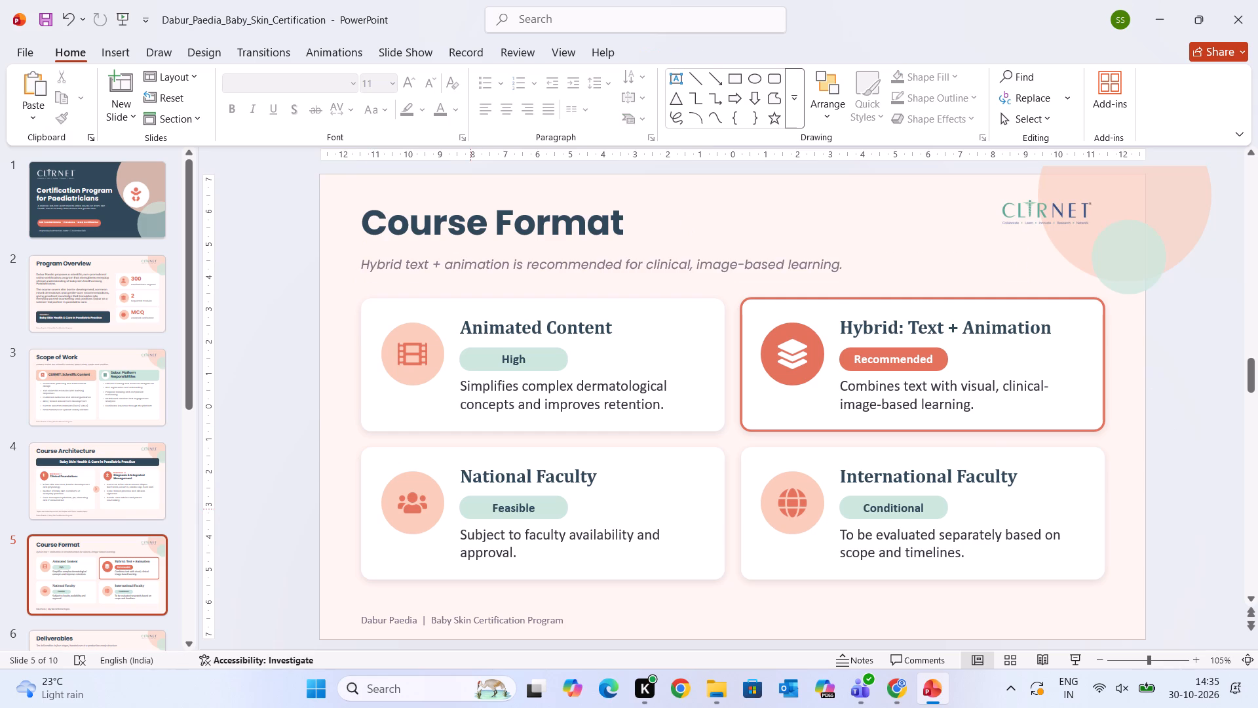
left_click(529, 399)
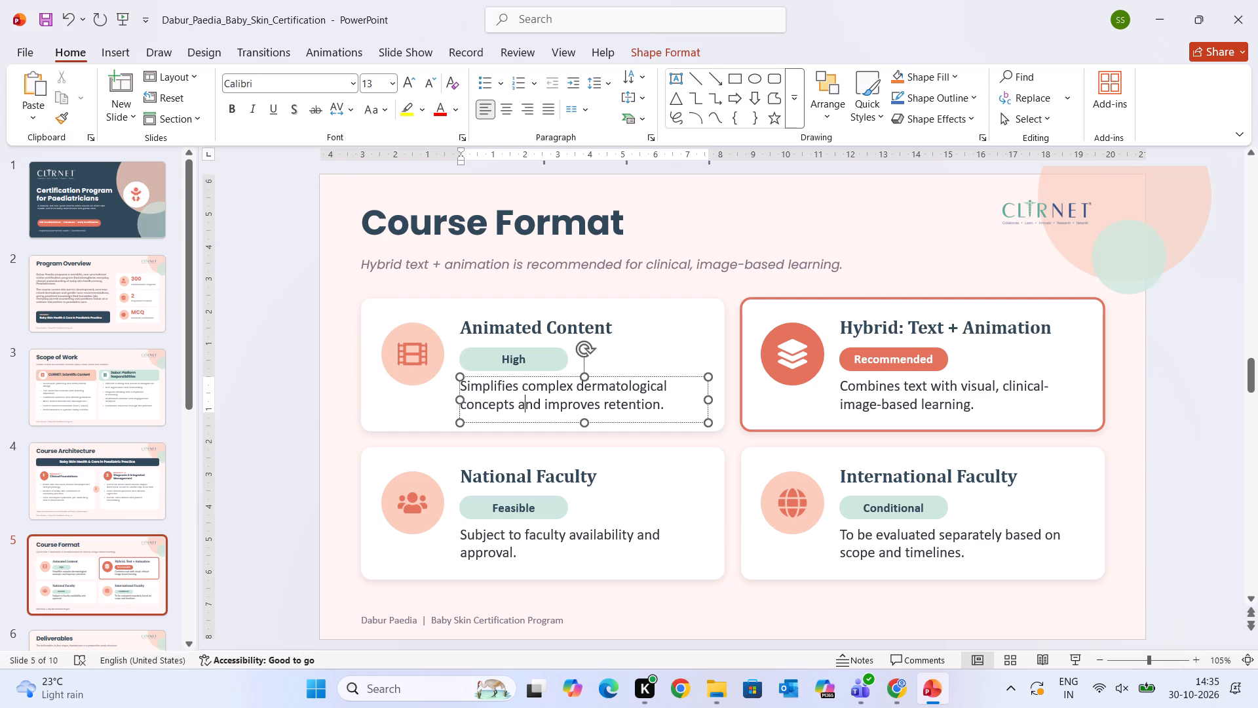
left_click_drag(666, 403, 429, 412)
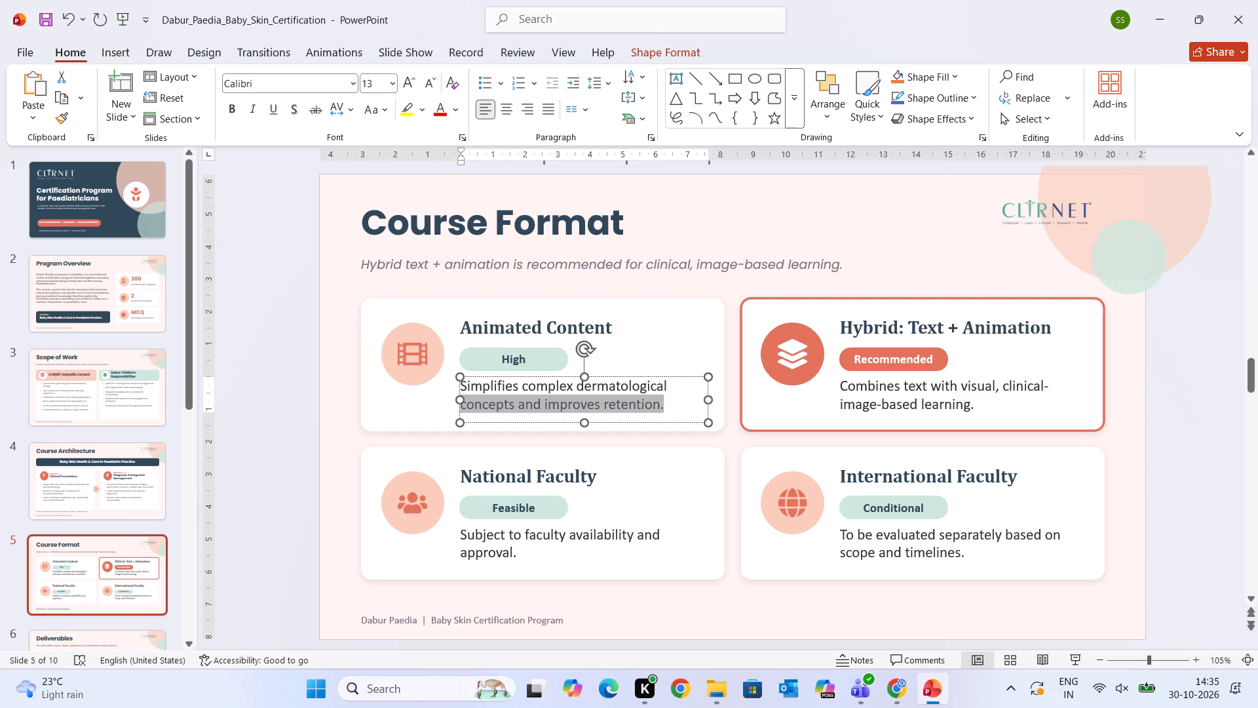
left_click_drag(429, 412, 428, 391)
left_click(316, 79)
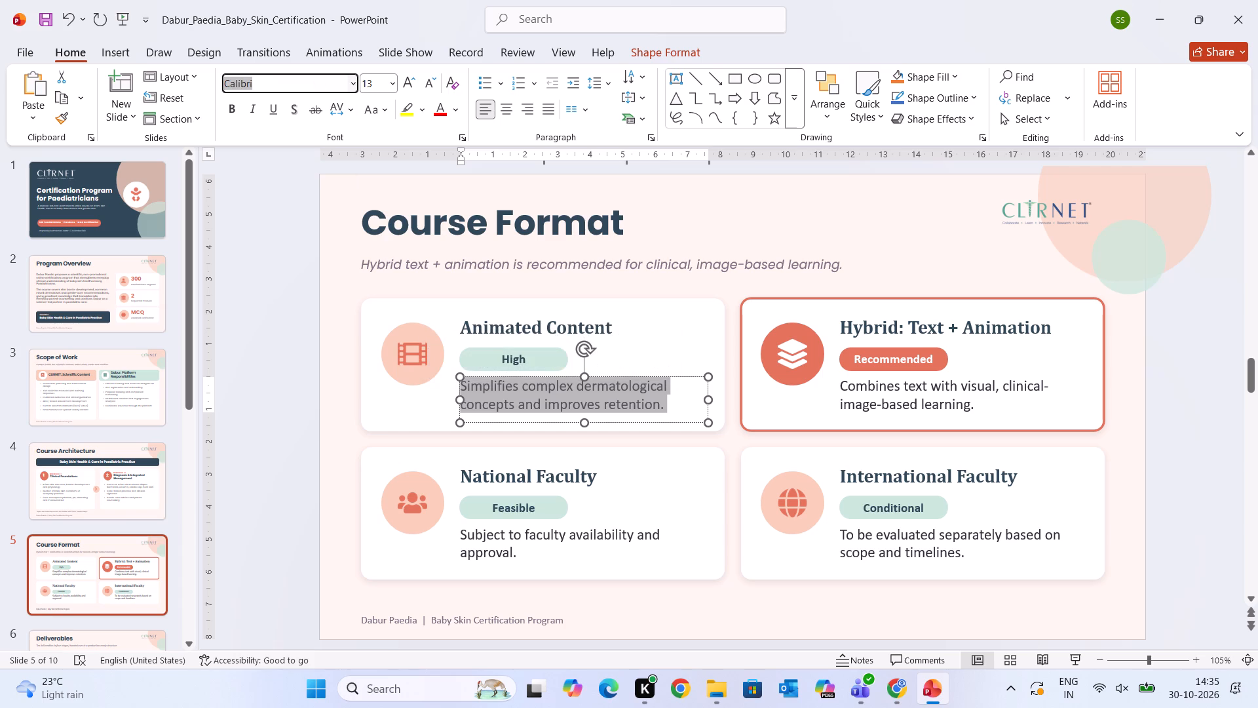
type("po")
key("Return")
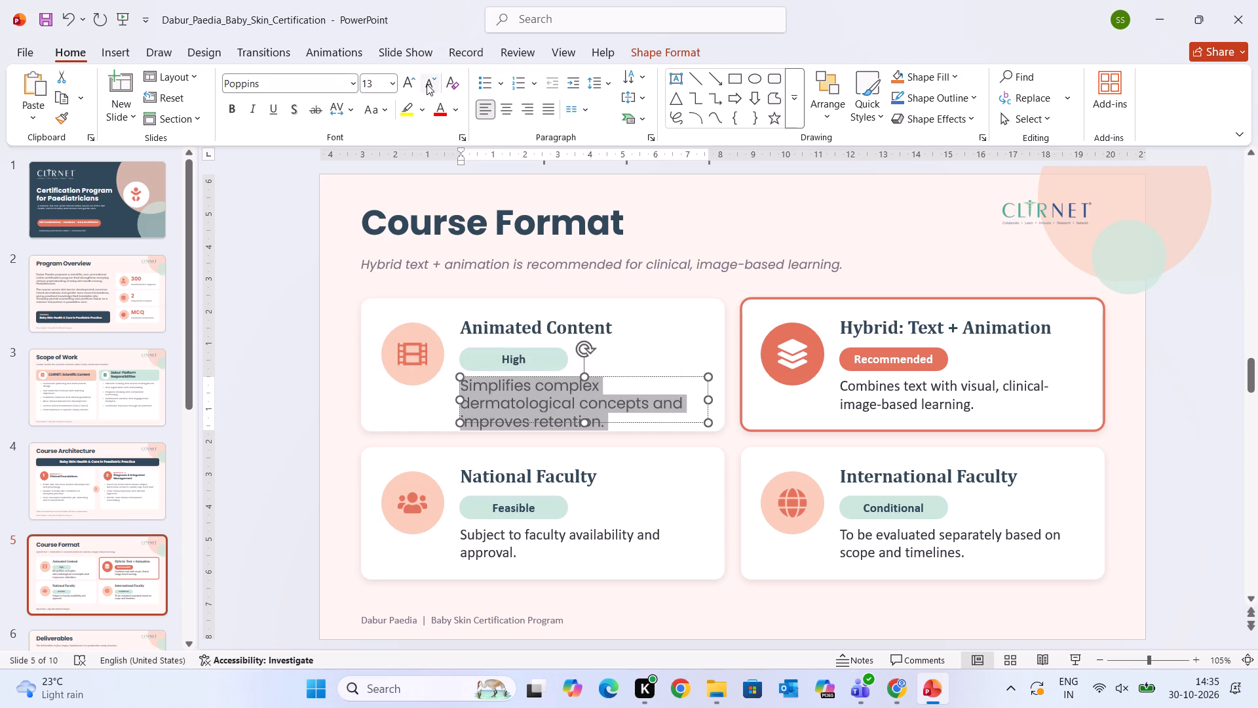
left_click(426, 84)
Copy the Animated Content description's formatting to the descriptions of the Hybrid, National Faculty and International Faculty cards.
left_click(57, 115)
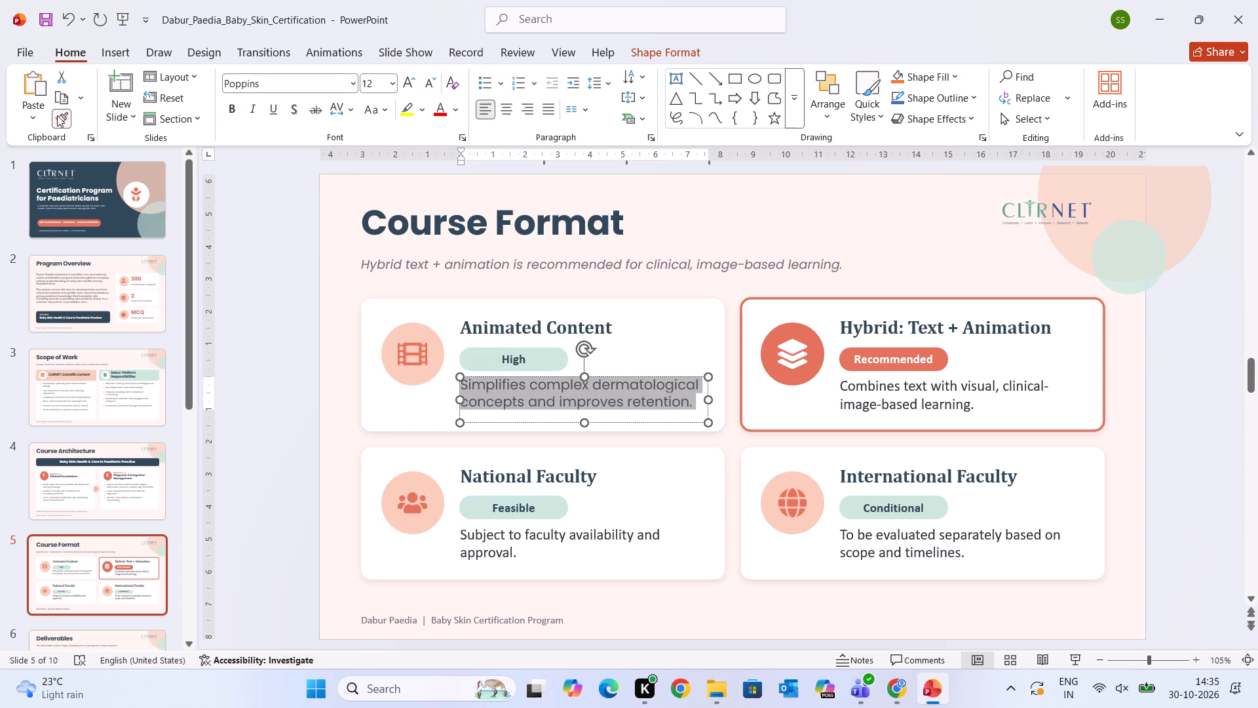
left_click_drag(852, 383, 976, 409)
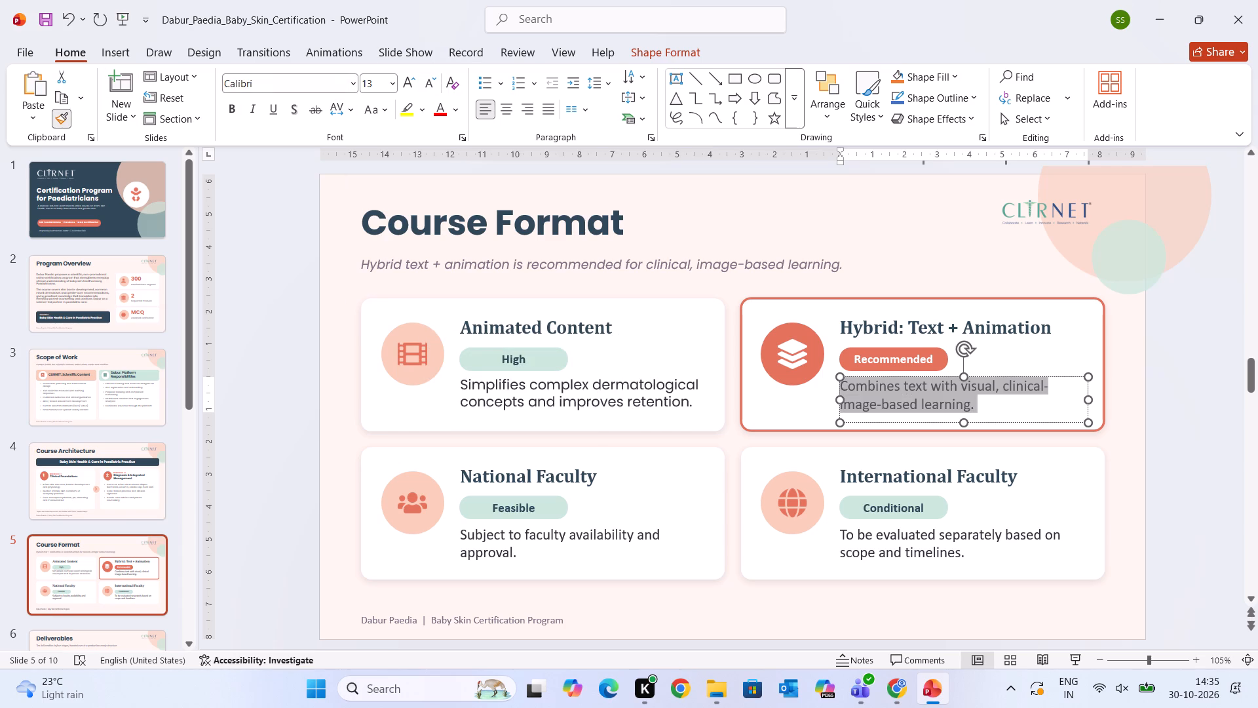
left_click_drag(976, 409, 976, 409)
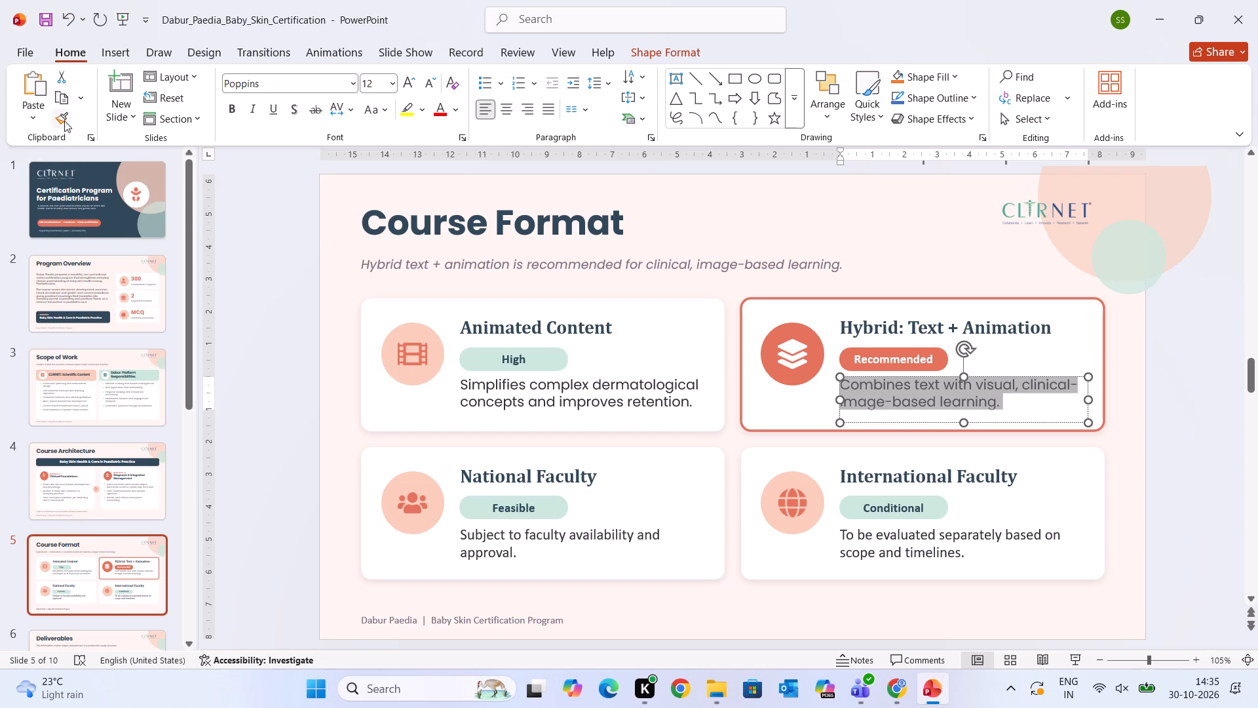
left_click(64, 119)
left_click_drag(465, 530, 479, 534)
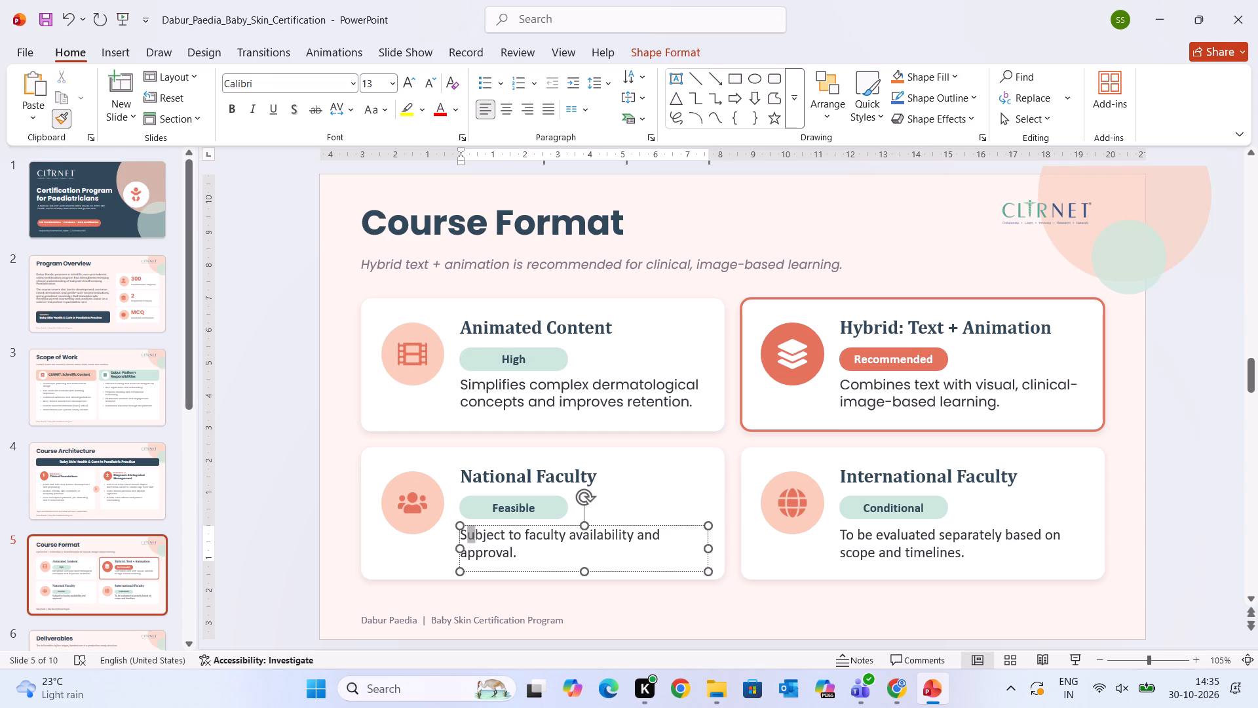
left_click_drag(479, 534, 523, 555)
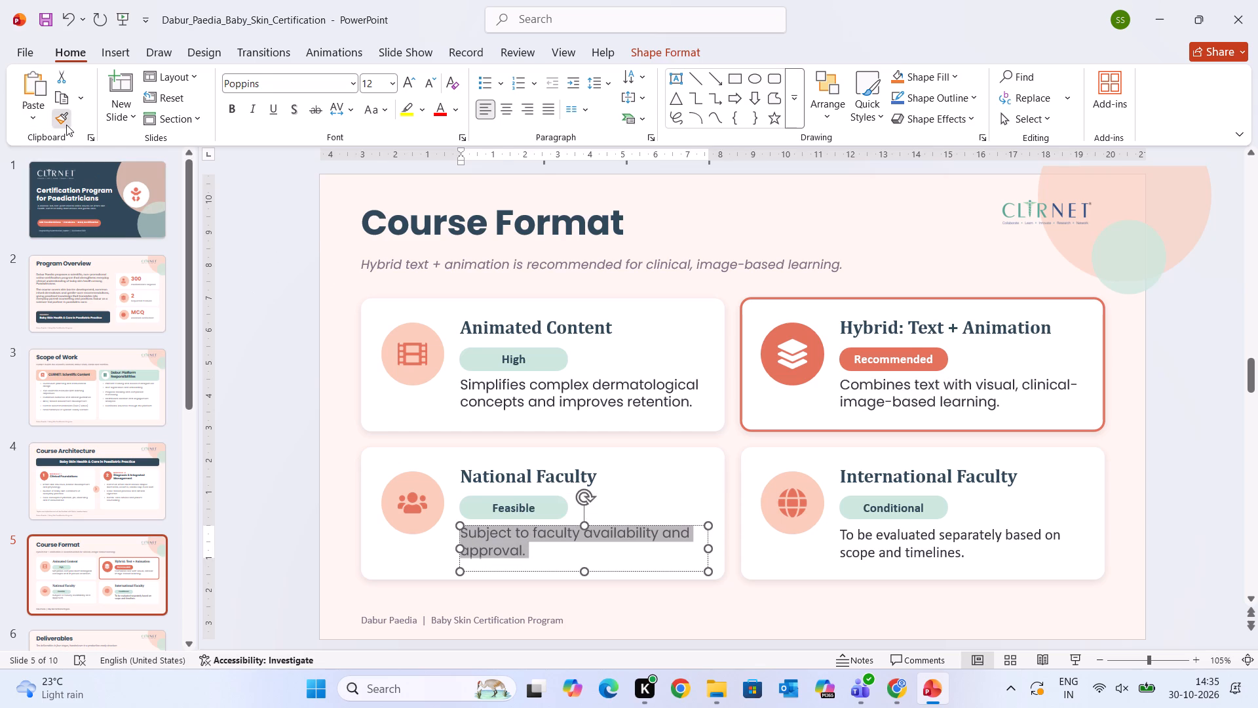
left_click(66, 125)
left_click_drag(848, 528, 886, 530)
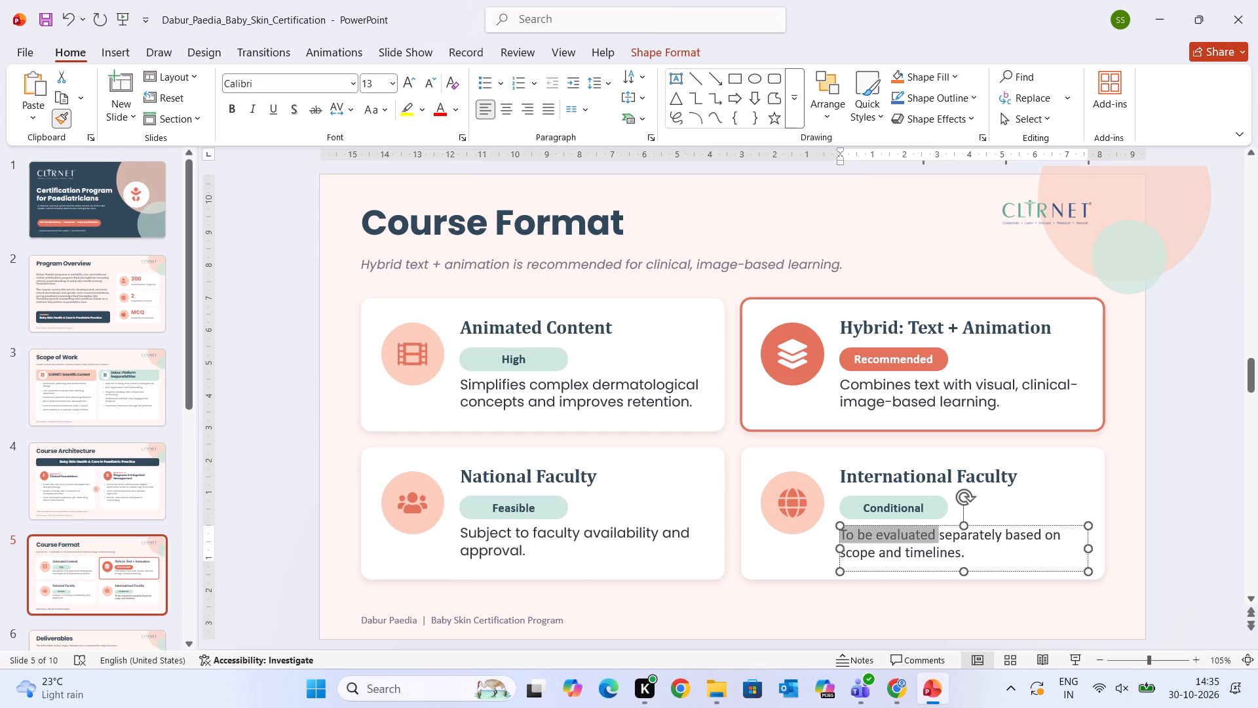
left_click_drag(886, 530, 968, 549)
left_click(1193, 577)
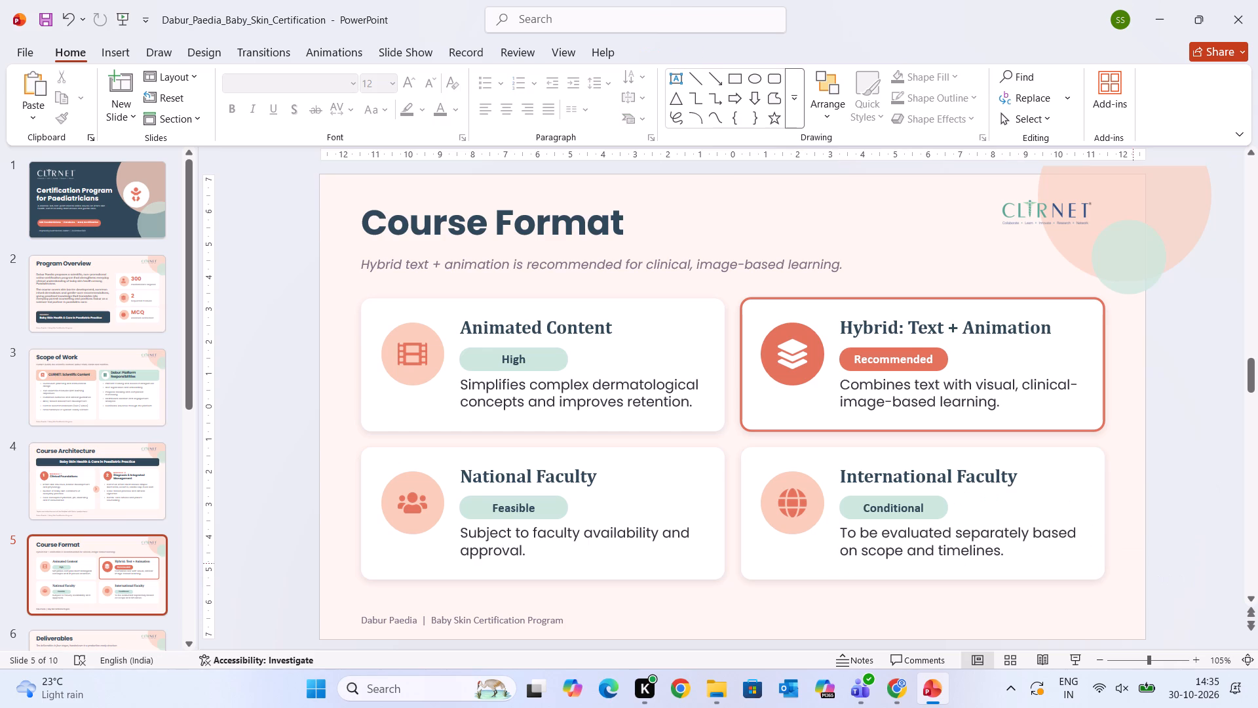
Set the Animated Content card heading to Poppins, size 14.
left_click(550, 330)
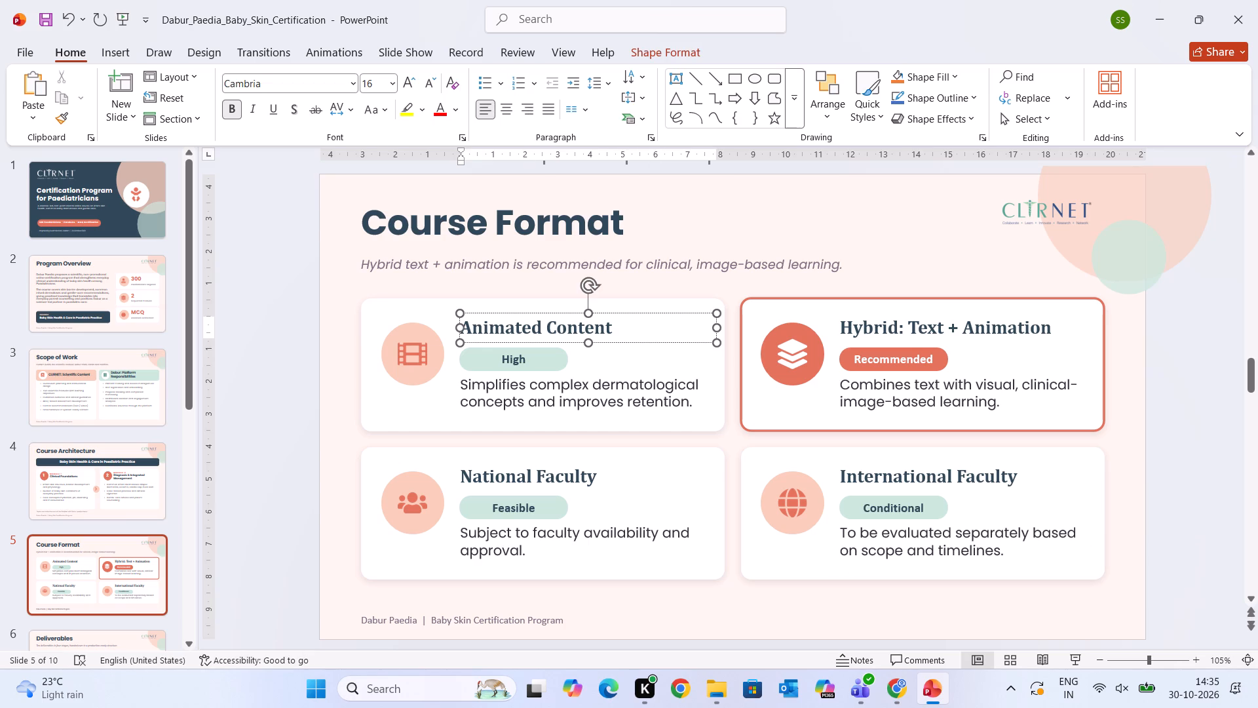
left_click_drag(609, 324, 387, 341)
left_click(289, 84)
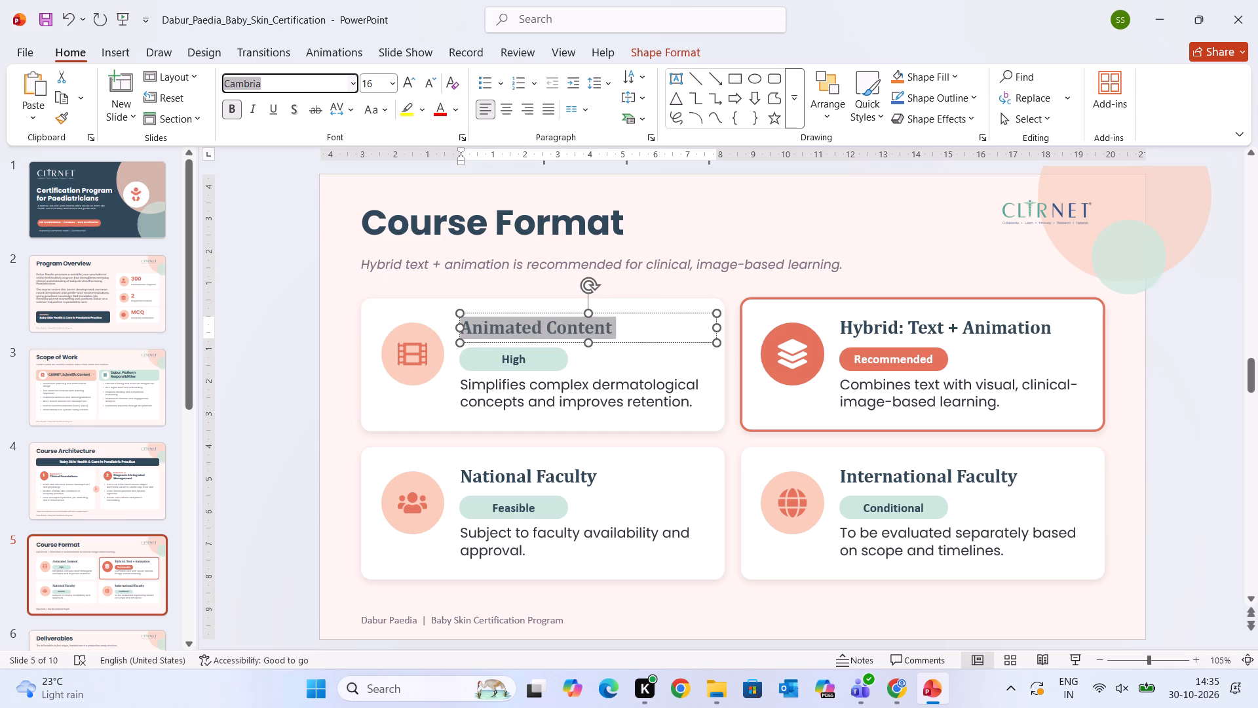
type("po")
key("Return")
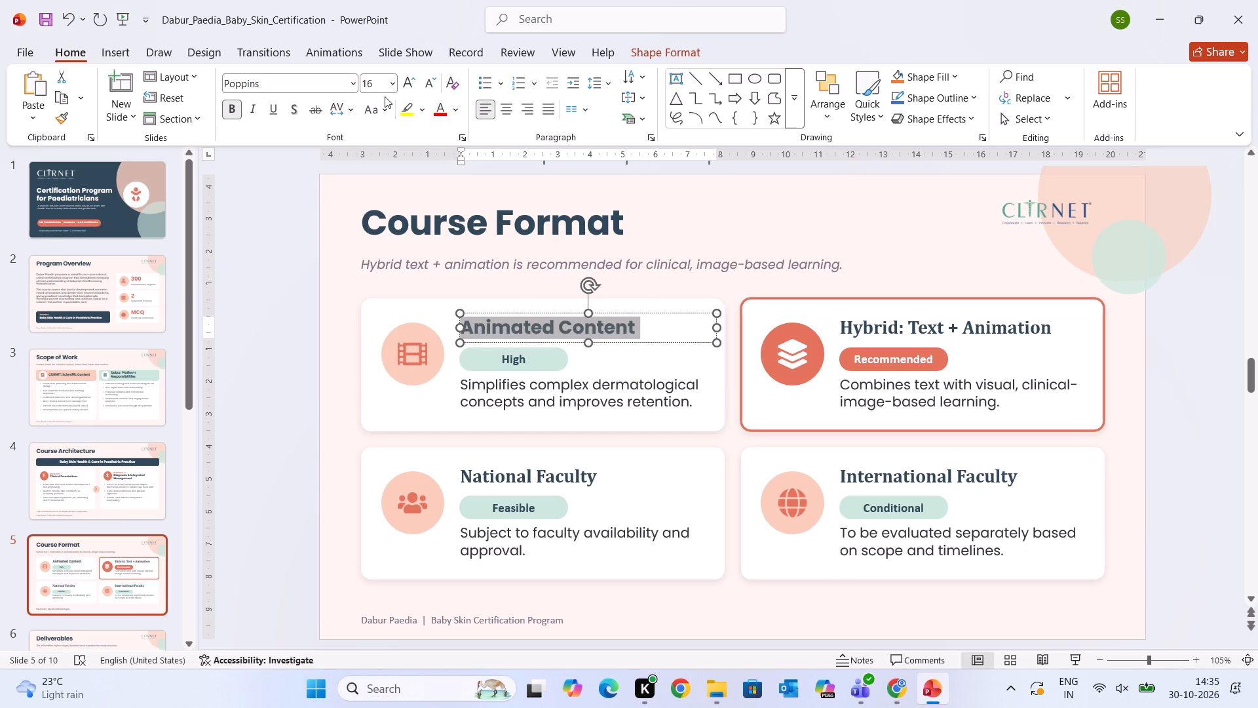
left_click(434, 81)
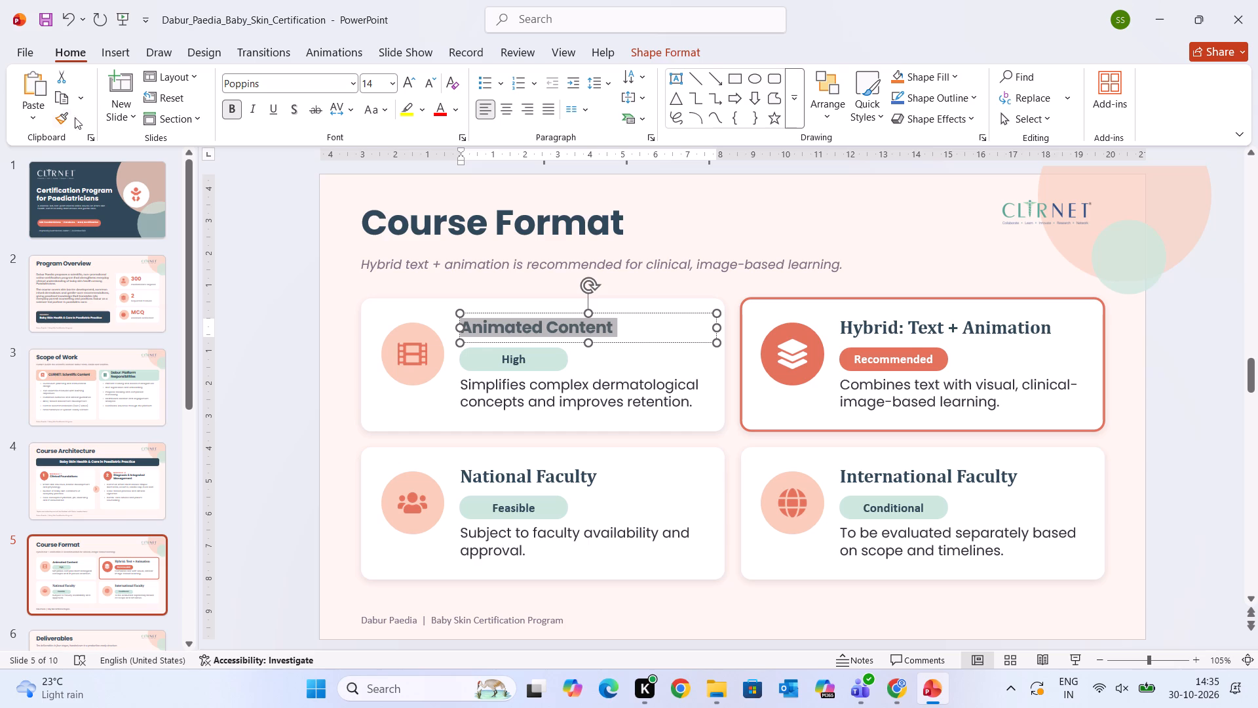
Copy the Animated Content heading's formatting to the Hybrid: Text + Animation, National Faculty and International Faculty headings.
left_click(61, 117)
left_click_drag(848, 322, 1056, 318)
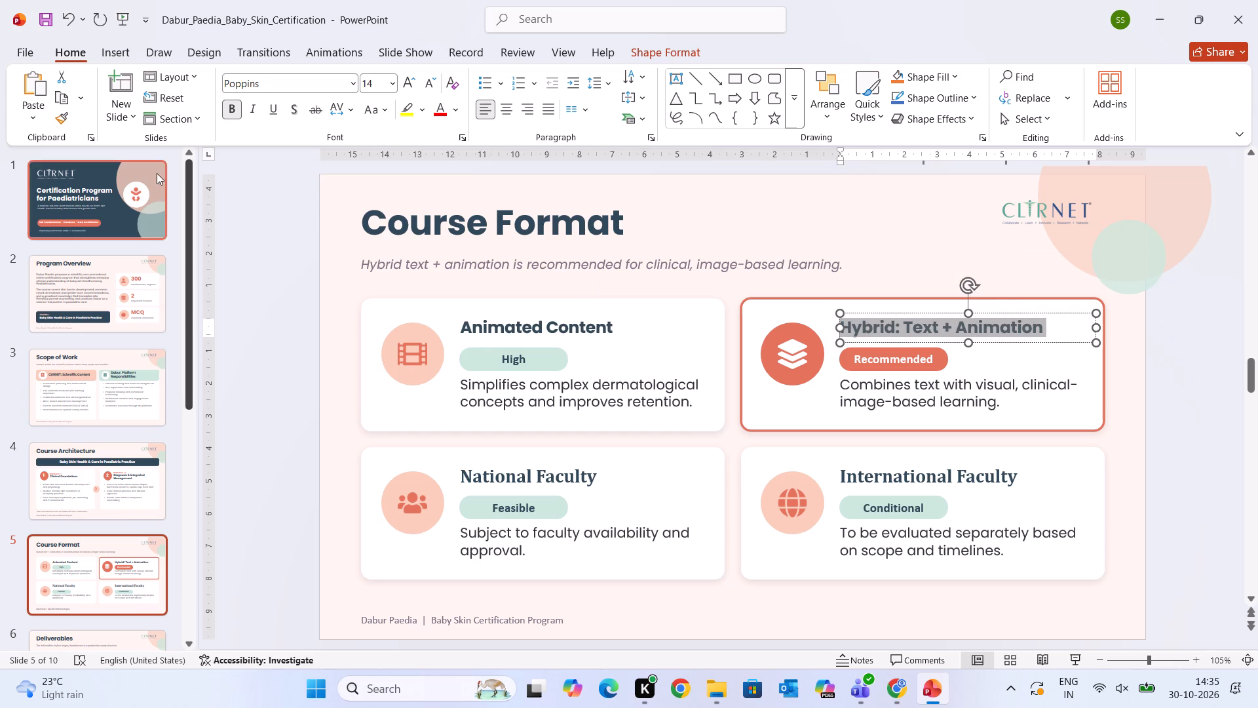
left_click(58, 114)
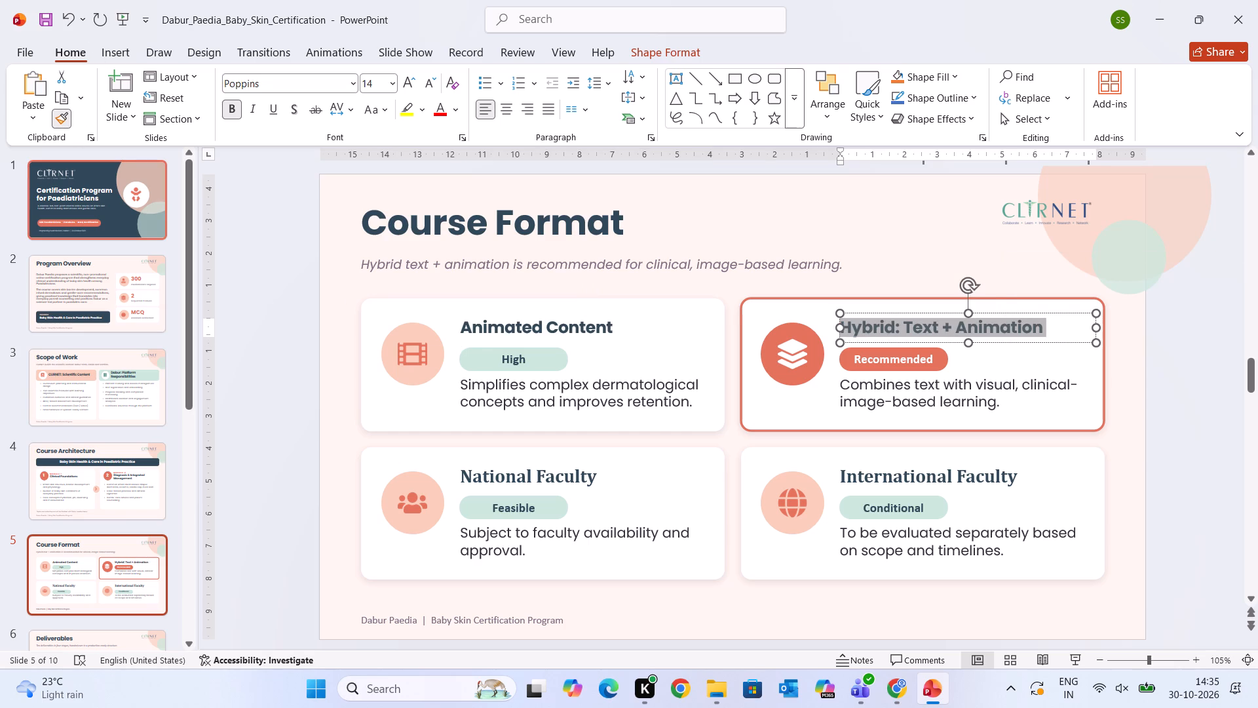
left_click_drag(470, 472, 620, 471)
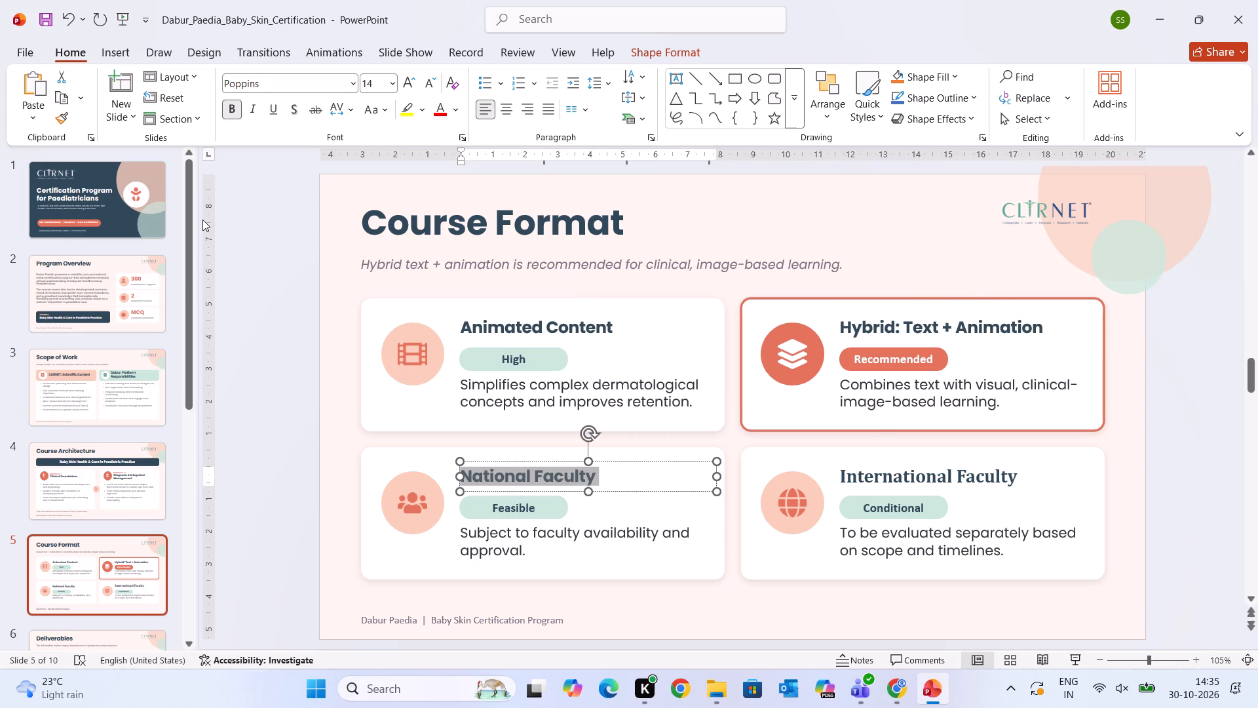
left_click(60, 121)
left_click_drag(846, 471, 1069, 455)
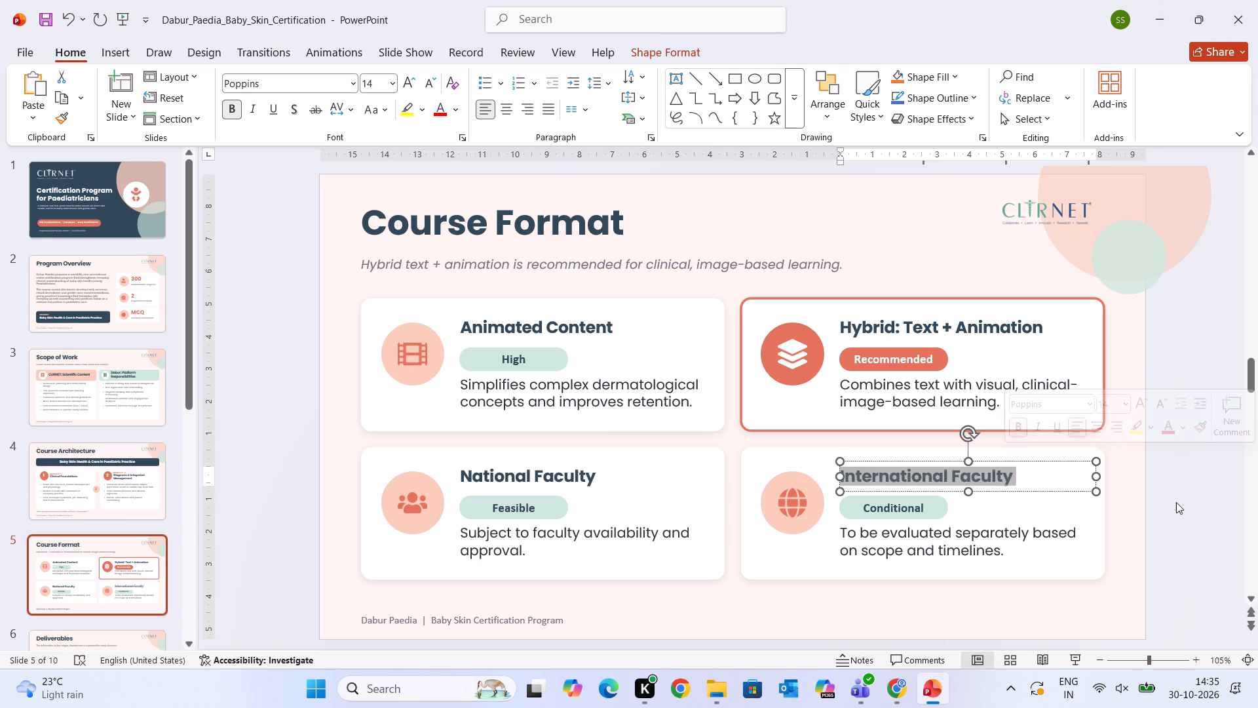
left_click(1179, 503)
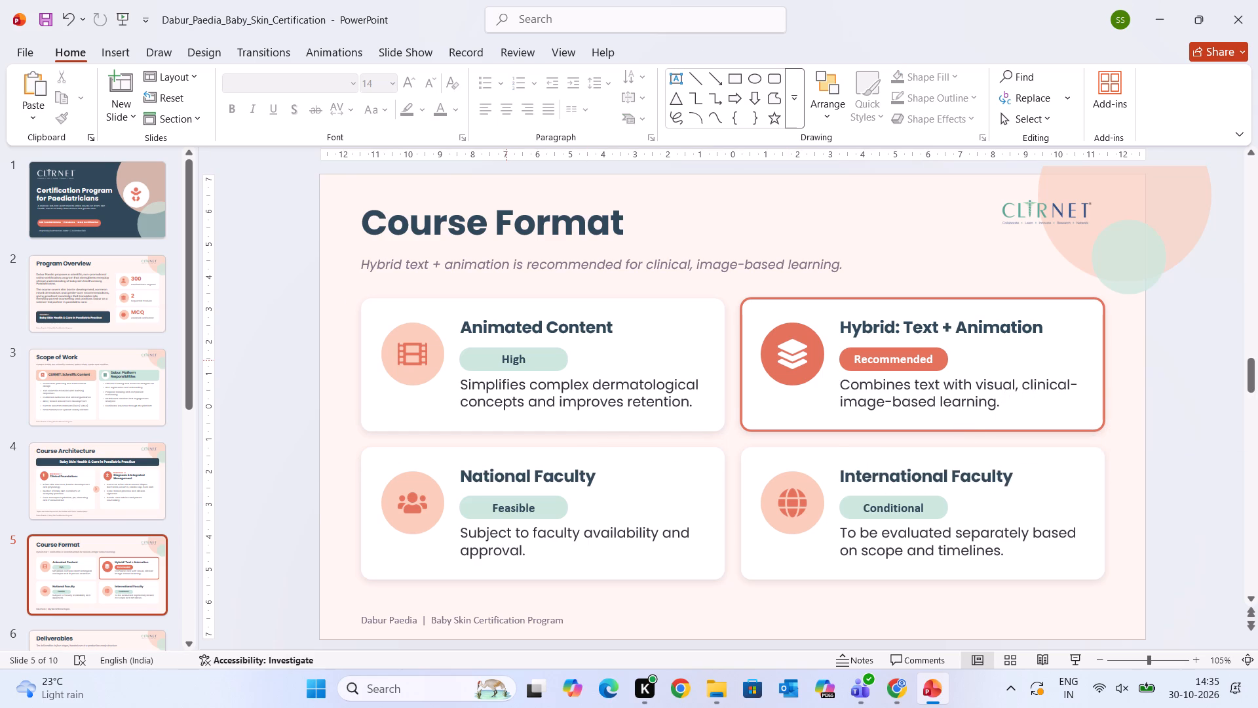
Set the High label on the Animated Content card to Poppins, size 10.5.
left_click(501, 360)
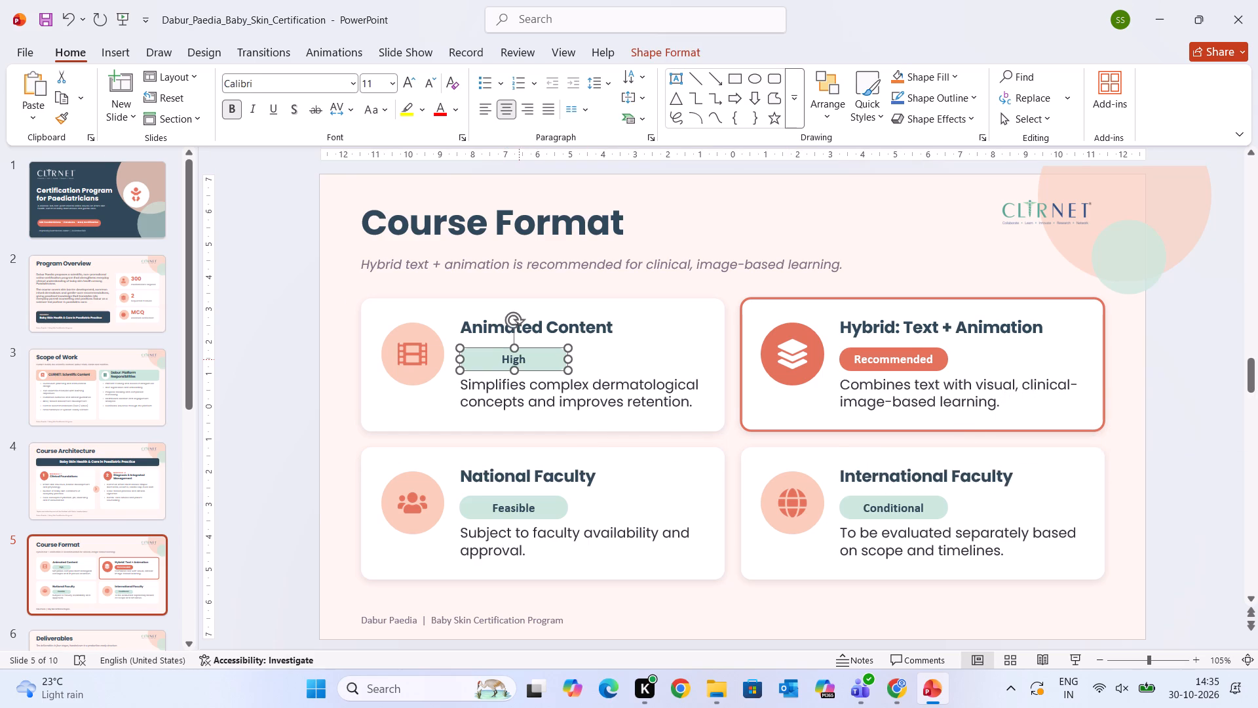
left_click(527, 358)
left_click(501, 358)
left_click_drag(504, 360, 527, 357)
left_click(318, 89)
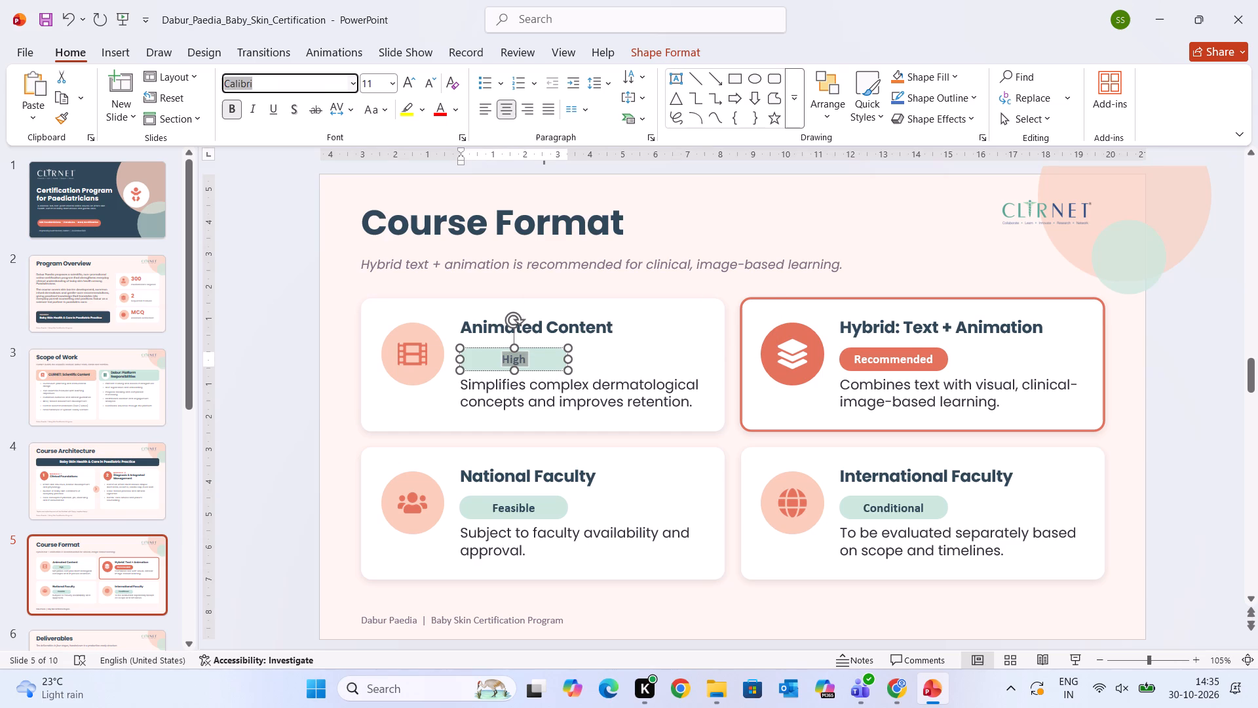
type("po")
key("Return")
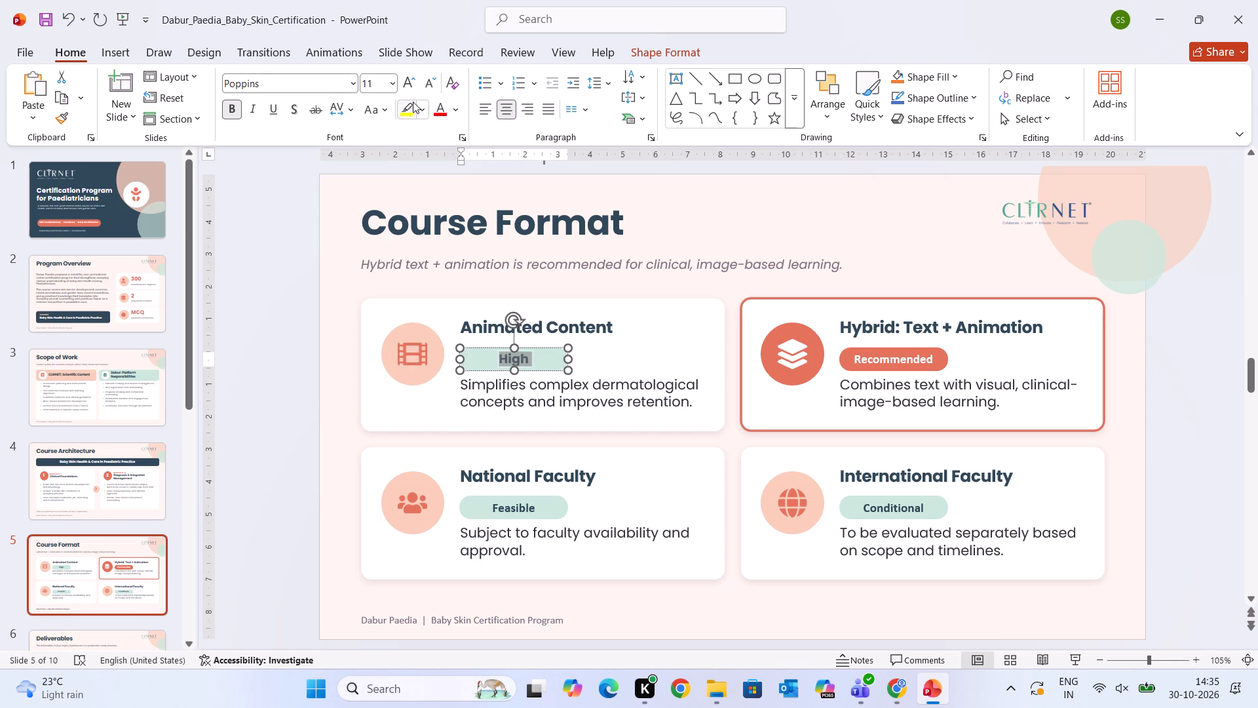
left_click(428, 83)
Copy the High label's text formatting to the Feasible and Conditional labels.
left_click(64, 121)
left_click_drag(496, 508, 541, 506)
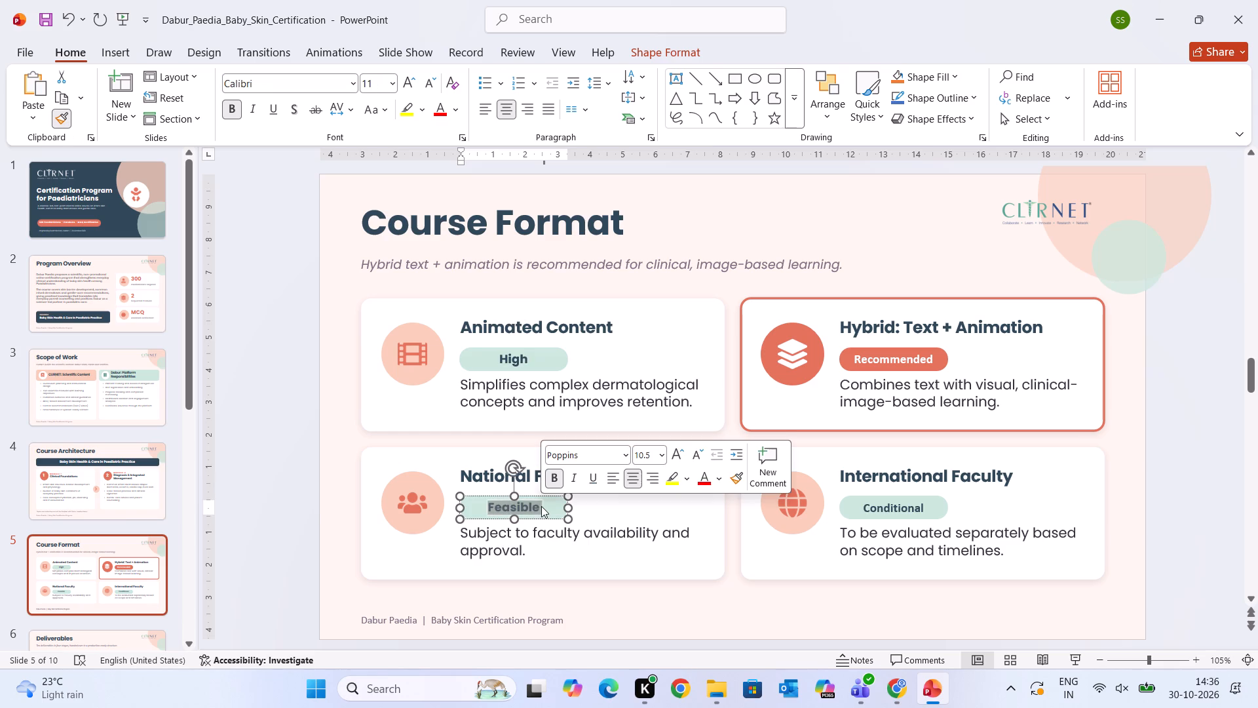
left_click(64, 117)
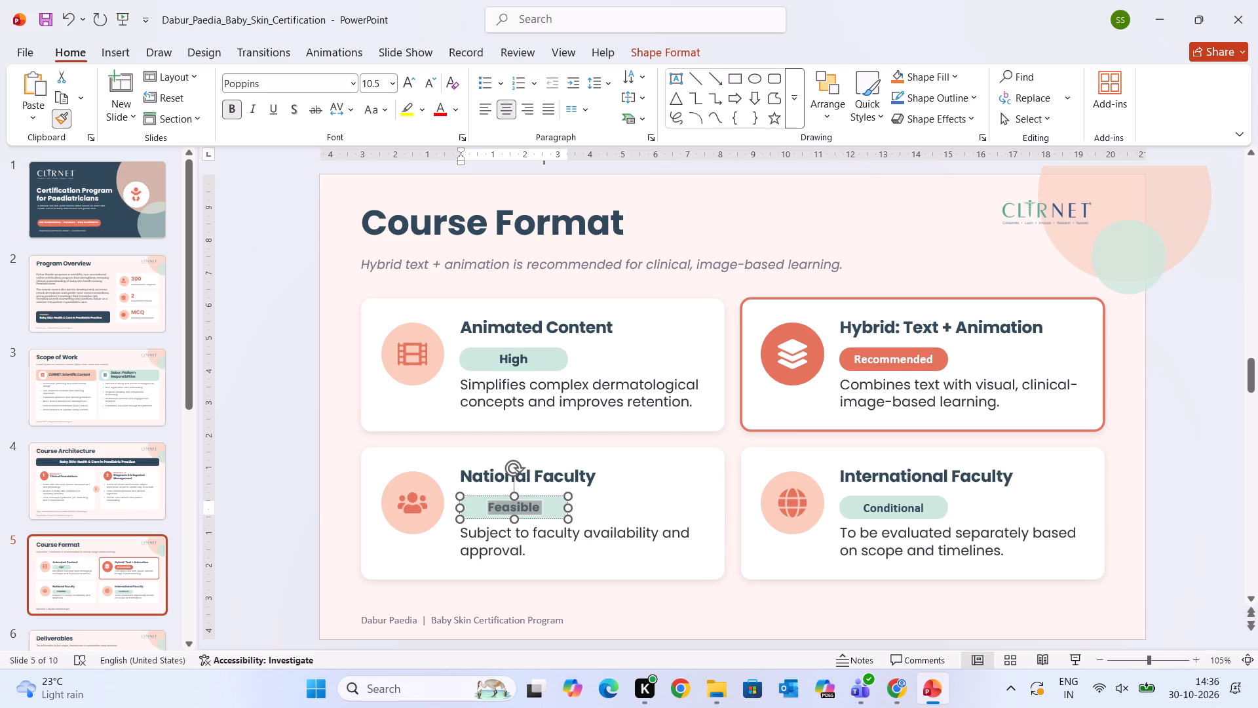
left_click_drag(867, 507, 915, 503)
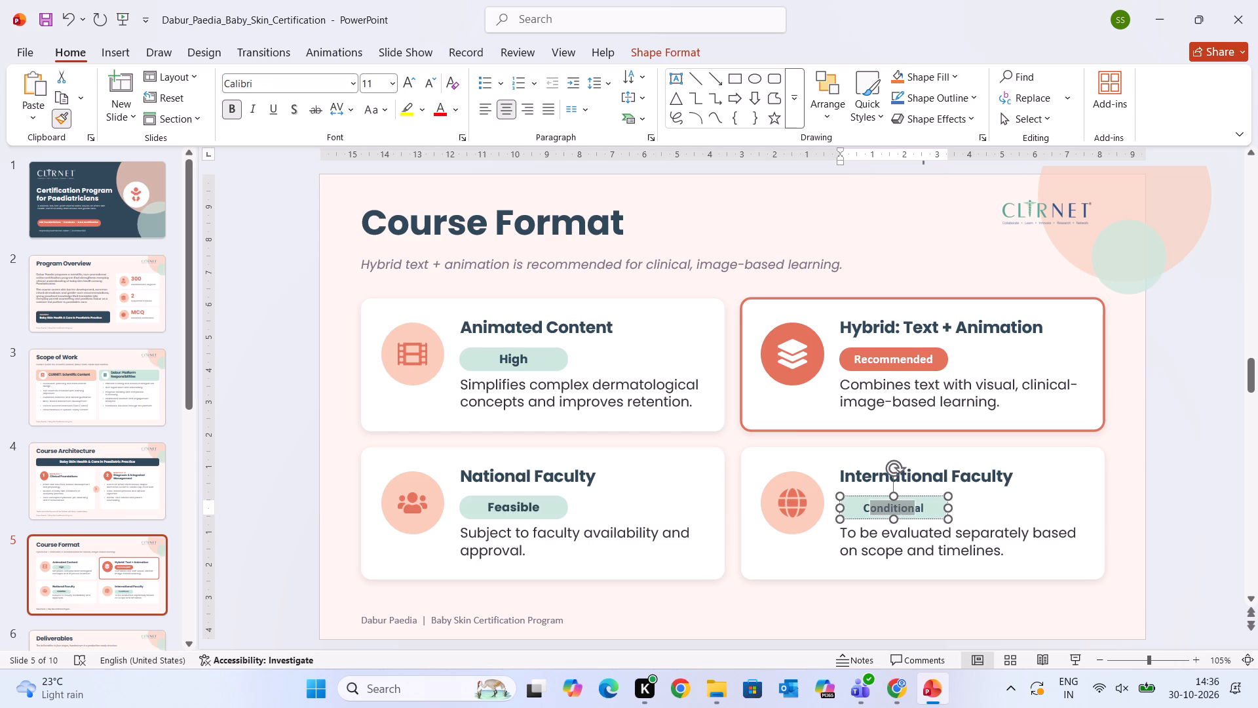
left_click_drag(915, 503, 925, 503)
left_click(1201, 536)
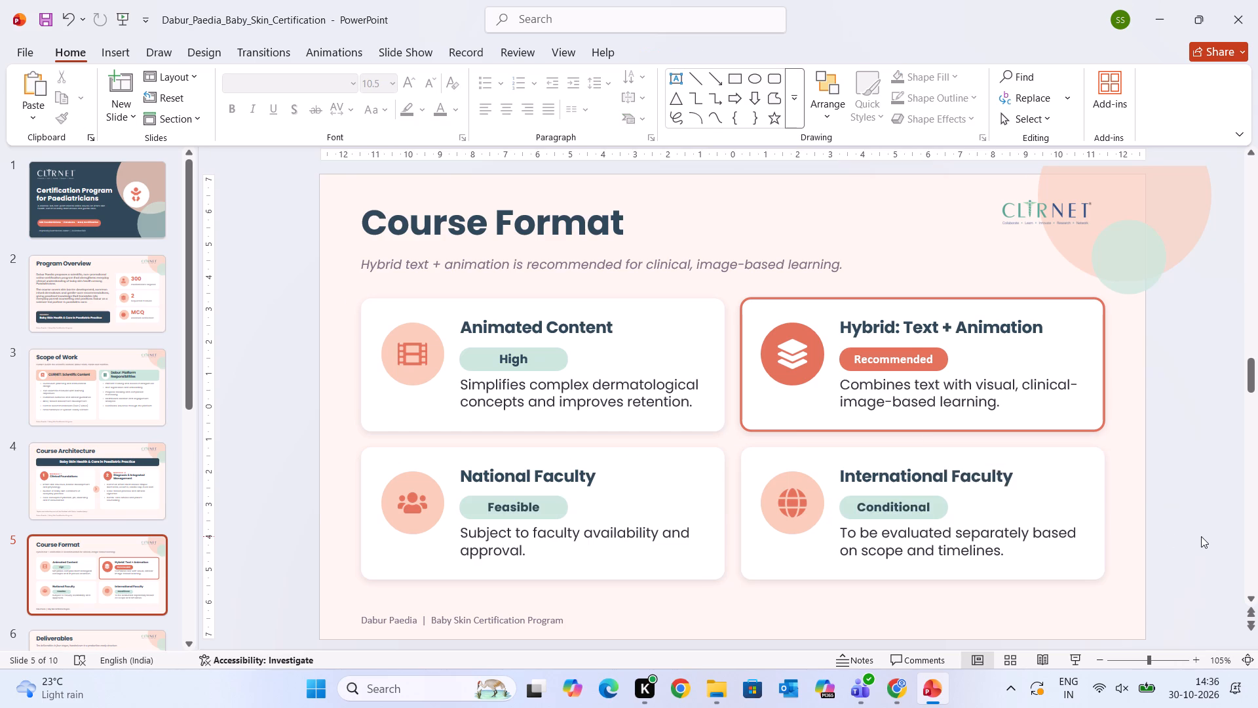
Set the Recommended label on the Hybrid: Text + Animation card to Poppins, size 10.
left_click(853, 359)
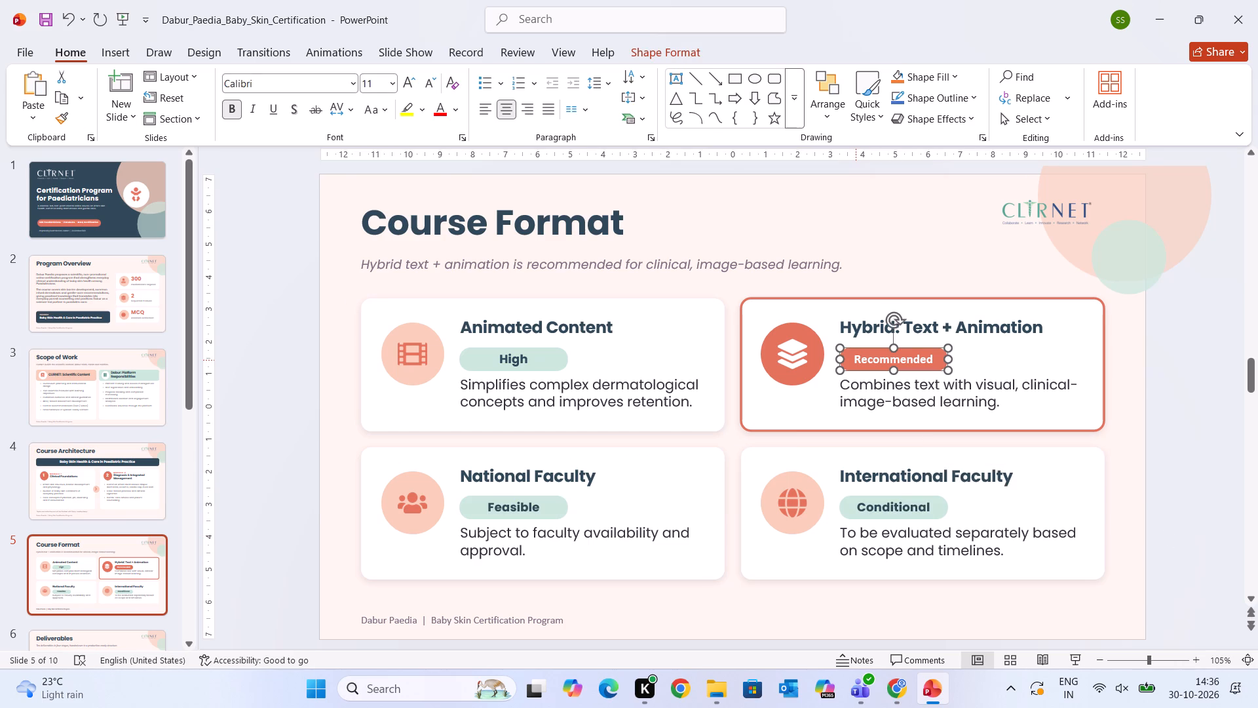
left_click_drag(856, 360, 936, 361)
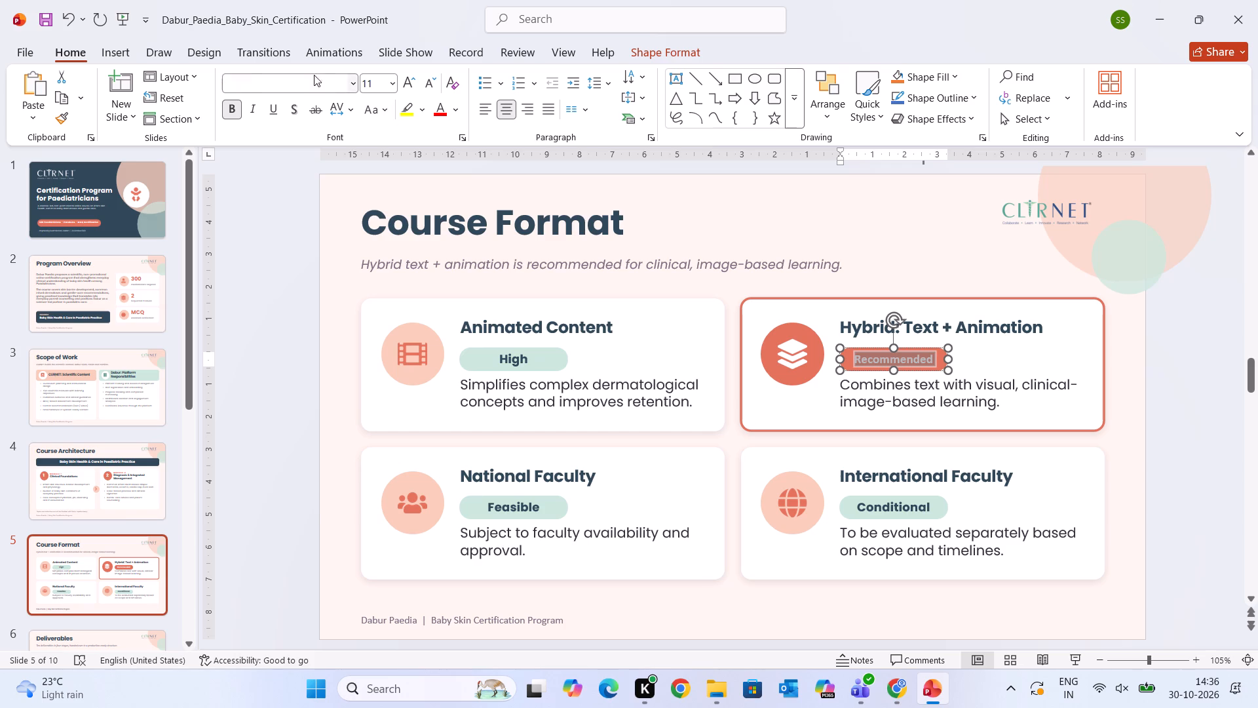
left_click(312, 83)
type("po")
key("Return")
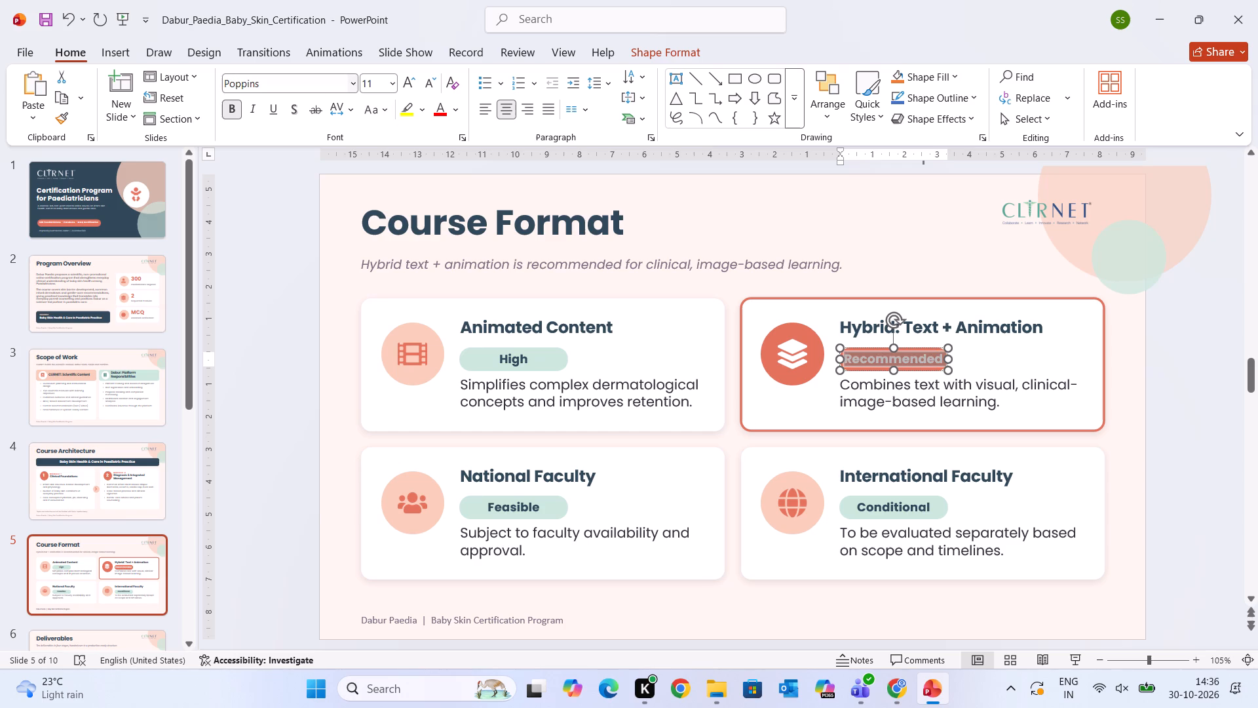
left_click(429, 86)
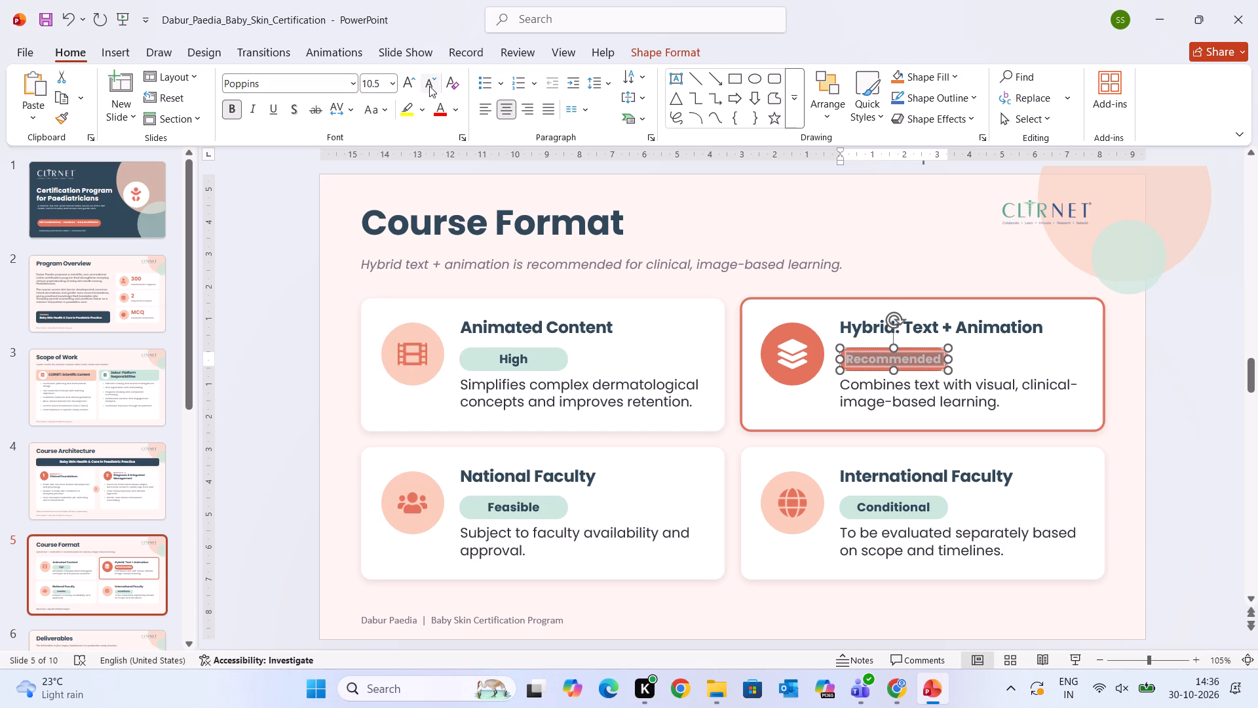
left_click(429, 86)
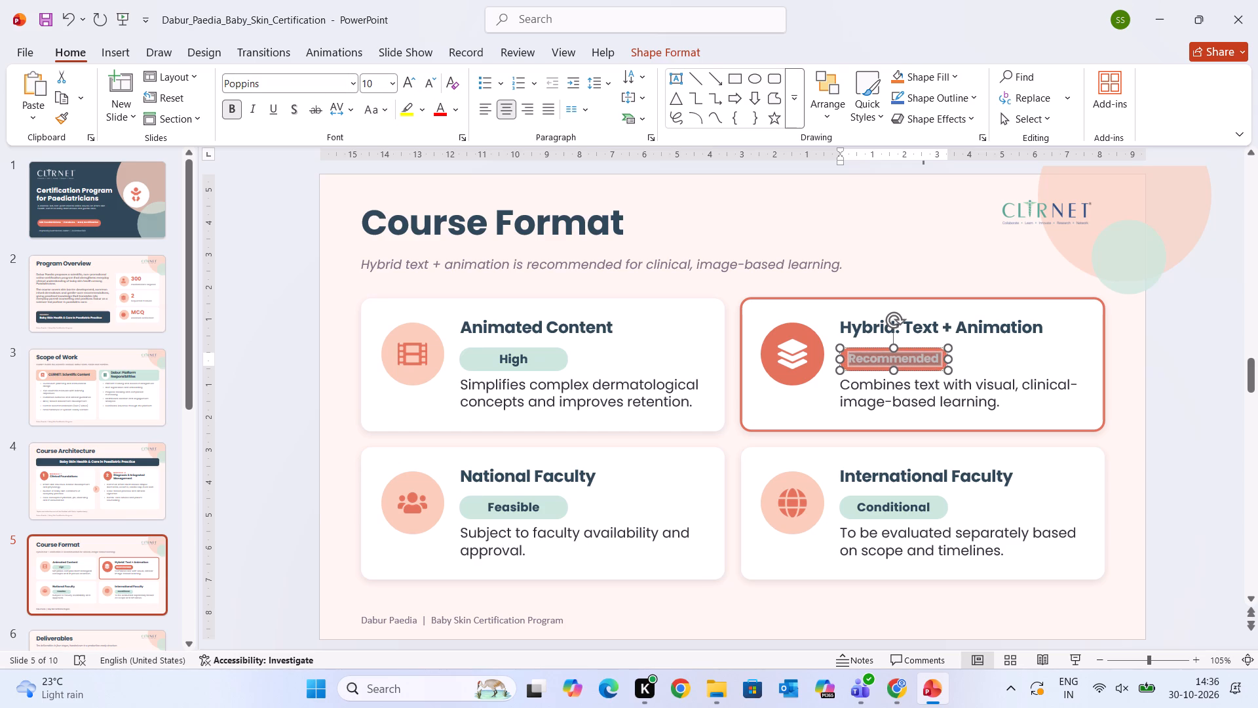
Reduce the High, Feasible and Conditional labels on the Course Format cards to font size 10.
left_click(518, 357)
left_click_drag(499, 359, 533, 360)
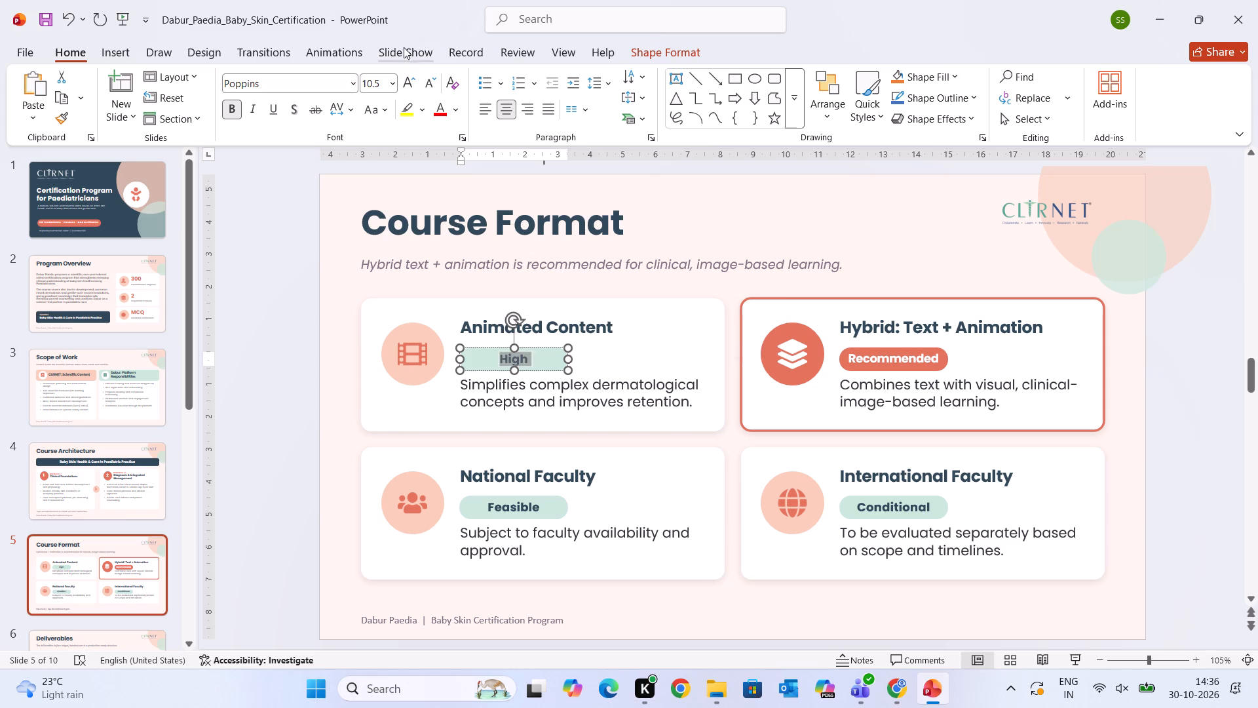
left_click(428, 83)
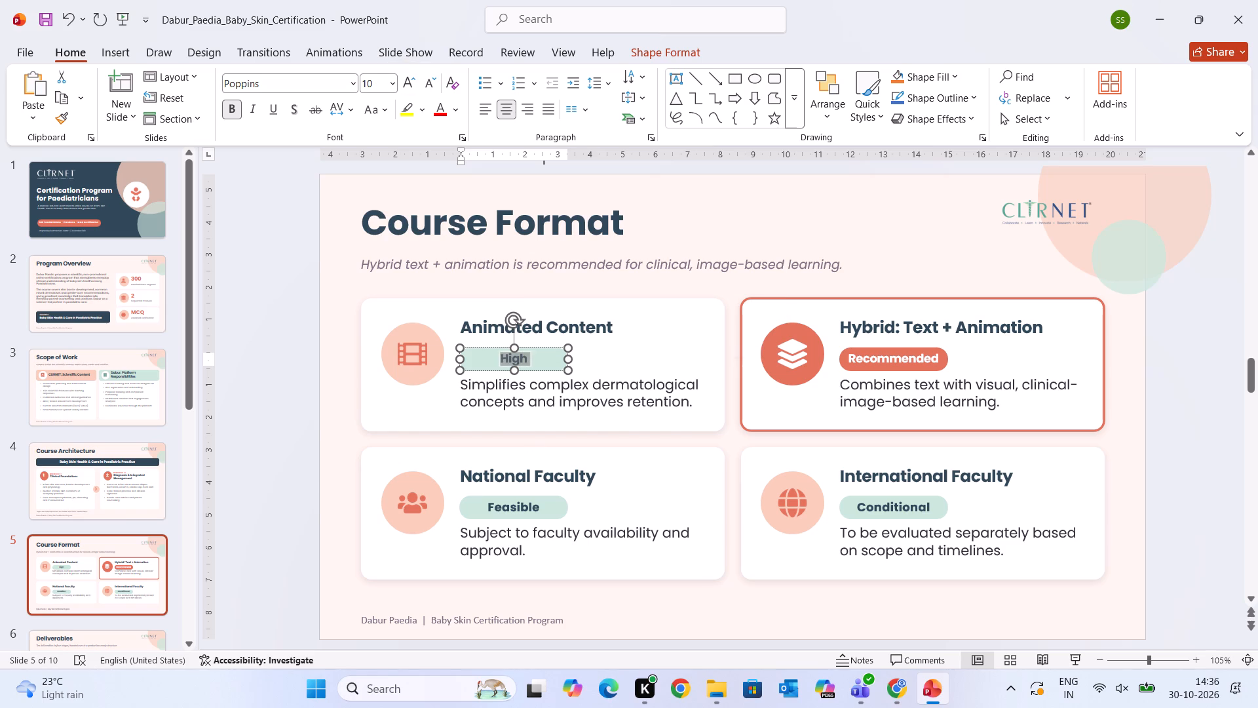
left_click(516, 511)
left_click_drag(489, 507, 531, 505)
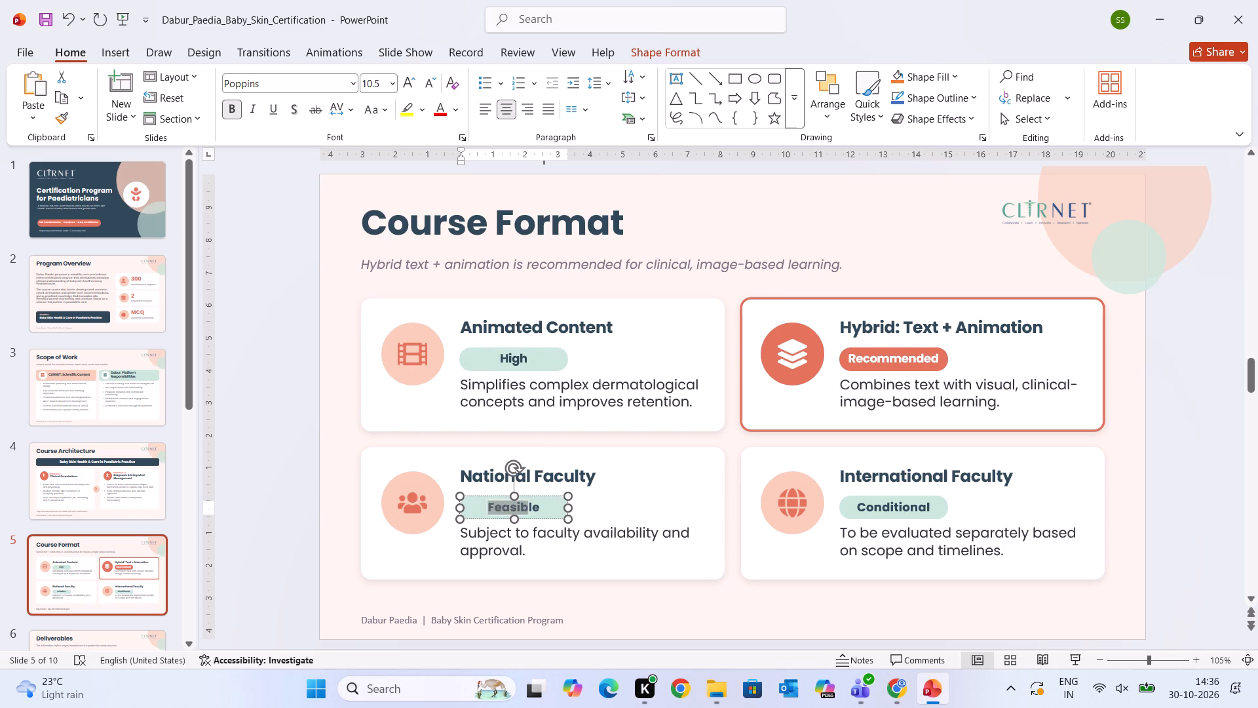
left_click_drag(531, 505, 539, 504)
left_click(421, 79)
left_click(857, 508)
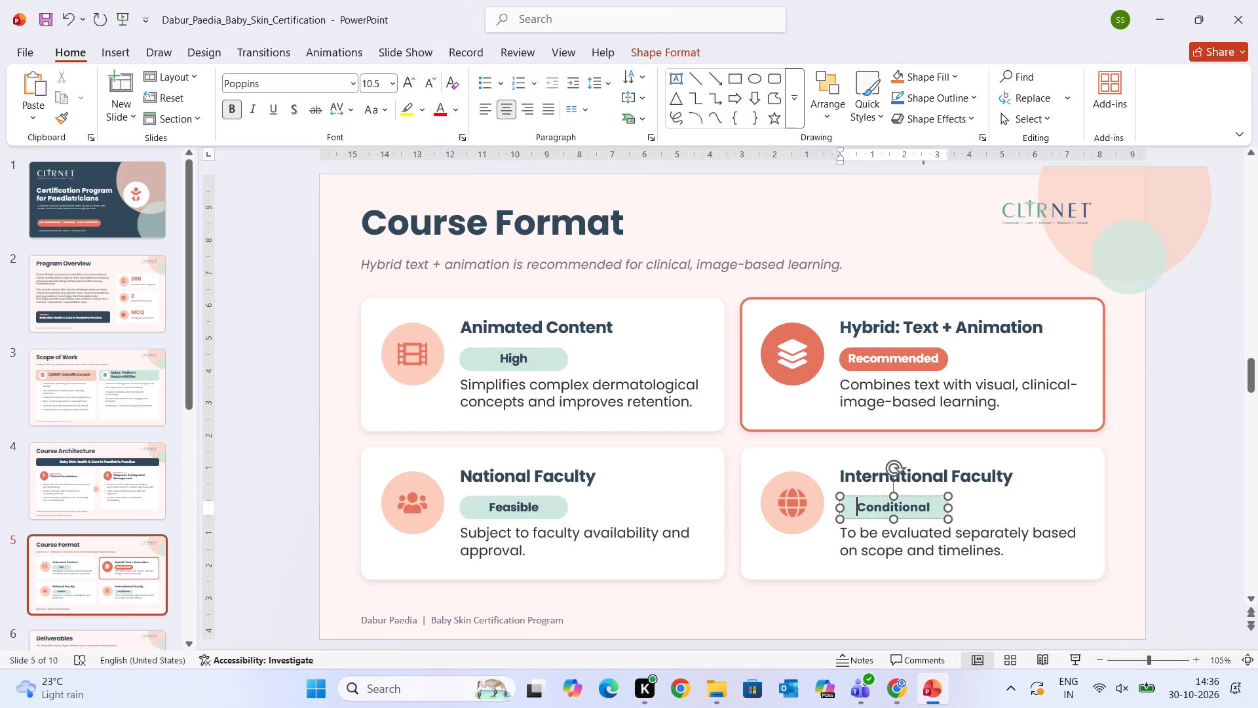
left_click_drag(857, 508, 932, 503)
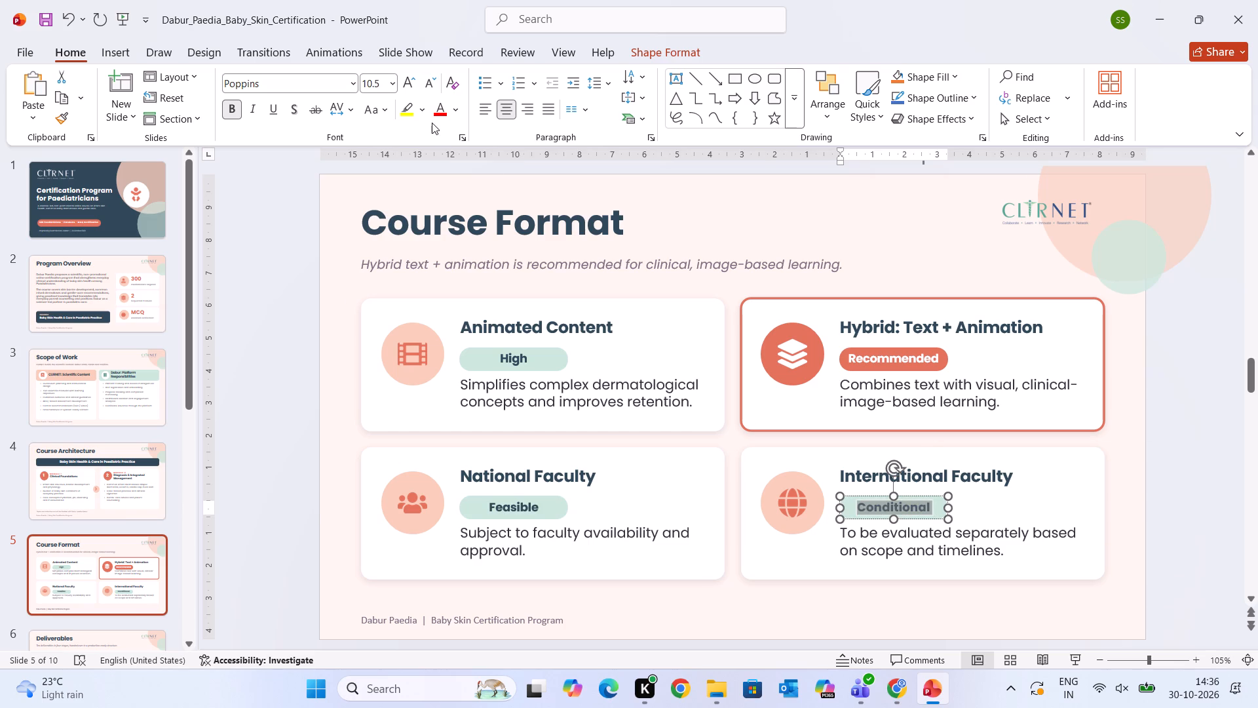
left_click(423, 79)
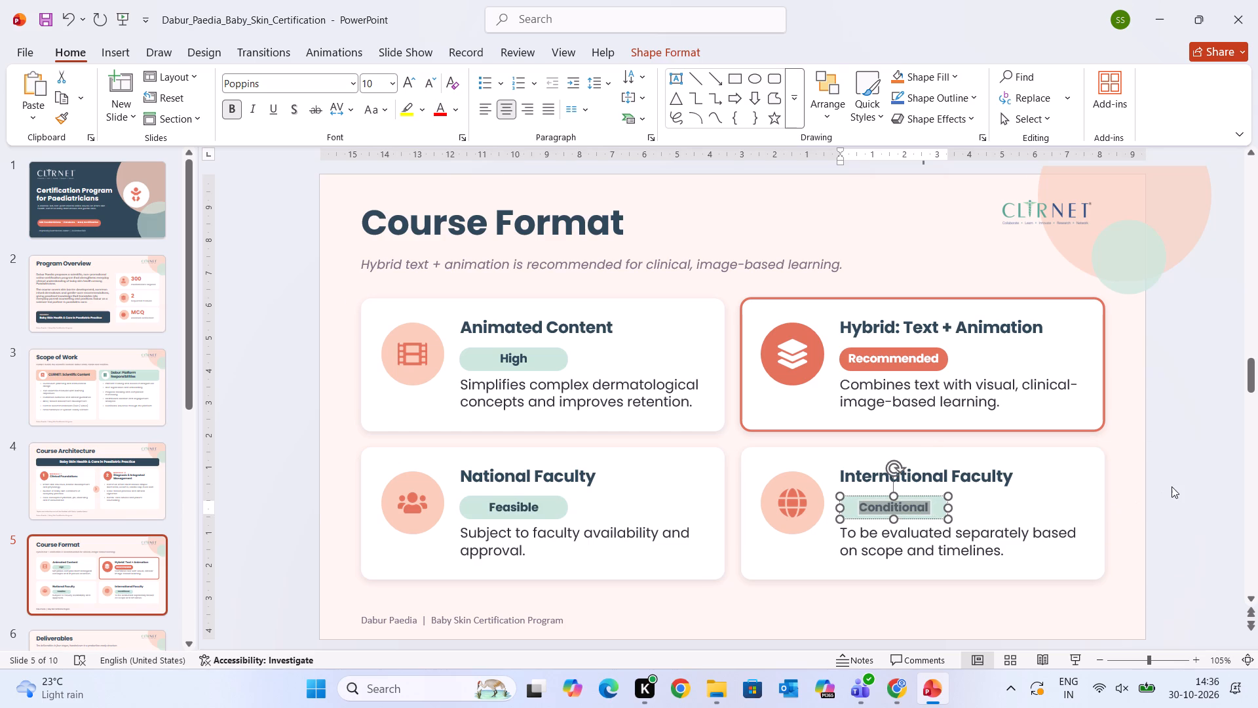
left_click(1175, 484)
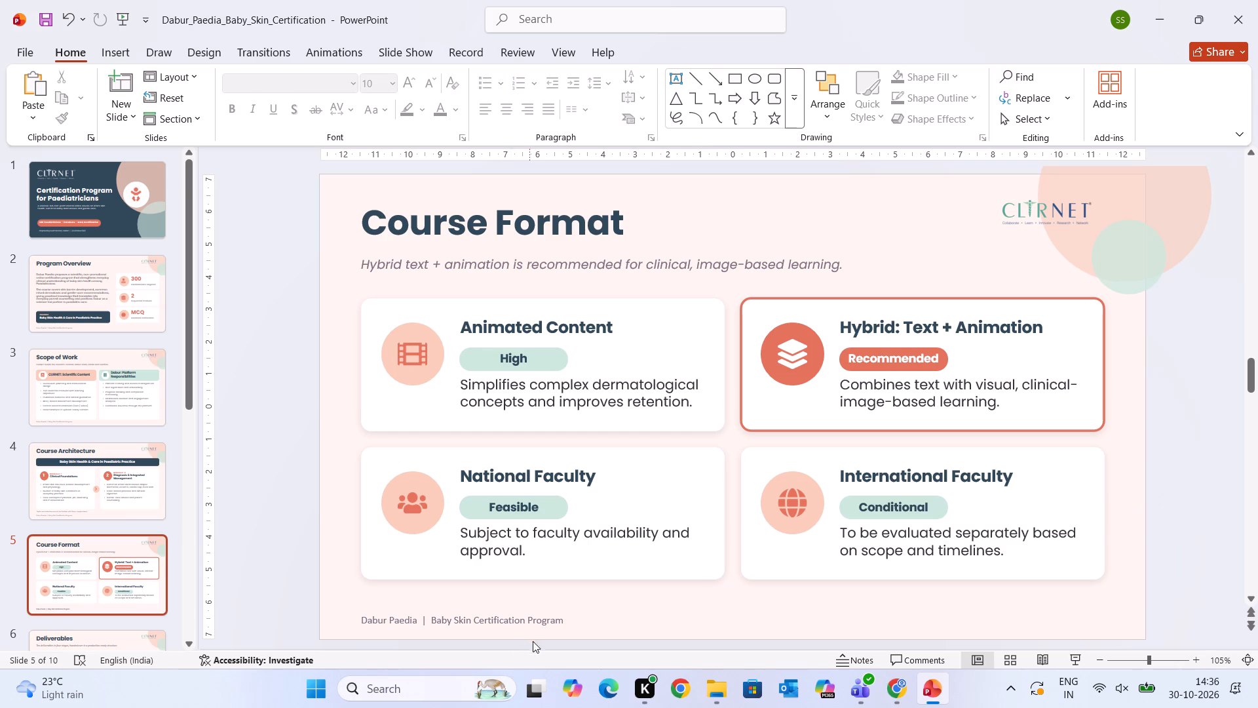
Set the Course Format slide's footer text to Poppins, size 8.
left_click(532, 616)
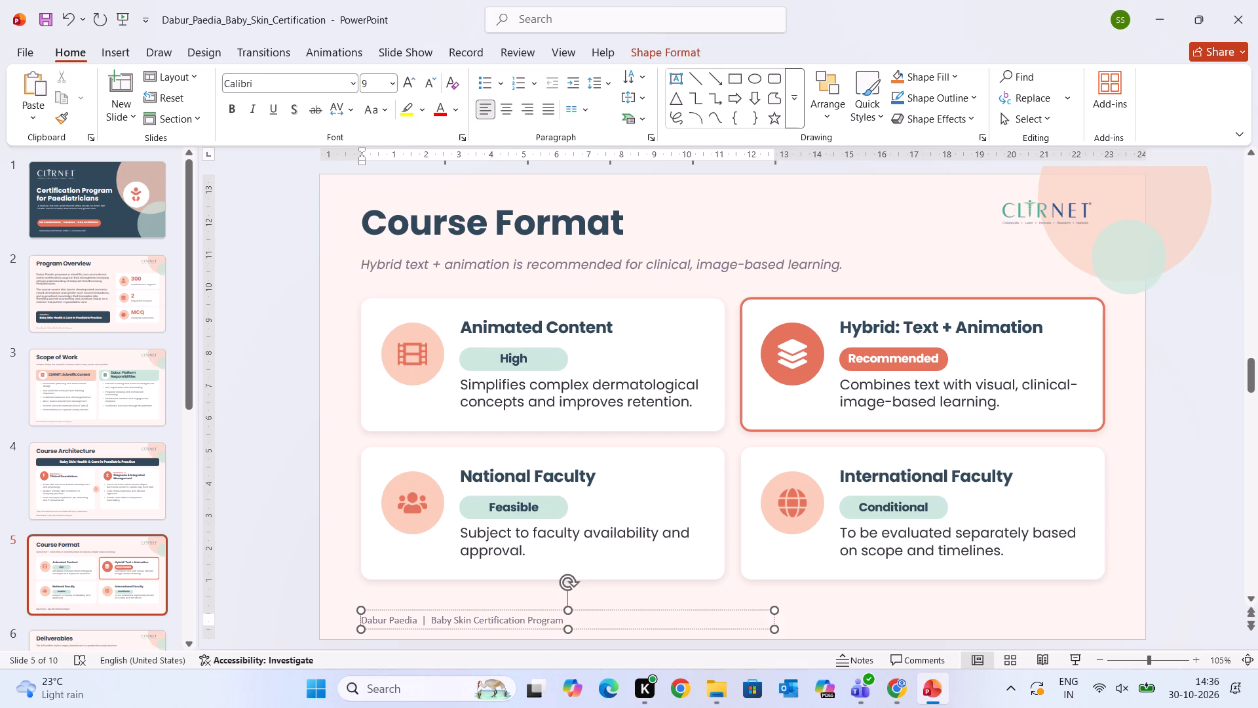
left_click_drag(561, 620, 303, 632)
left_click(299, 83)
type("po")
key("Return")
left_click(433, 83)
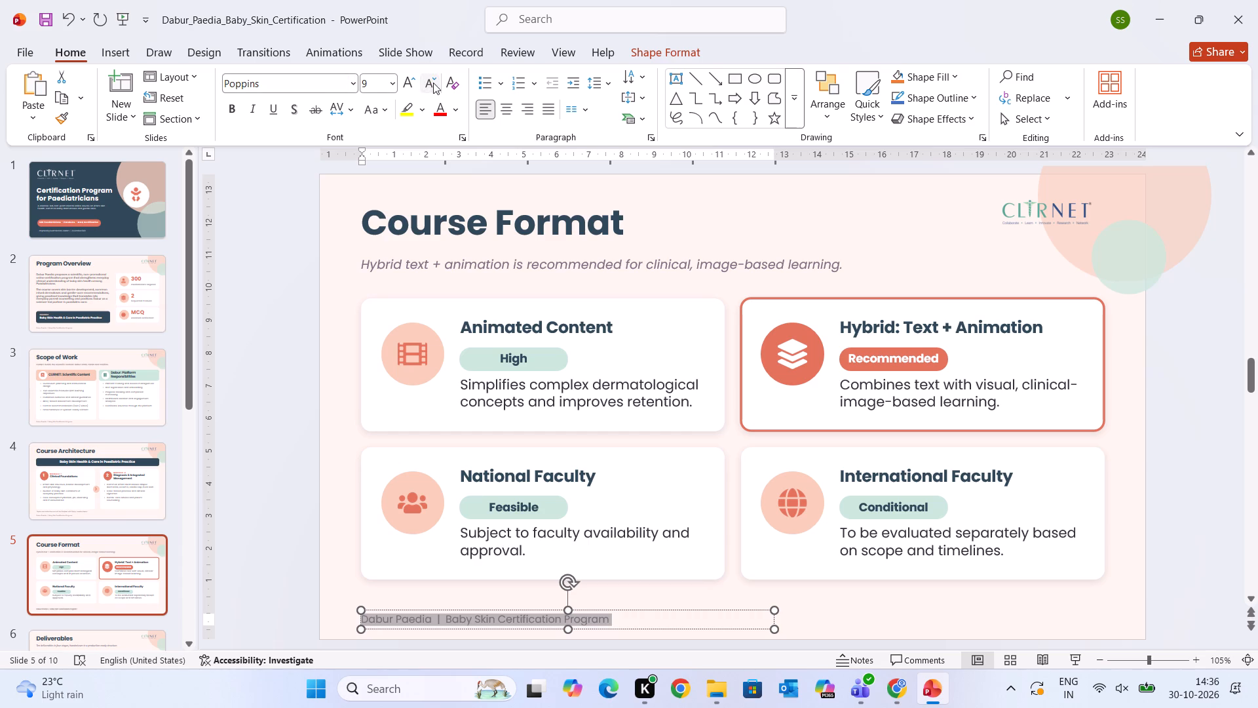
left_click(267, 404)
Page back and forth through the slides to compare fonts and layout, especially Course Format against Deliverables.
left_click(100, 563)
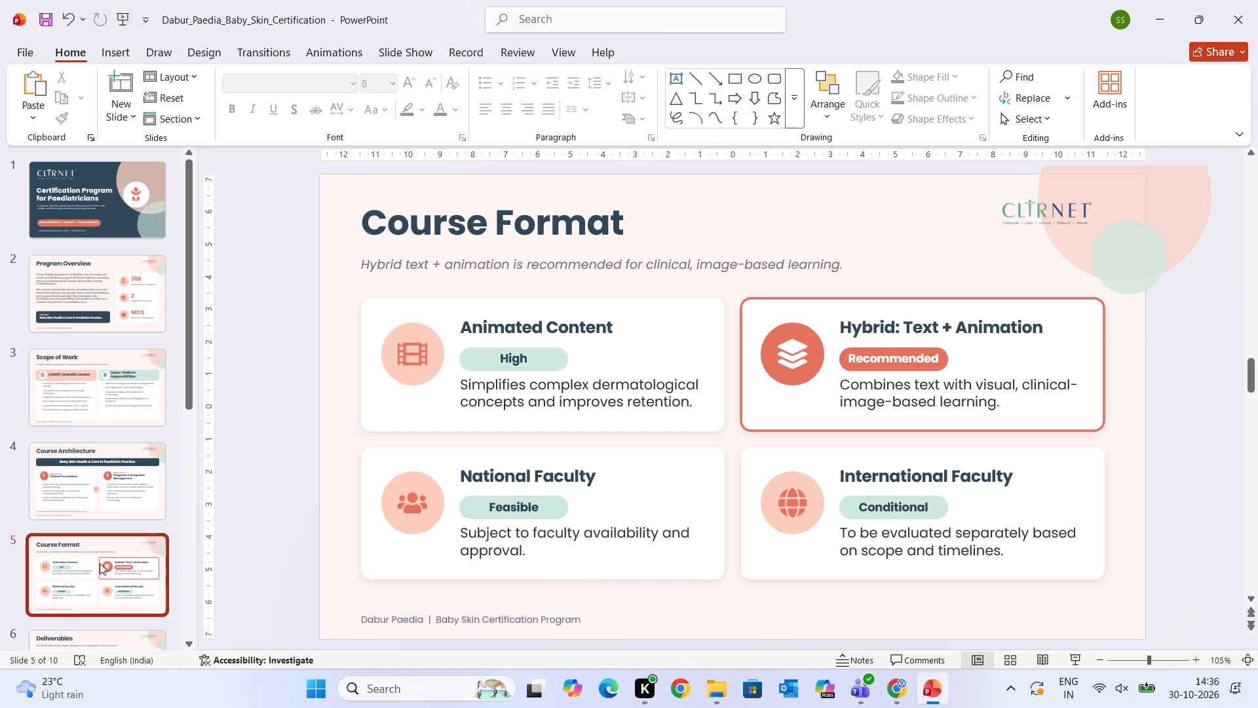
key("Up")
key("Down")
key("Down")
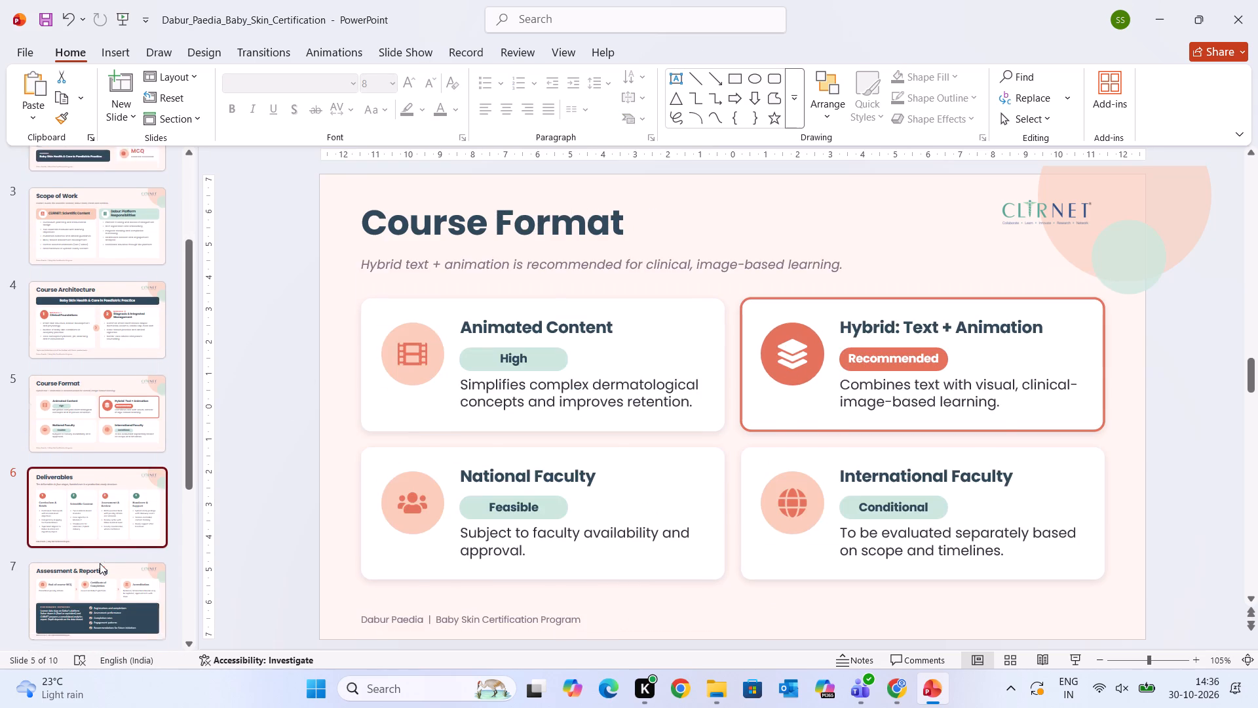
key("Up")
key("Down")
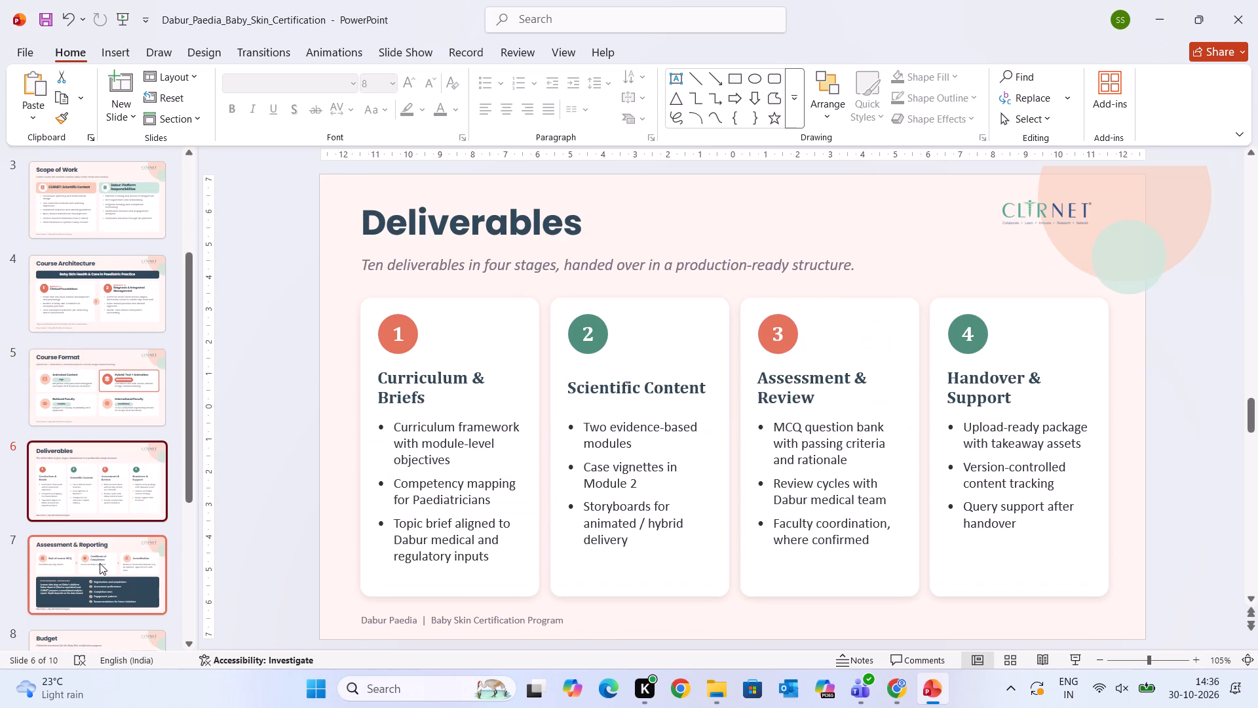
key("Up")
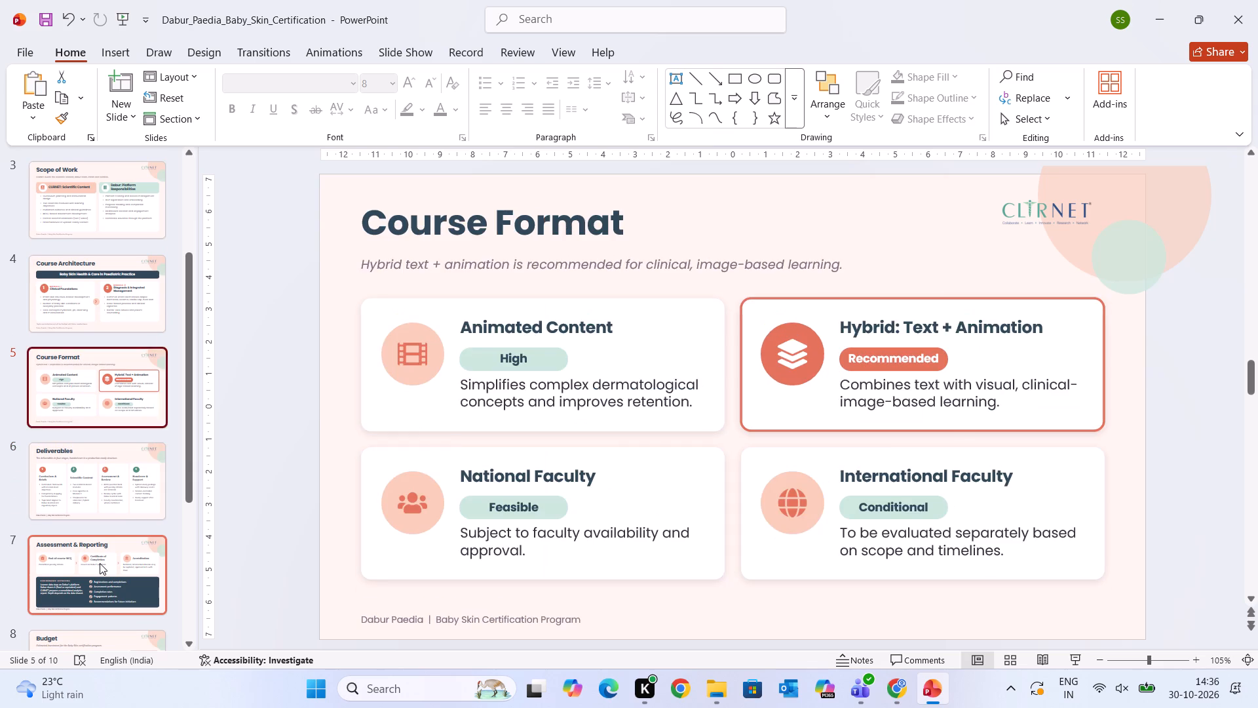
key("Up")
key("Up")
key("Up")
key("Up")
key("Up")
key("Up")
key("Down")
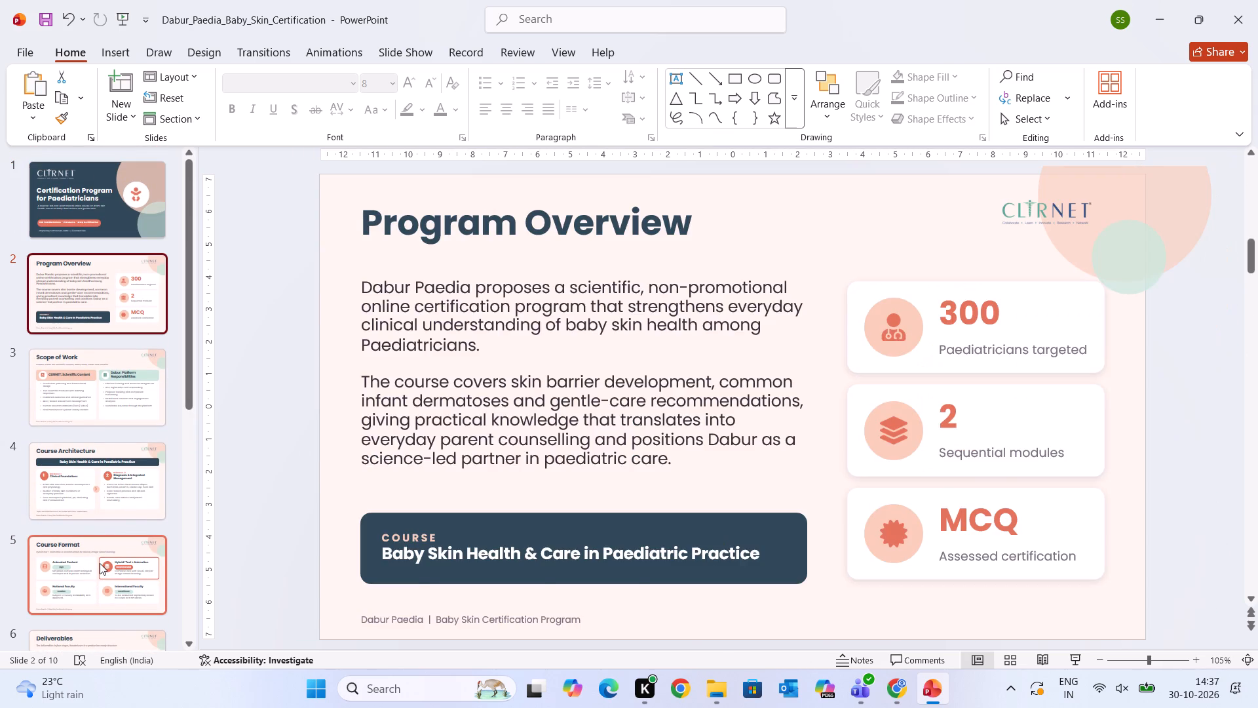
key("Down")
key("Down")
key("Down")
key("Down")
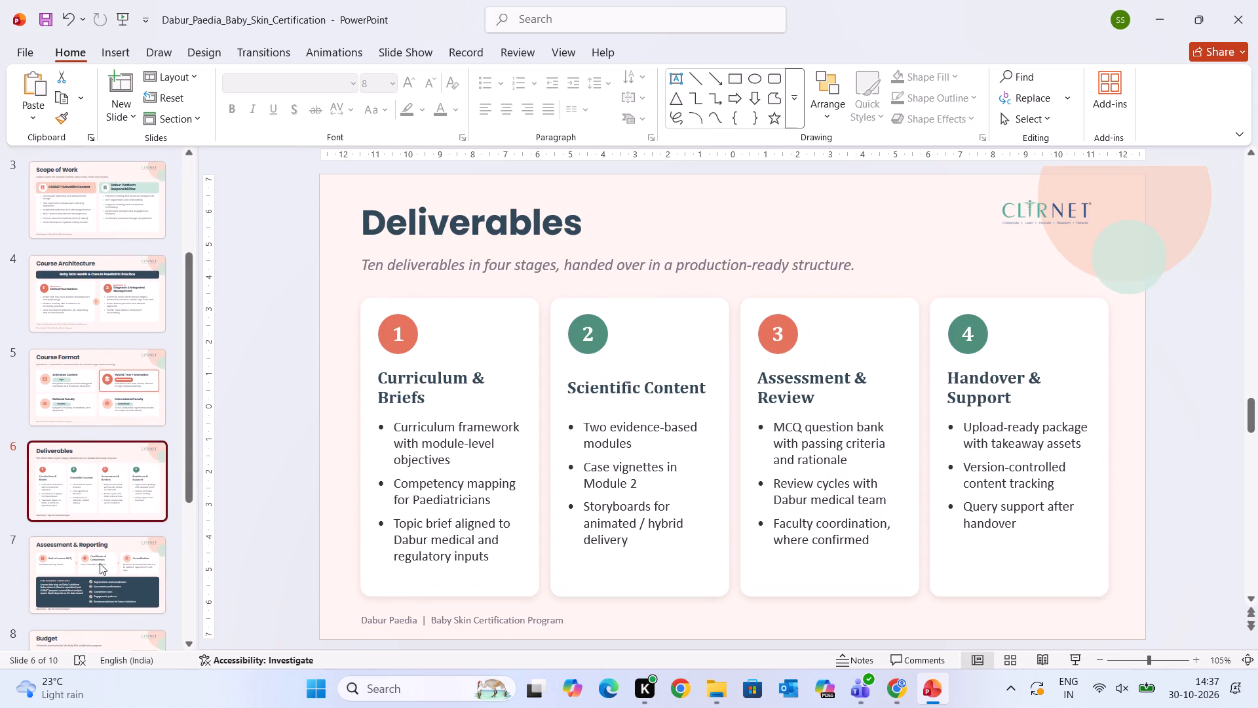
key("Down")
key("Up")
key("Up")
key("Down")
key("Down")
key("Down")
key("Down")
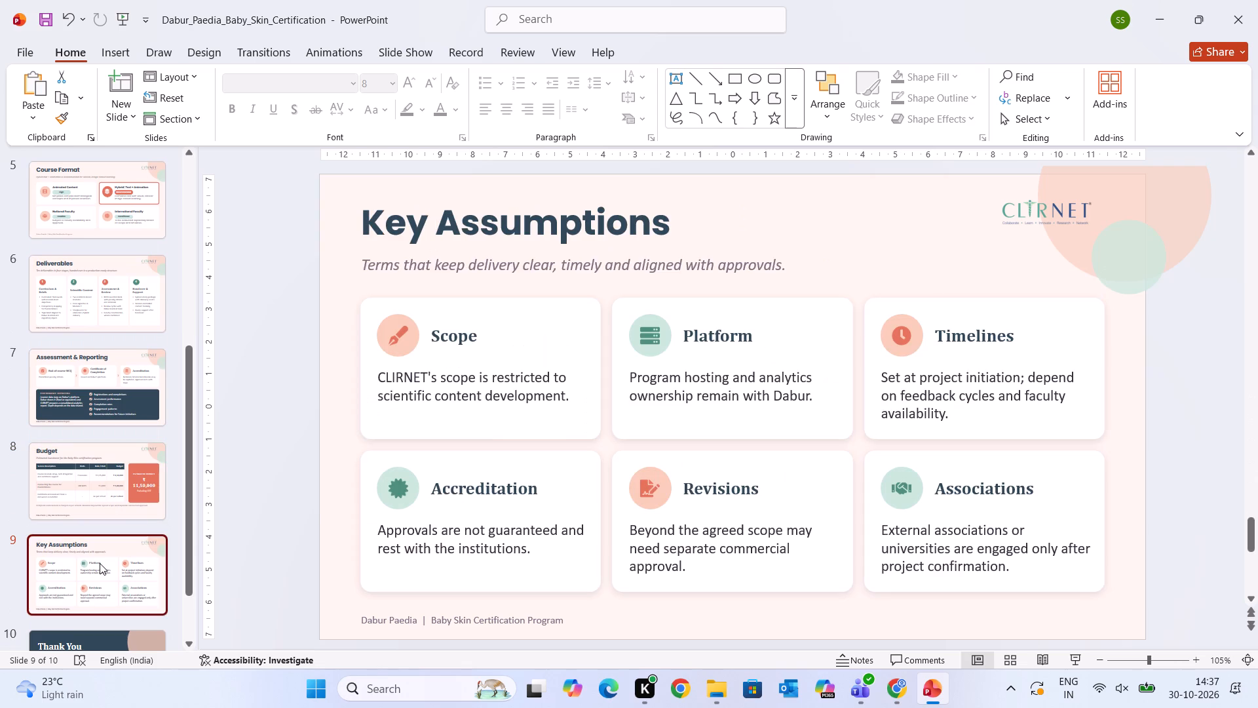
key("Down")
key("Up")
key("Up")
key("Up")
key("Up")
key("Up")
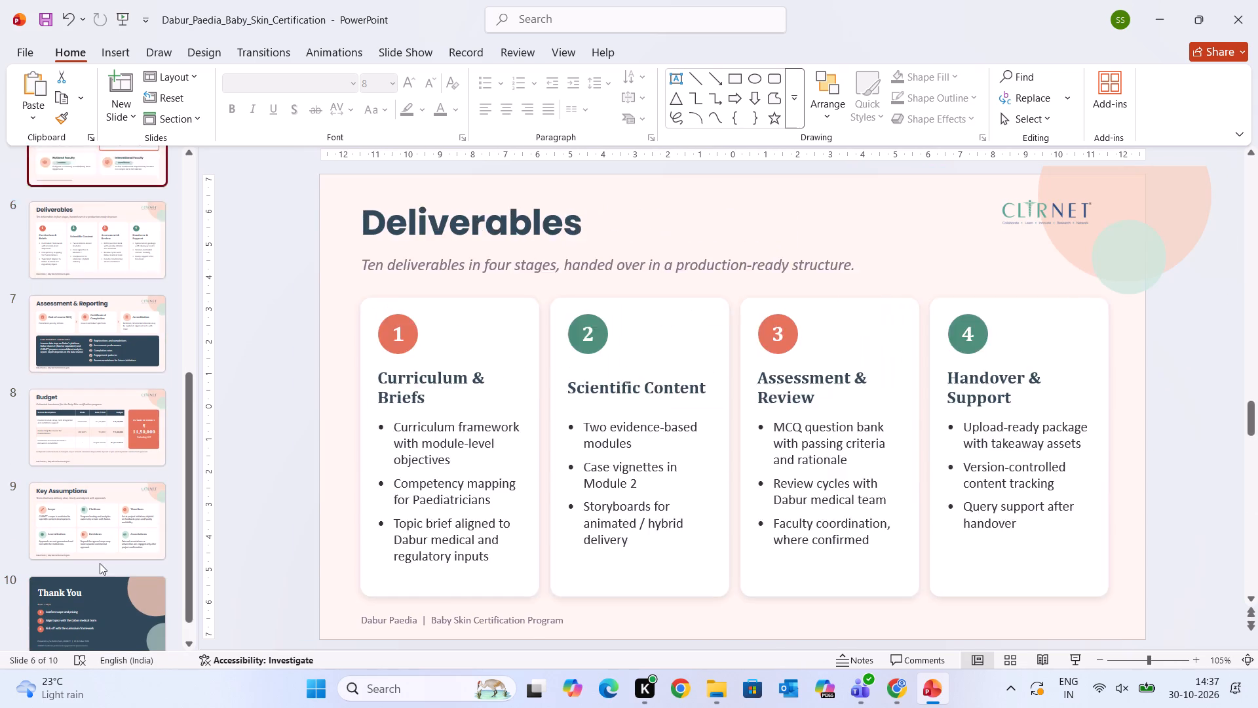
key("Up")
key("Down")
key("Down")
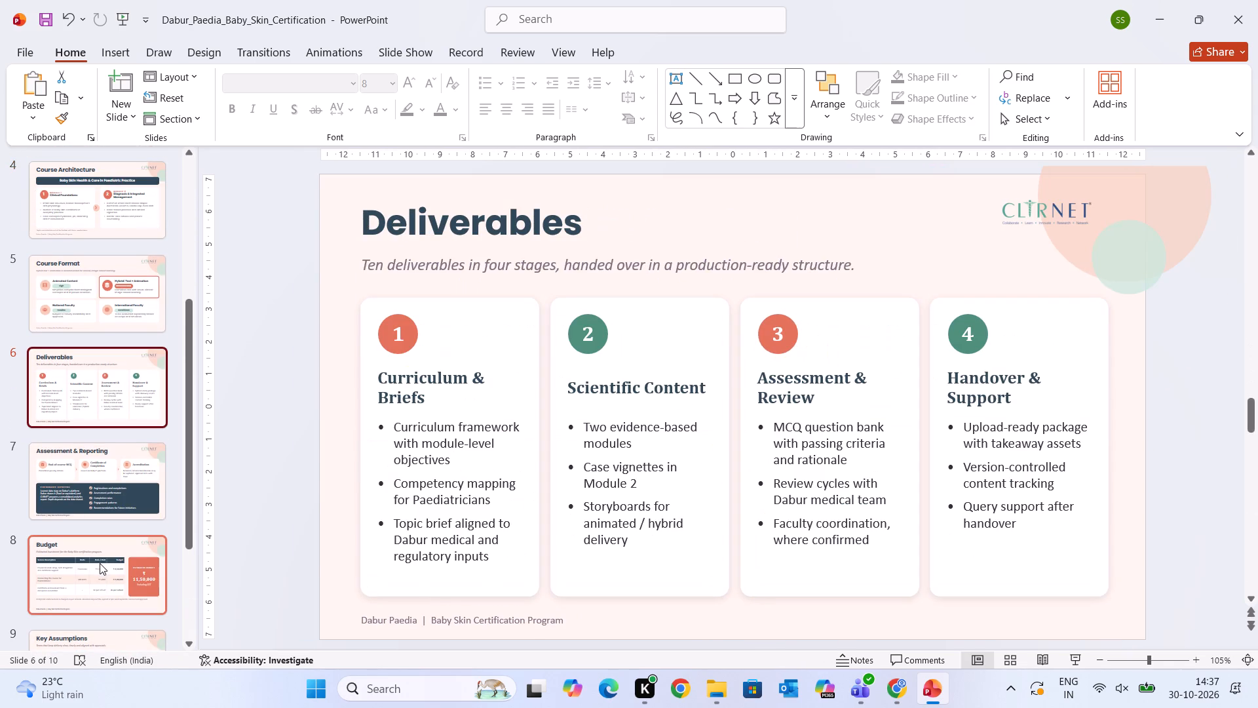
key("Up")
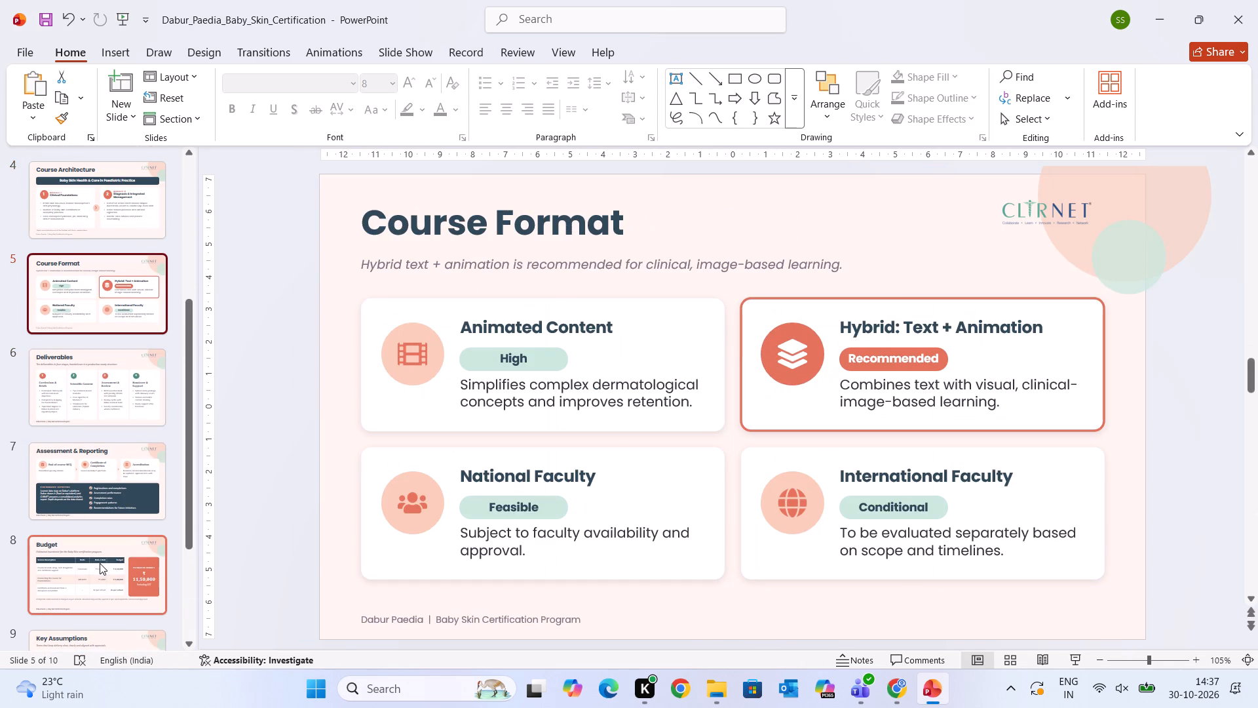
key("Down")
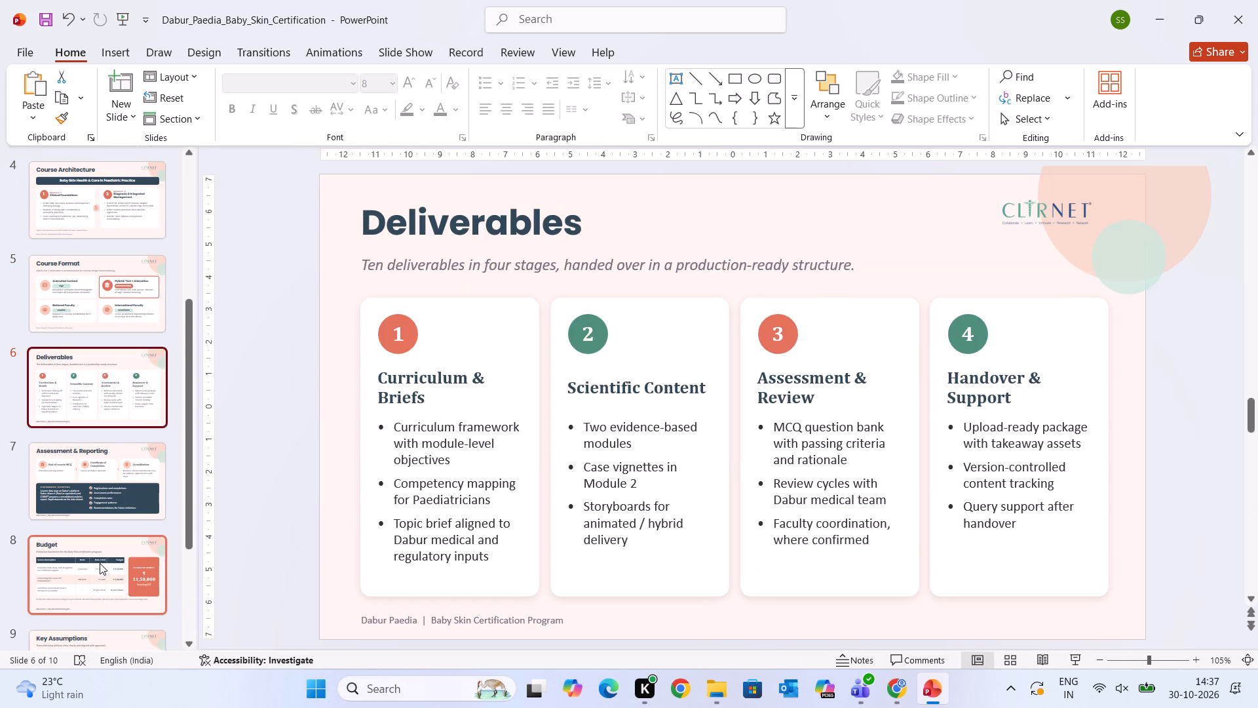
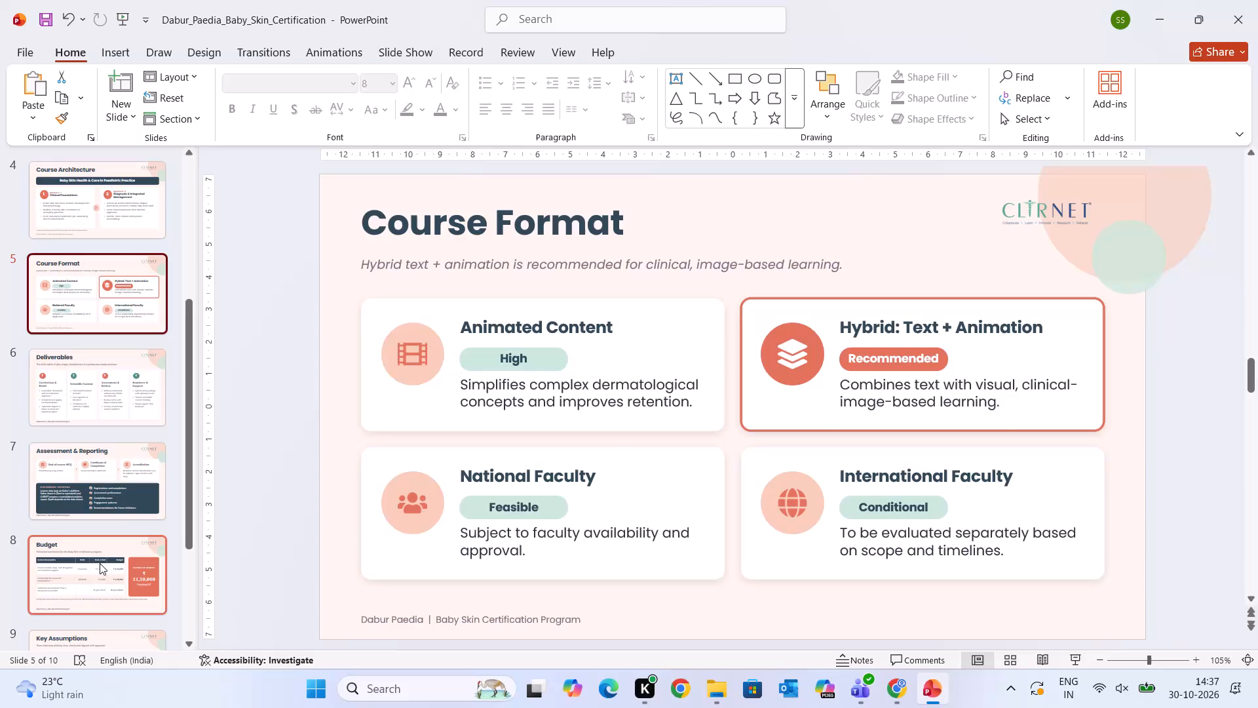
Page through the slides between Program Overview and Assessment & Reporting to compare their fonts and layout.
key("Down")
key("Down")
key("Up")
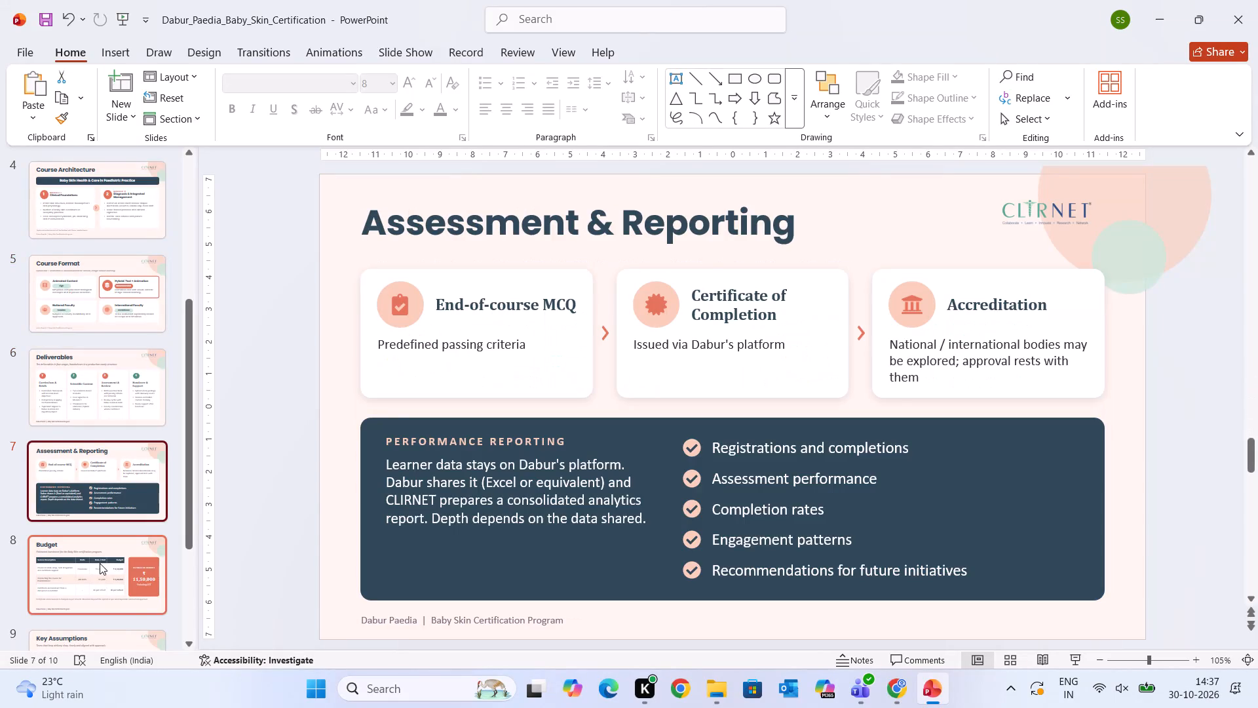
key("Up")
key("Up")
key("Up")
key("Up")
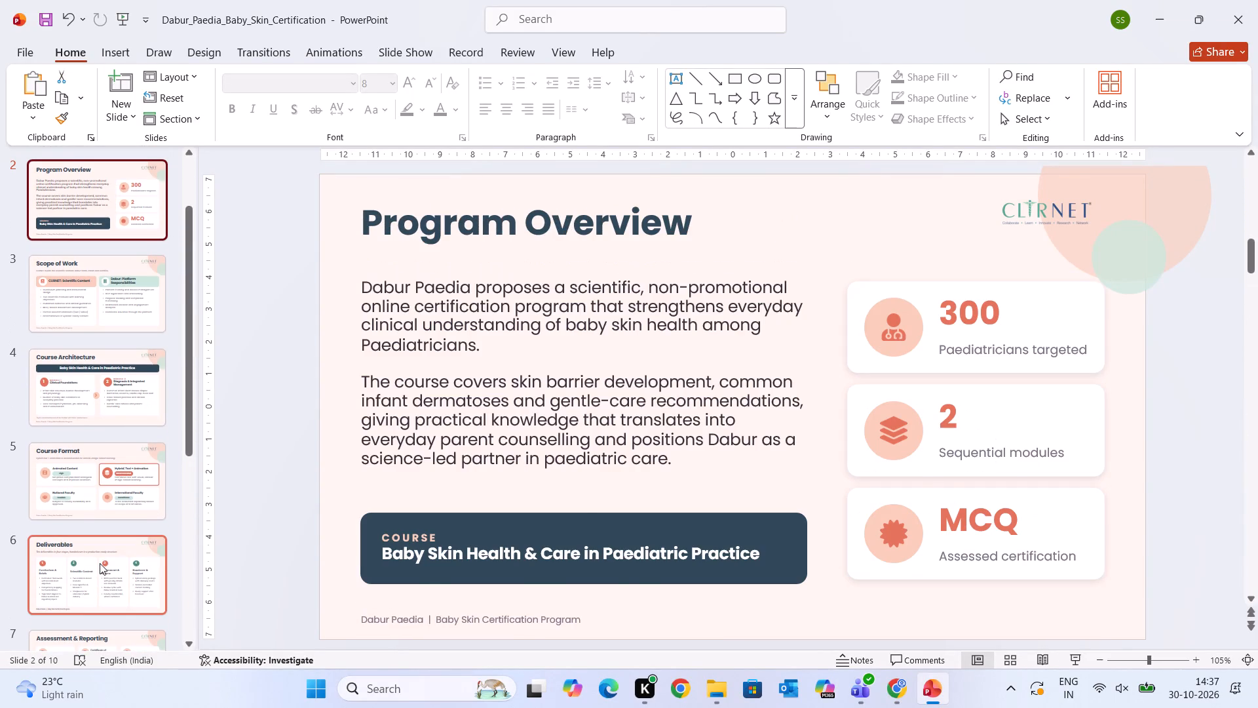
key("Down")
key("Down")
key("Up")
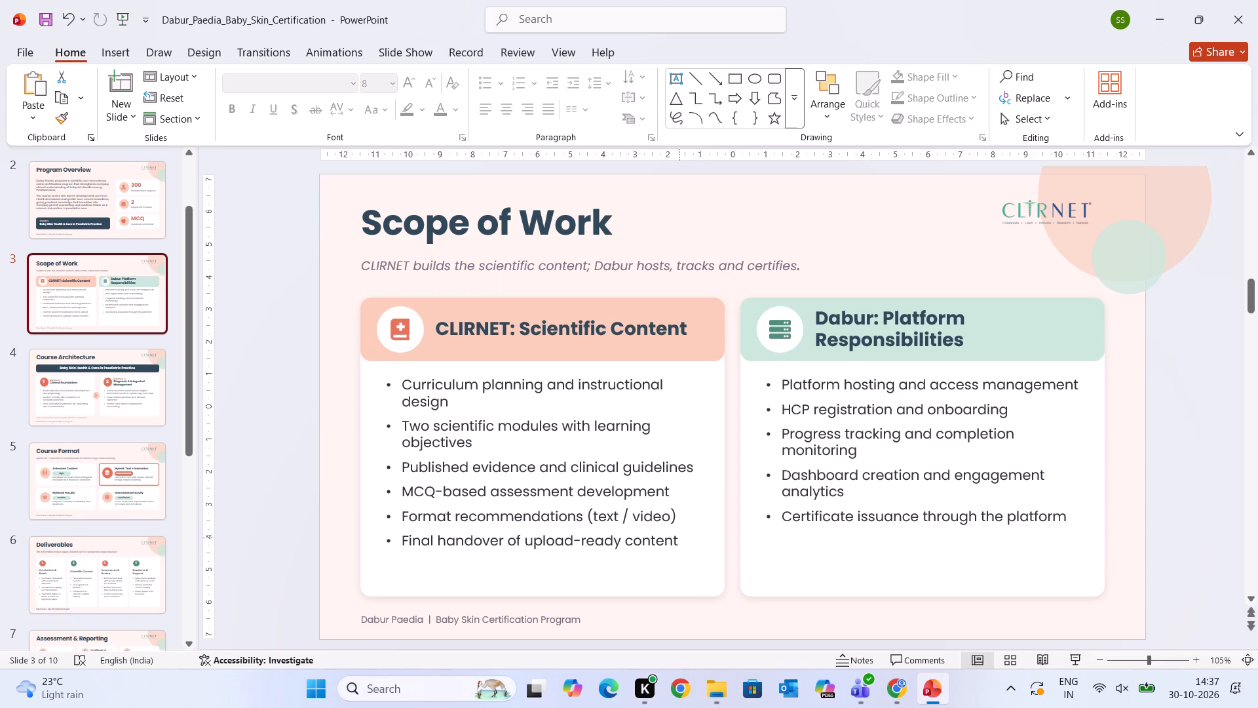
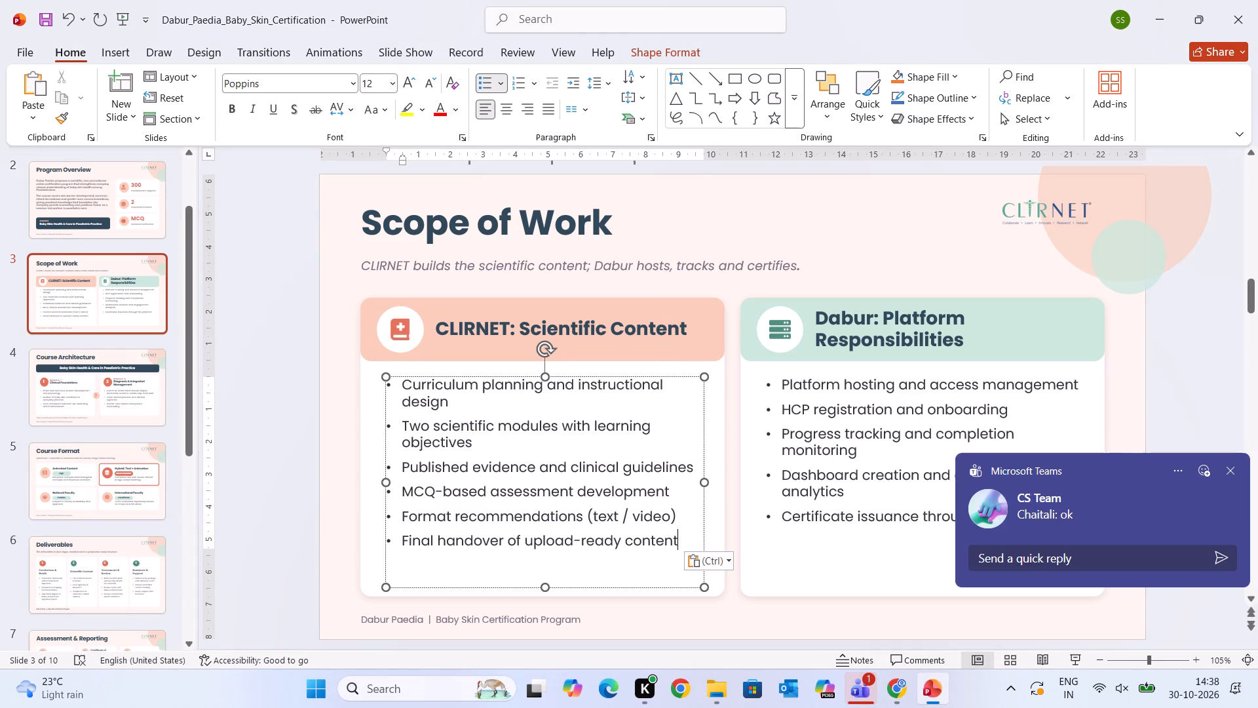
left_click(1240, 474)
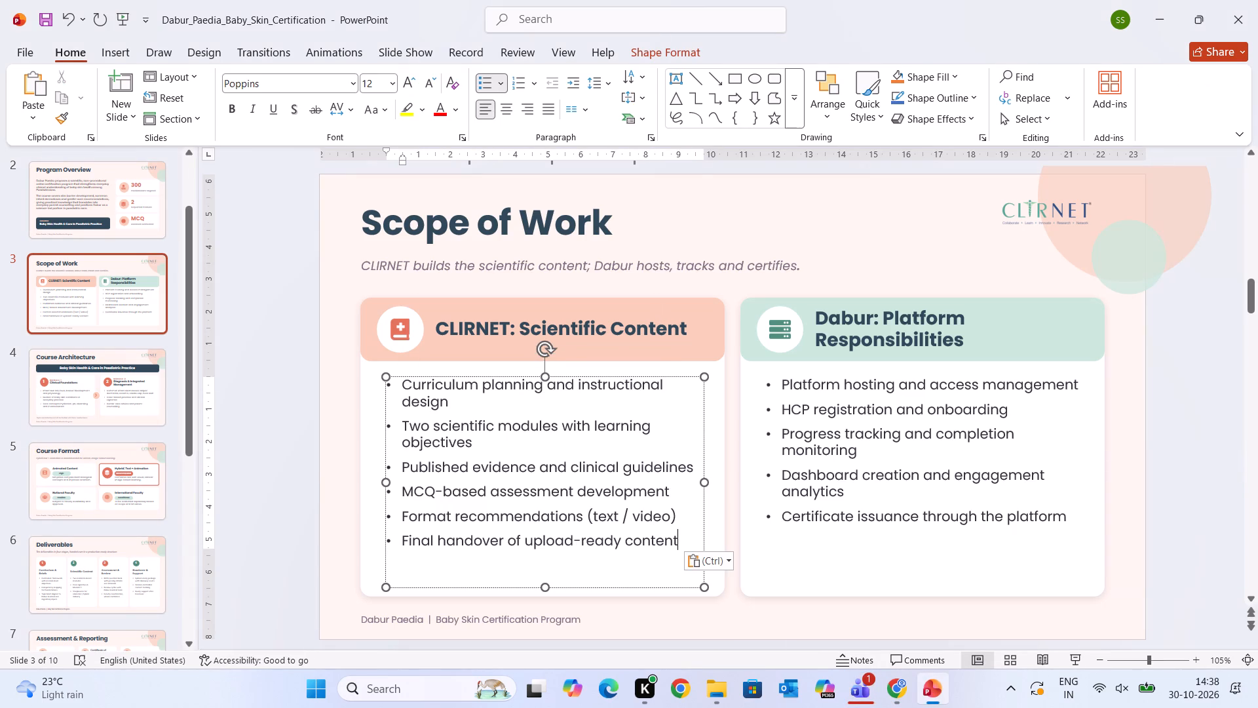
Return to ChatGPT in Chrome and copy the six selected shortened bullets again.
left_click(897, 680)
key("ctrl+c")
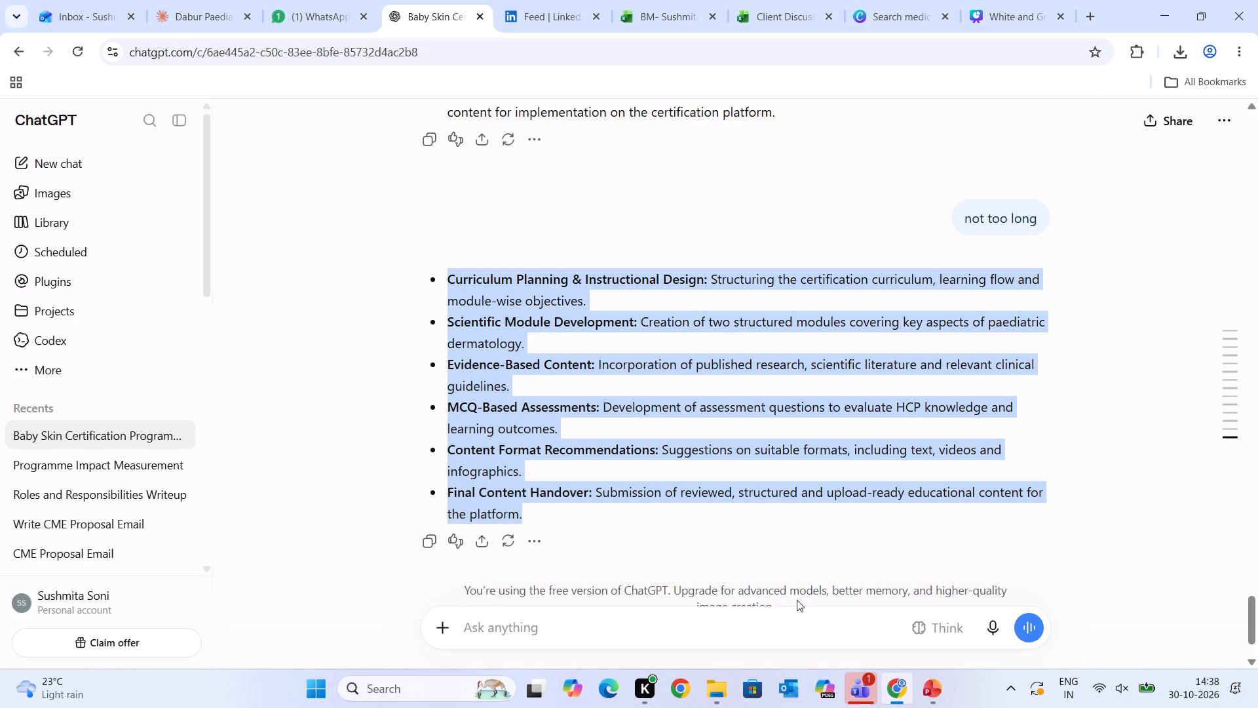
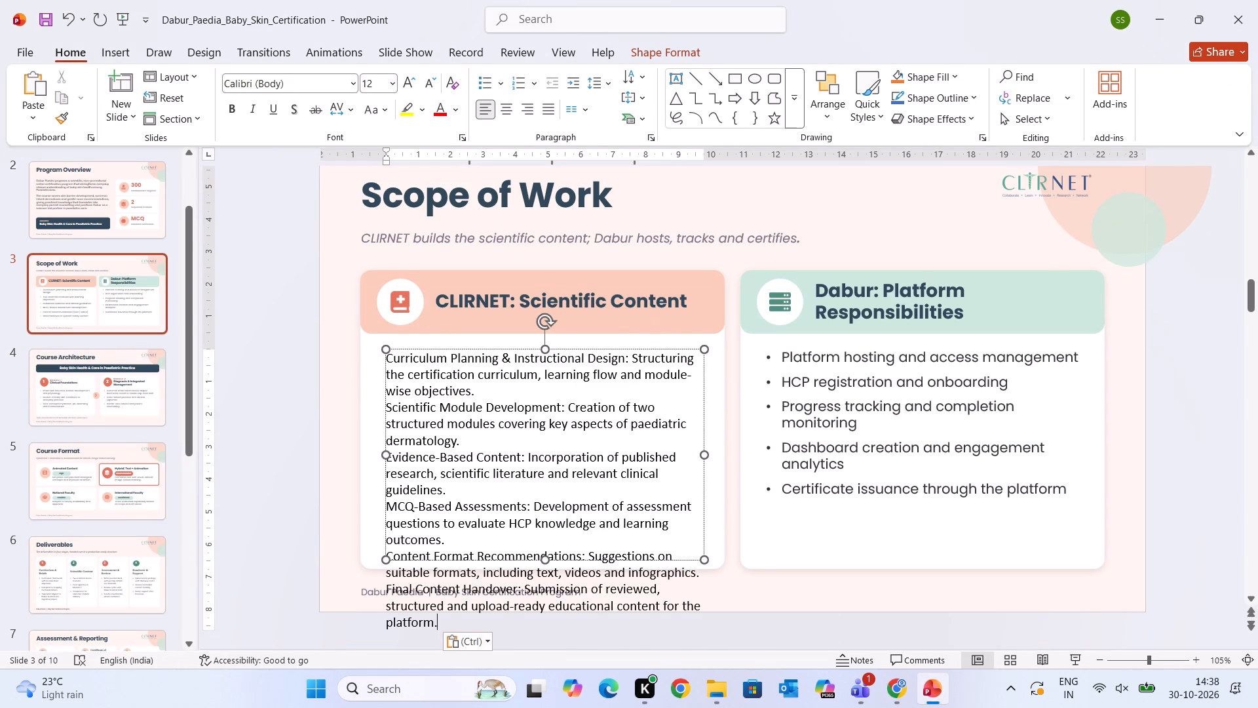
Format the pasted CLIRNET: Scientific Content text as a bulleted list in Poppins at size 9.
left_click_drag(440, 620, 370, 334)
left_click(482, 88)
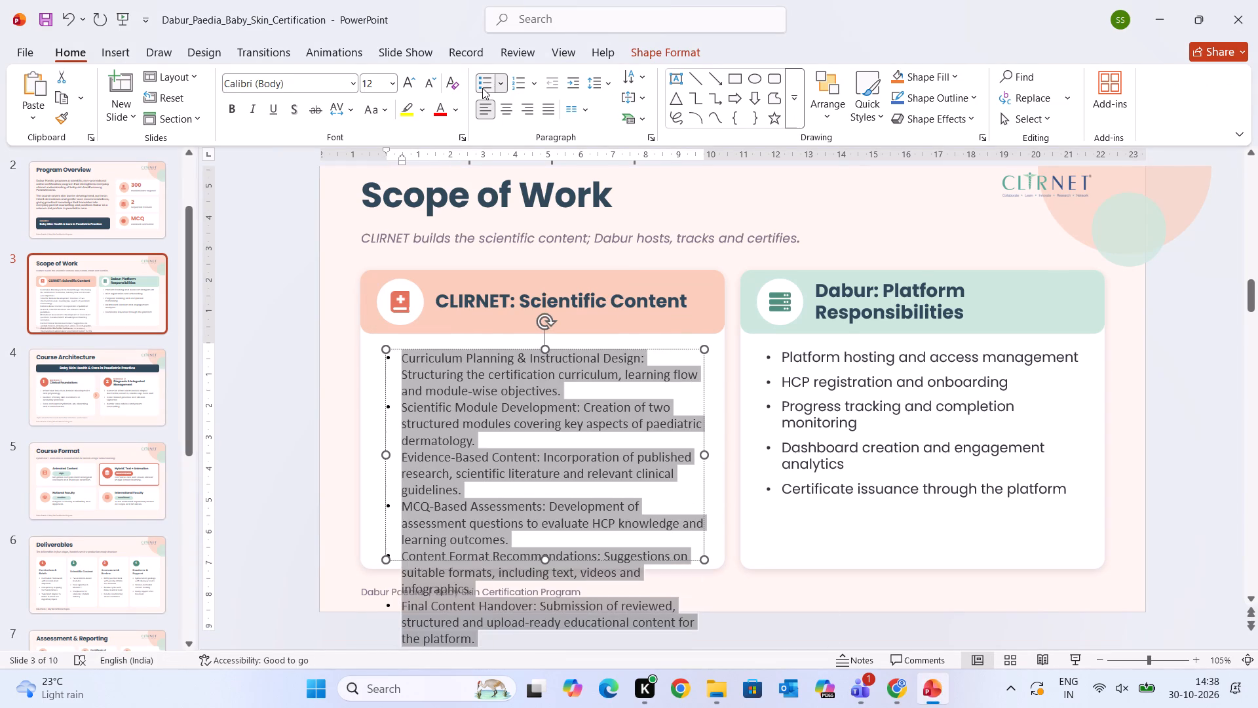
left_click(437, 86)
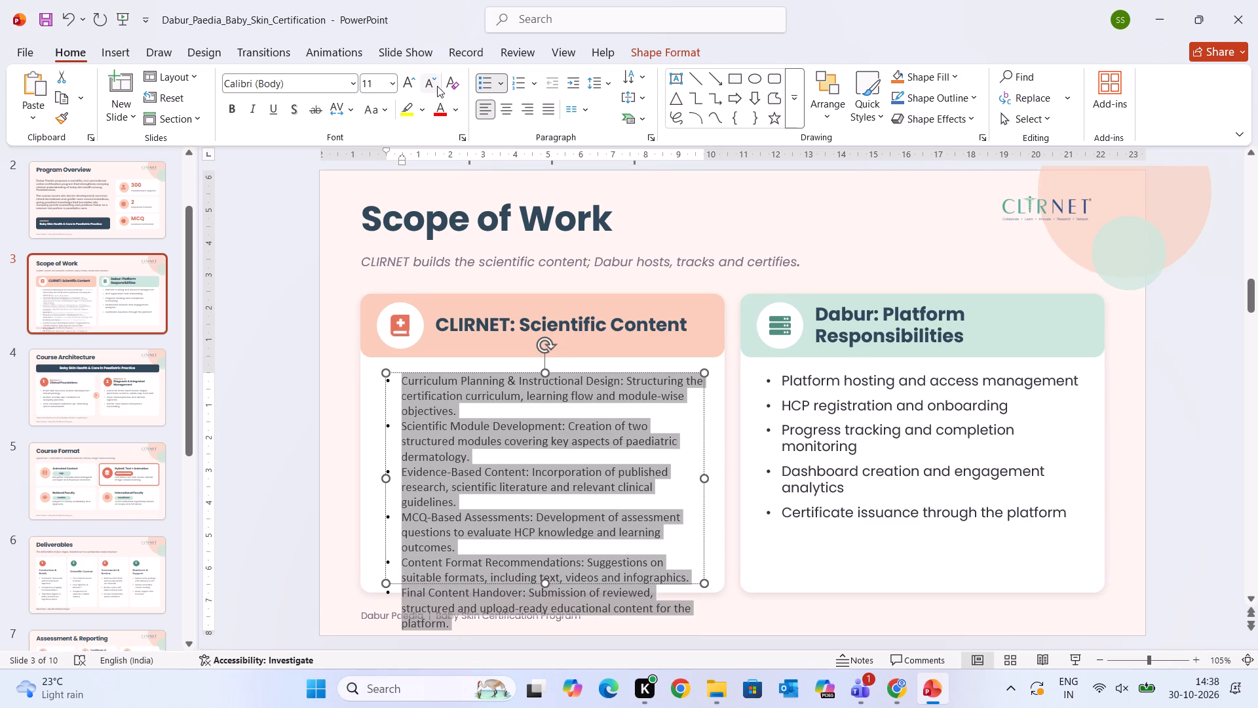
left_click(437, 86)
left_click(313, 84)
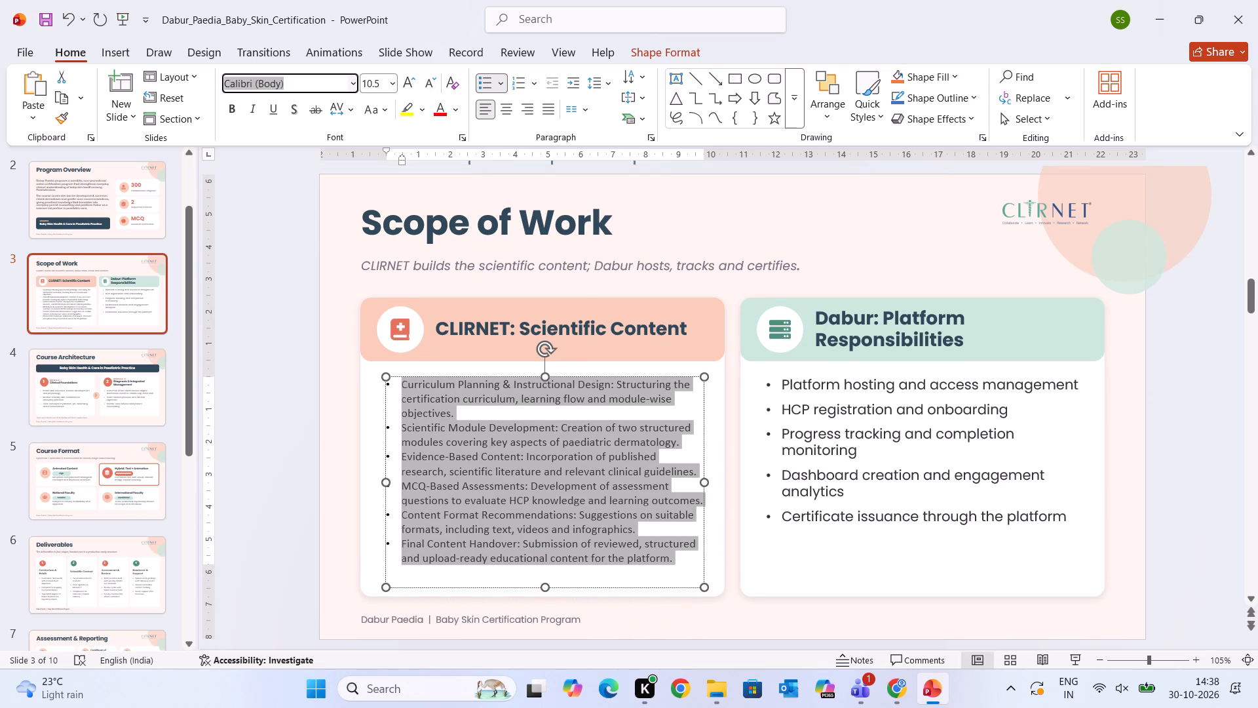
type("po")
key("Return")
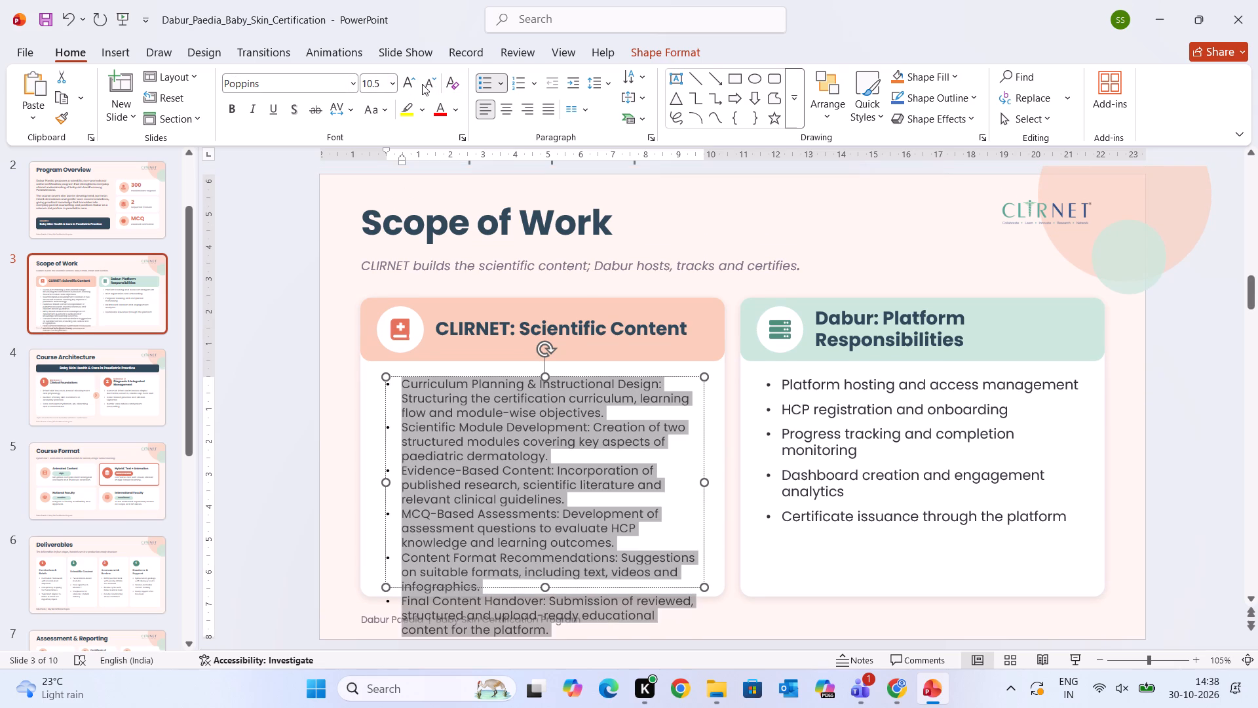
left_click(427, 82)
left_click(427, 82)
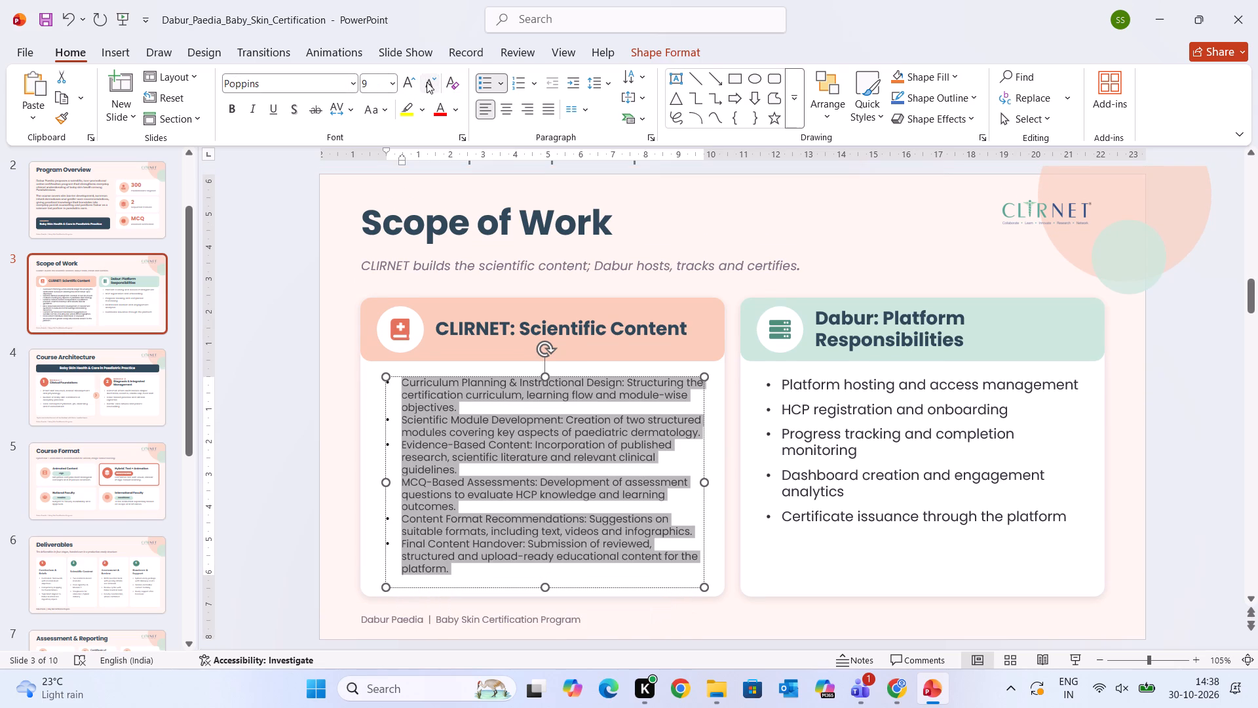
left_click(476, 487)
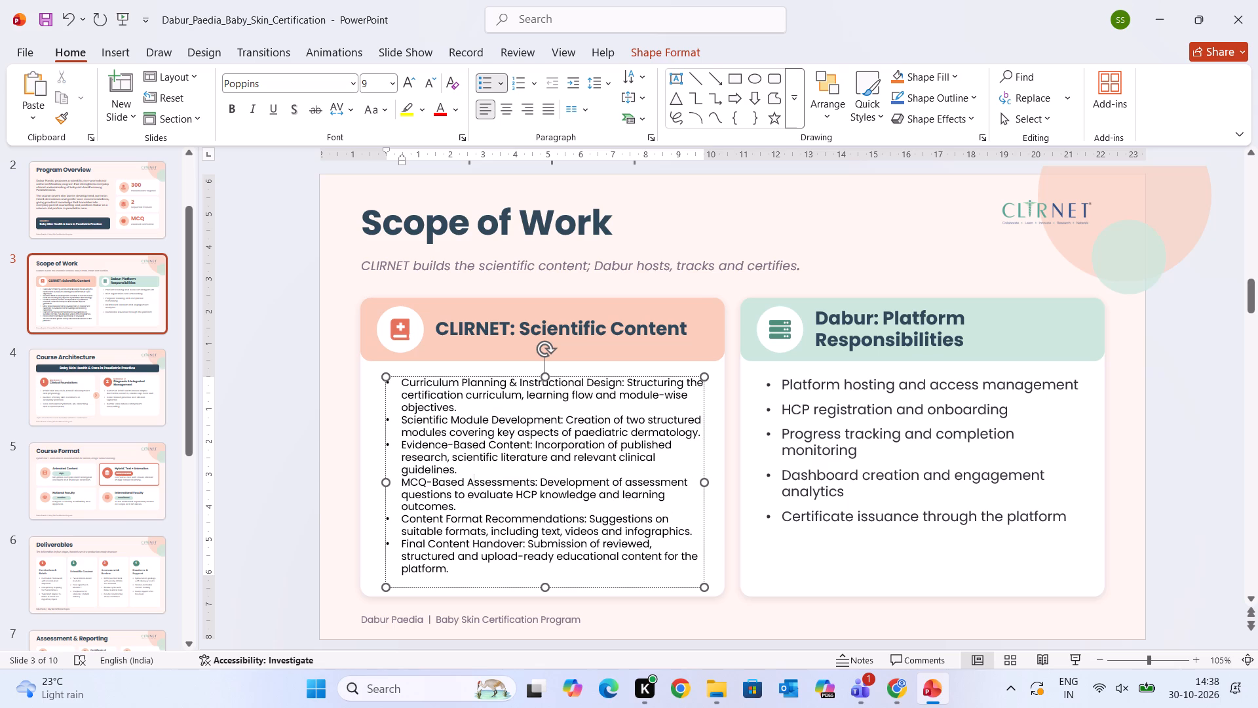
left_click(731, 542)
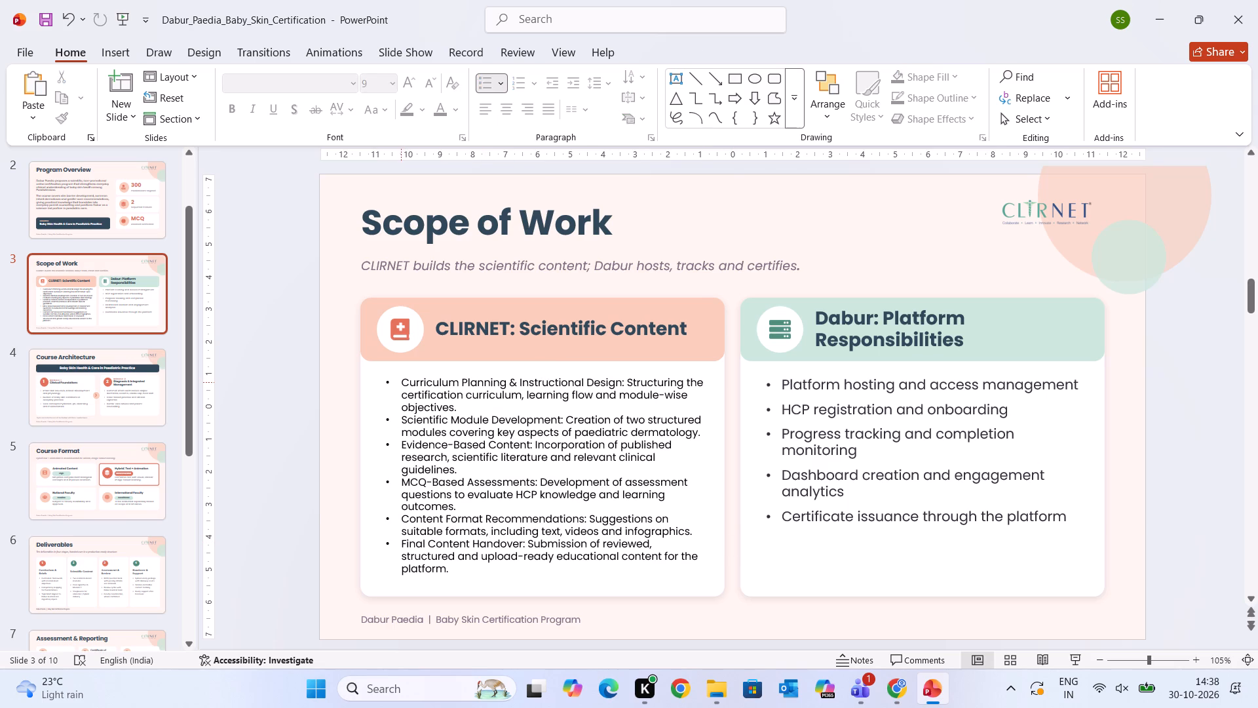
Bold the lead-ins "Curriculum Planning & Instructional Design:", "Scientific Module Development:" and "Evidence-Based Content:" in the CLIRNET list.
left_click_drag(401, 382, 620, 380)
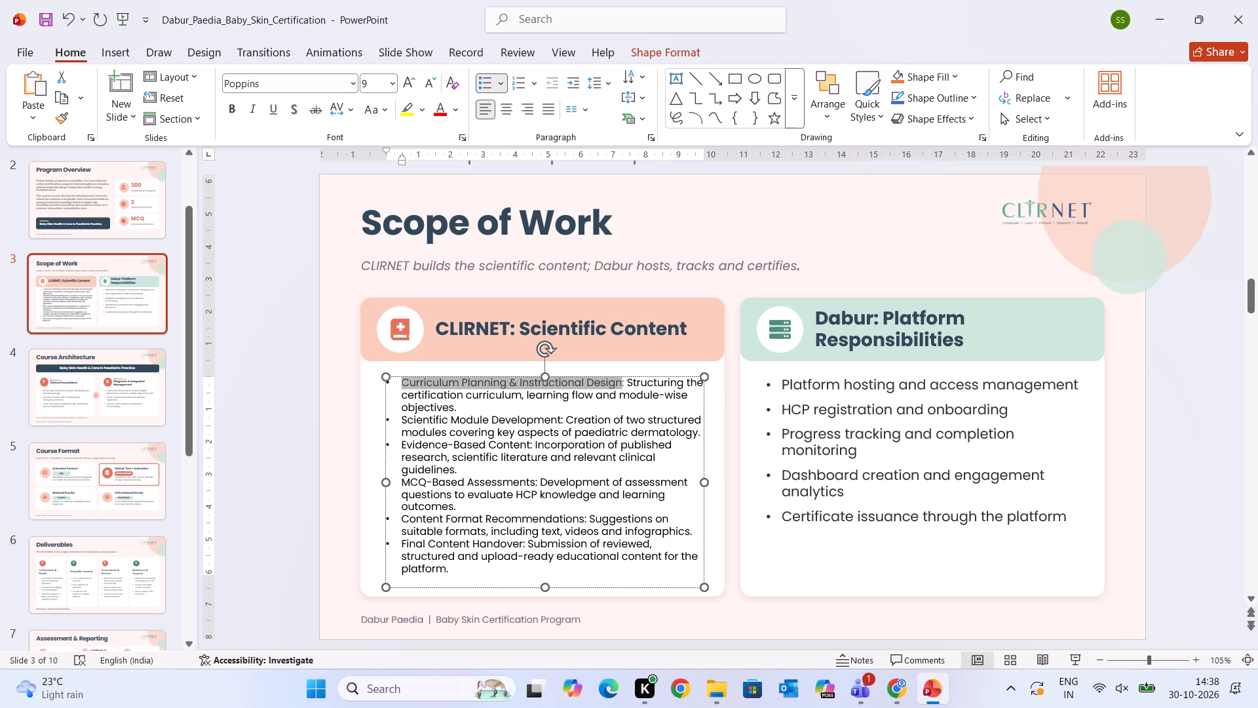
left_click_drag(620, 380, 624, 380)
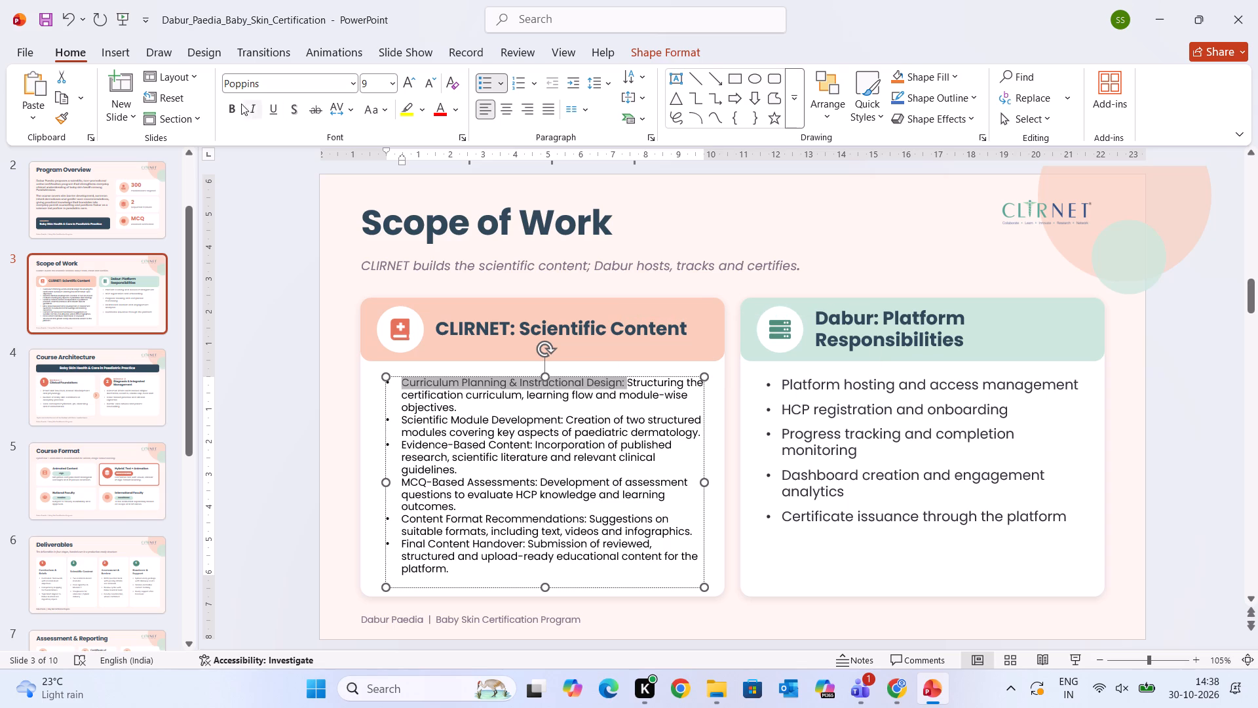
left_click(230, 103)
left_click(444, 441)
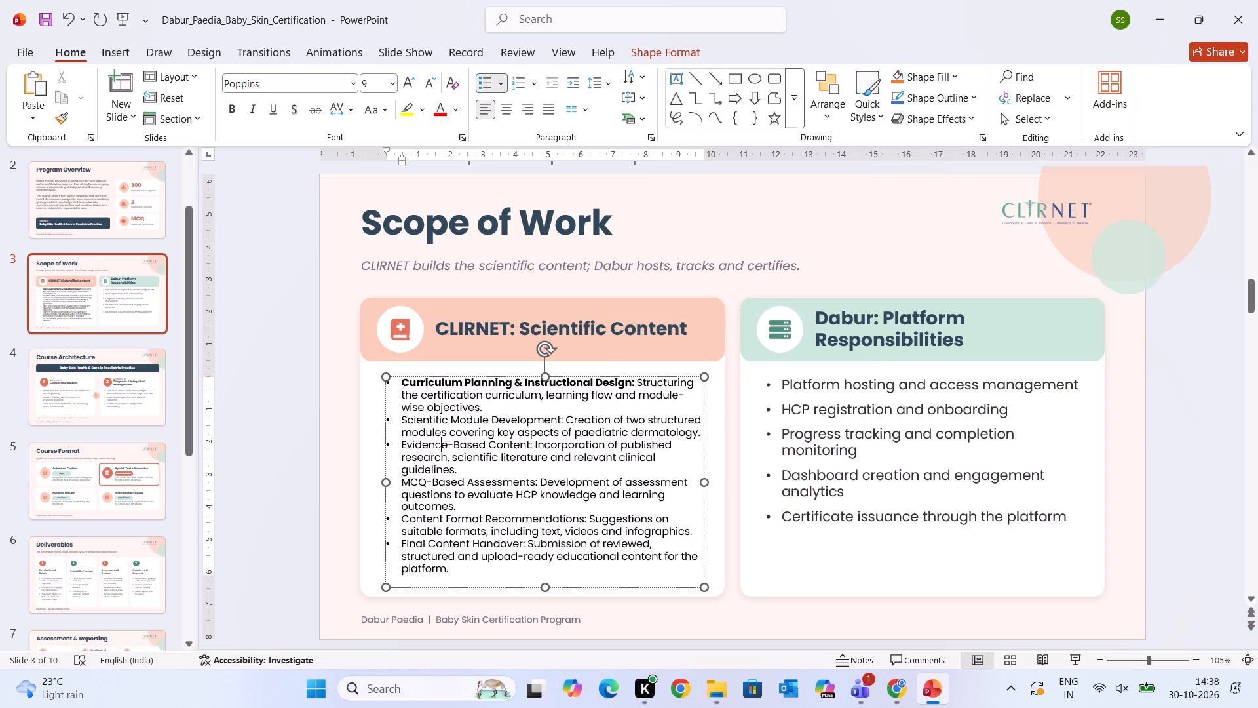
left_click_drag(402, 421, 567, 418)
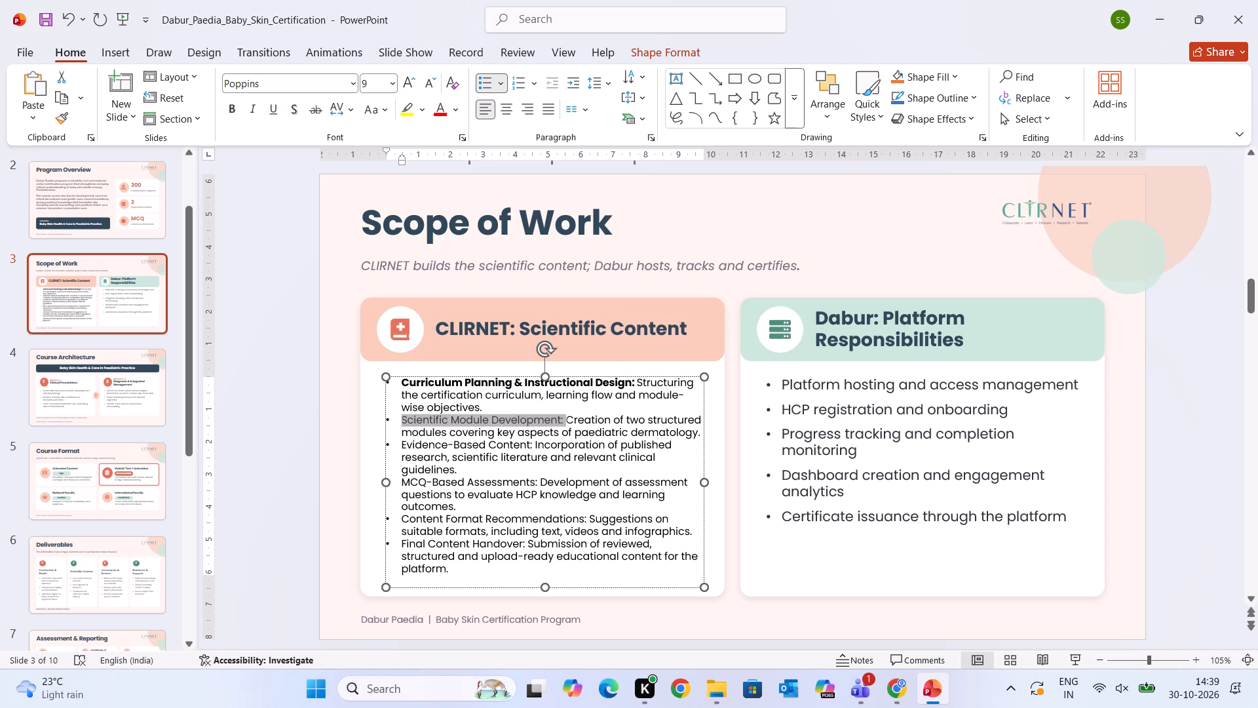
left_click_drag(567, 418, 566, 418)
left_click(231, 109)
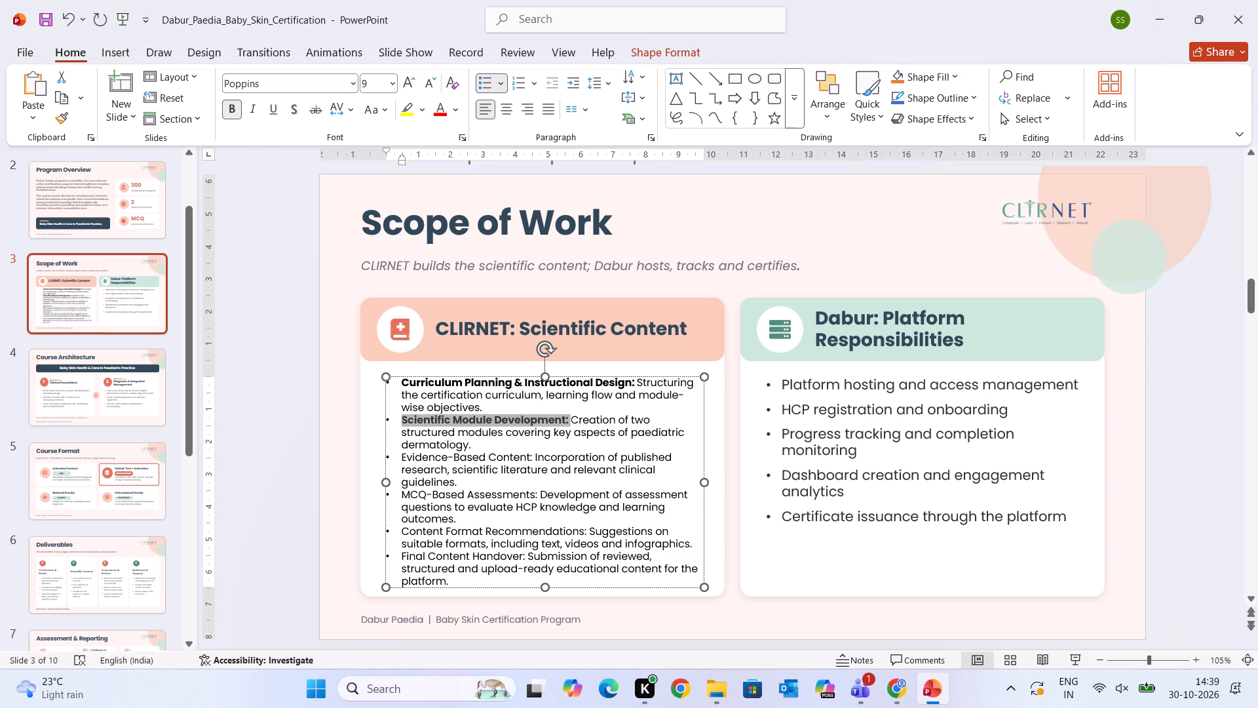
left_click_drag(402, 458, 468, 453)
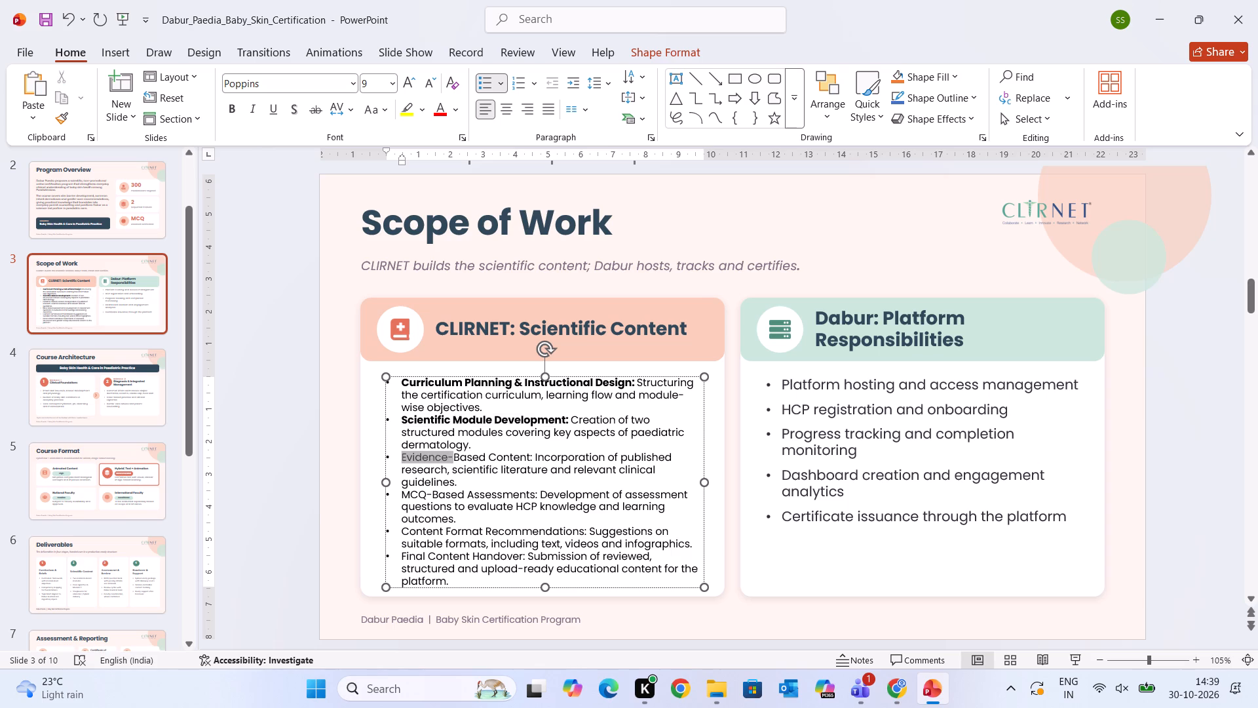
left_click_drag(468, 453, 529, 456)
left_click_drag(529, 456, 532, 456)
left_click(234, 106)
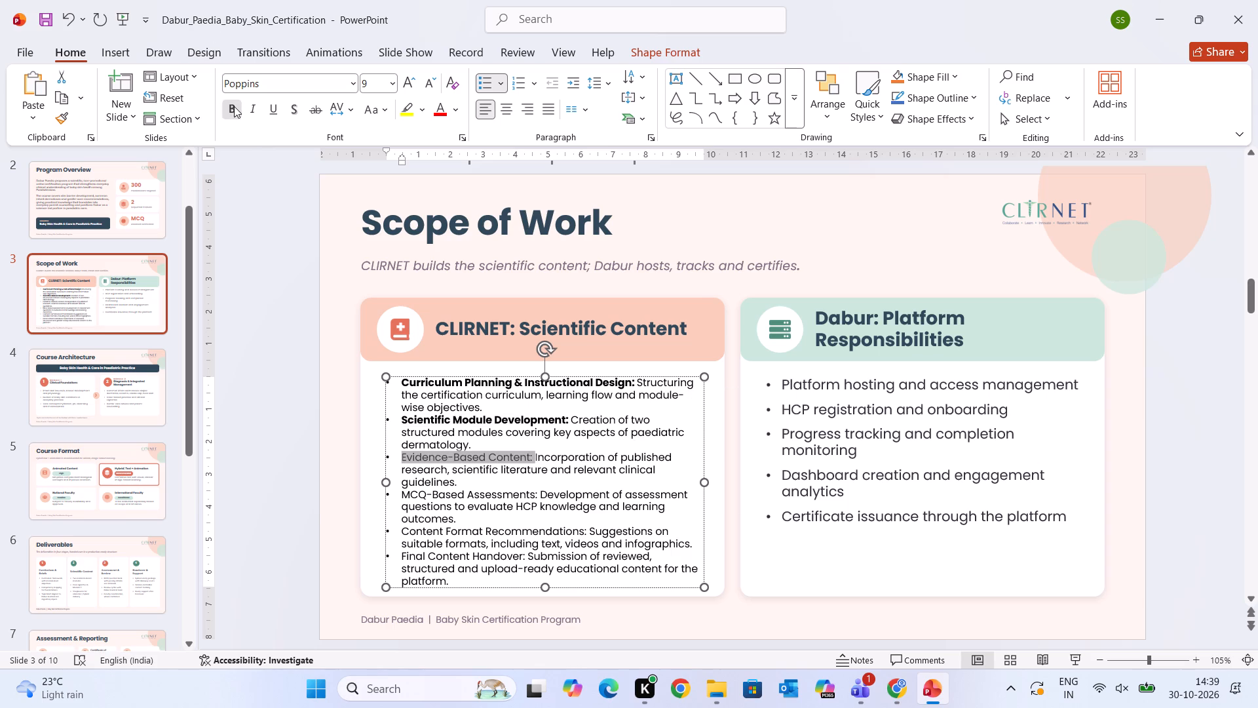
Bold the lead-ins "MCQ-Based Assessments:", "Content Format Recommendations:" and "Final Content Handover:" in the CLIRNET list.
left_click_drag(403, 492, 474, 491)
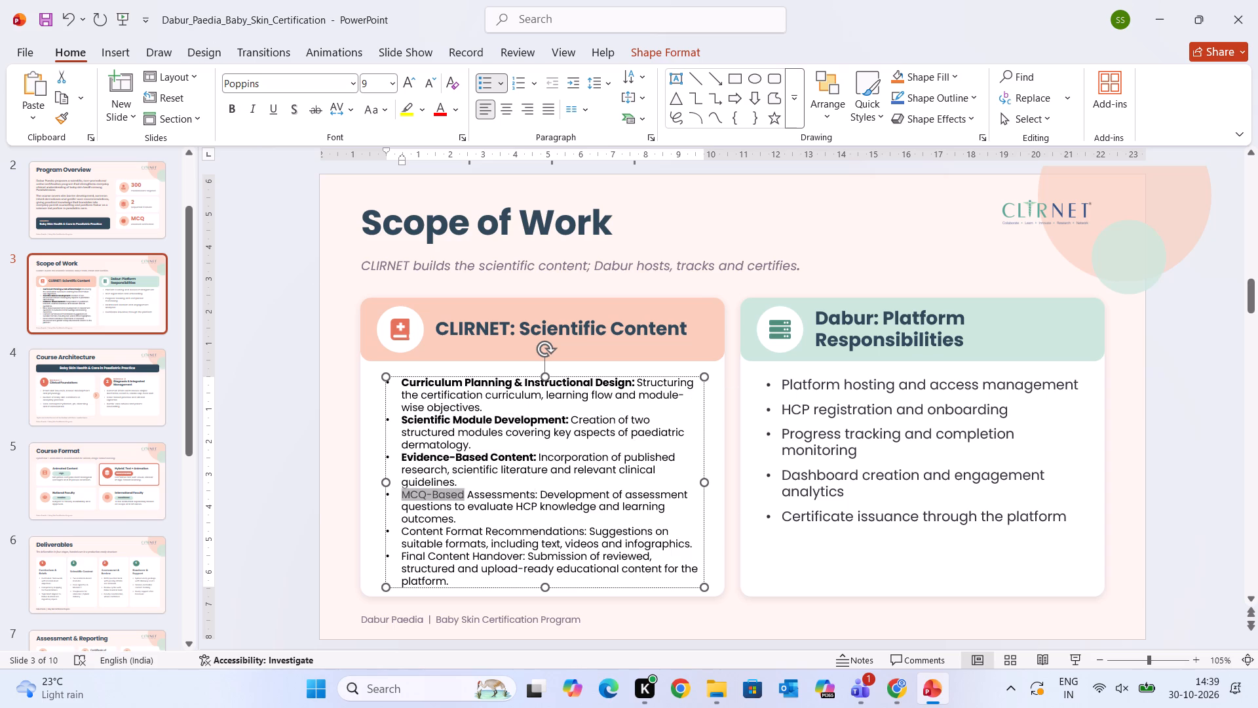
left_click_drag(474, 491, 539, 490)
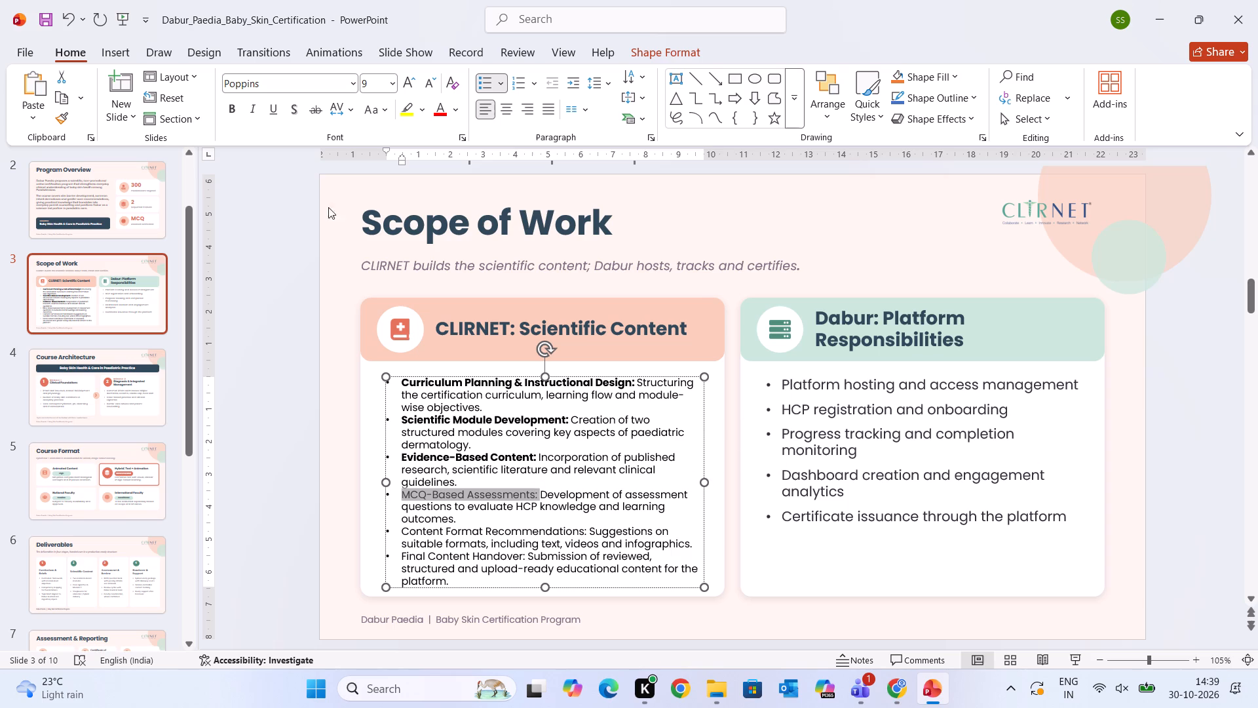
left_click(237, 117)
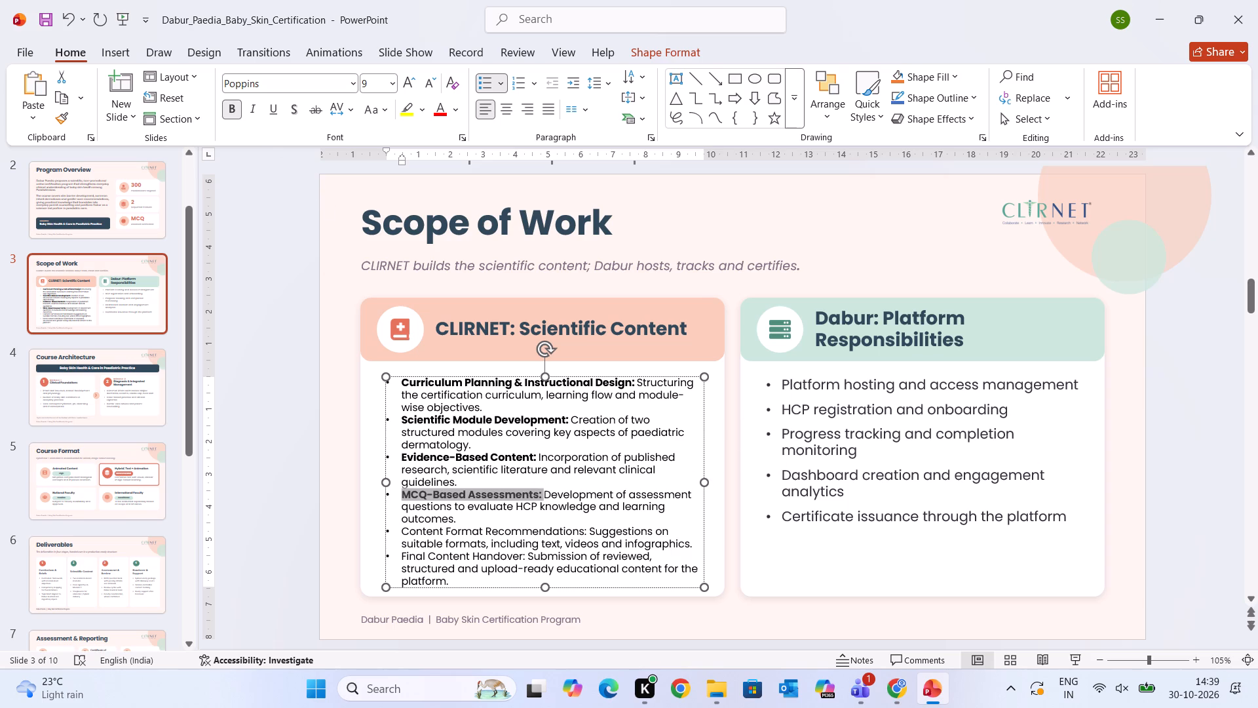
left_click_drag(404, 531, 583, 528)
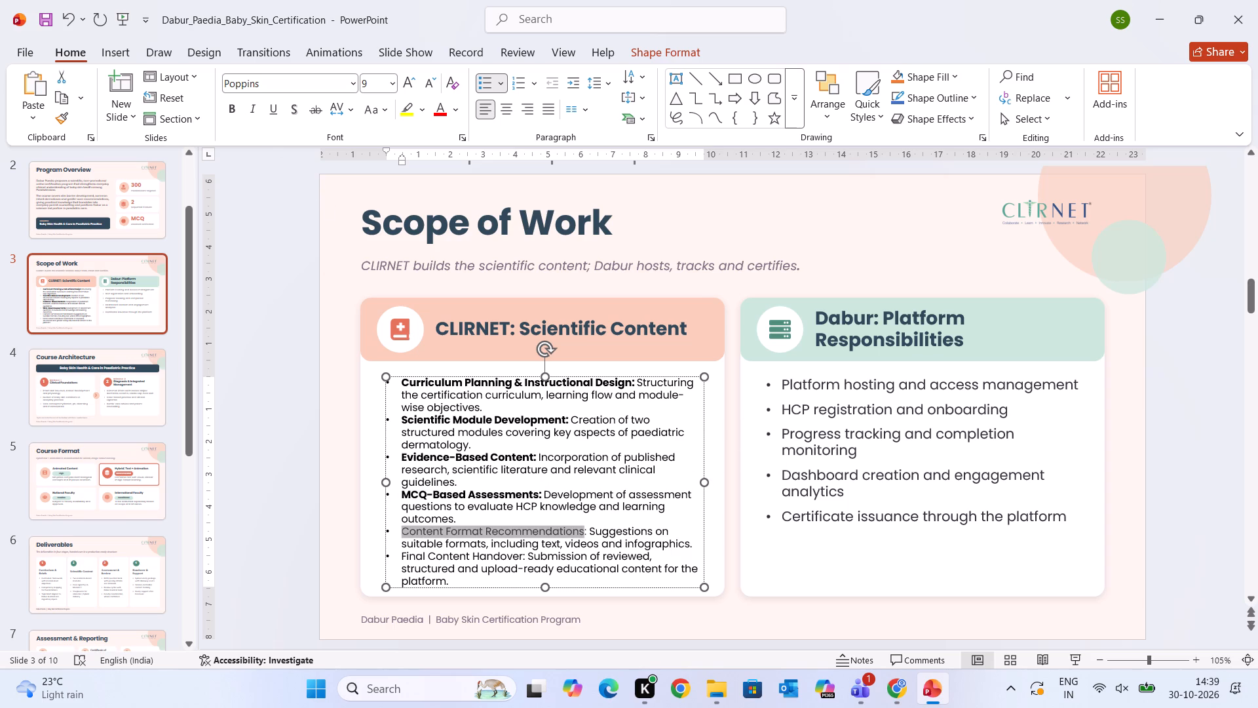
left_click_drag(583, 528, 588, 529)
left_click(235, 108)
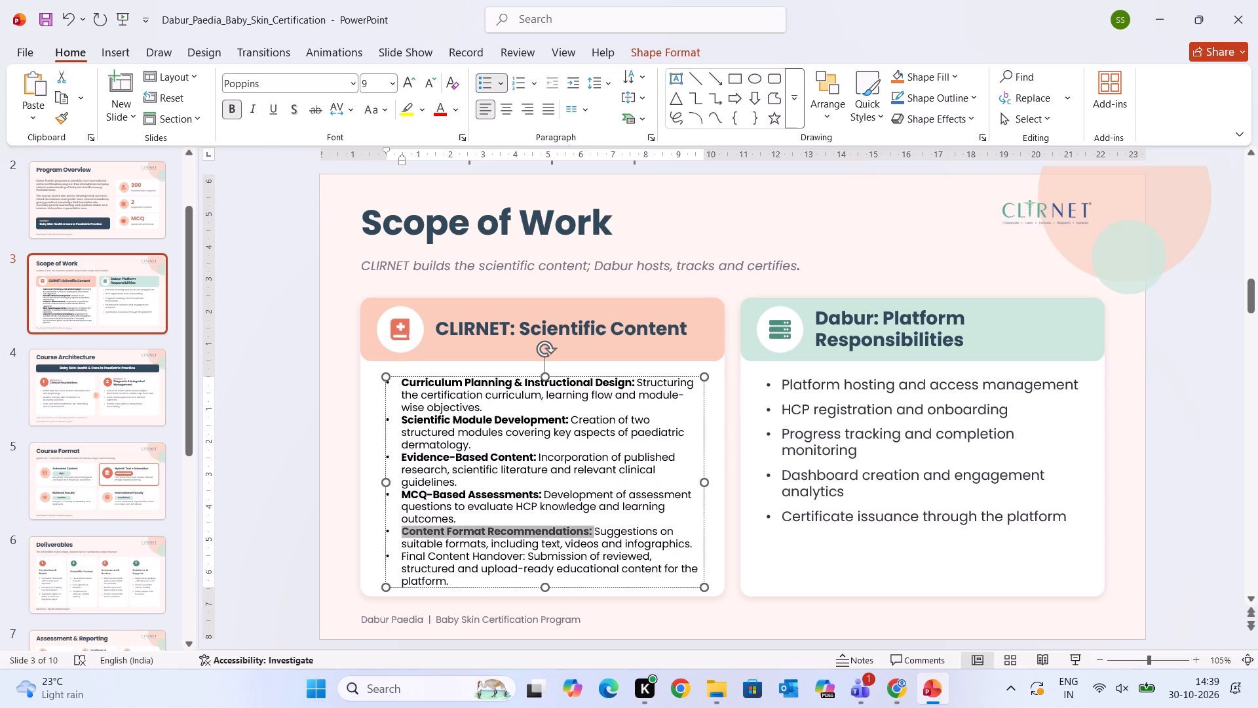
left_click_drag(402, 555, 537, 551)
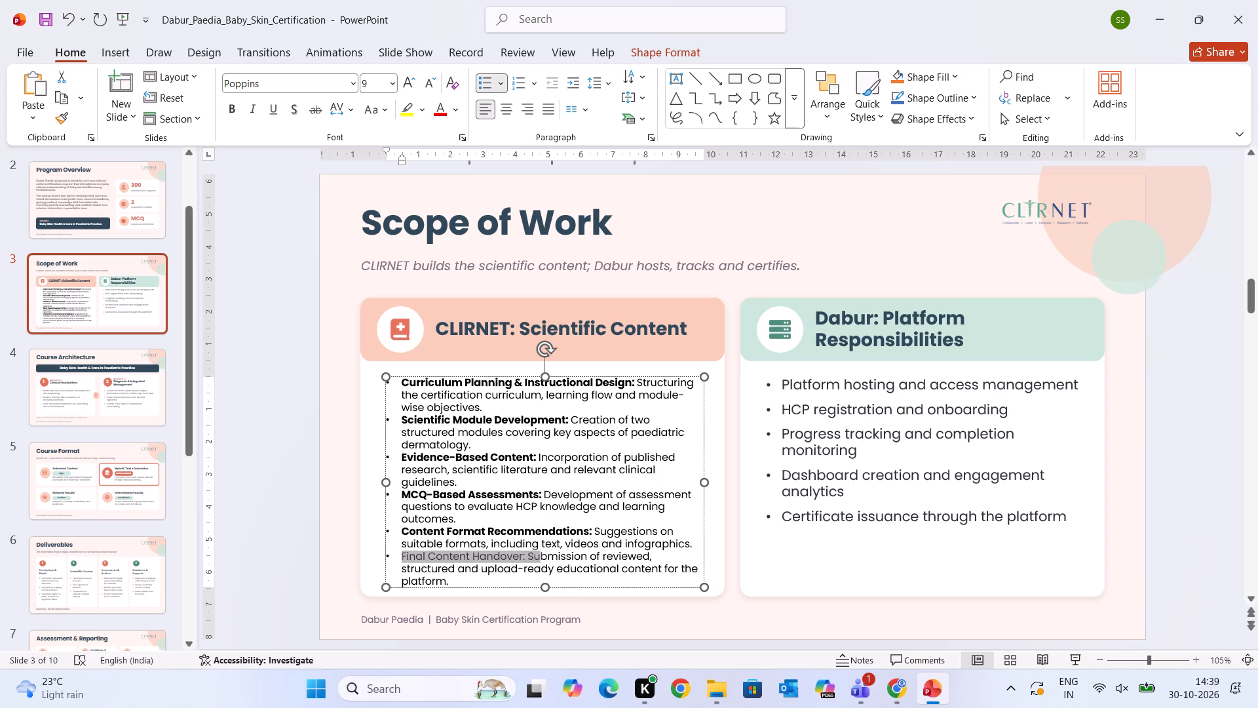
left_click_drag(537, 551, 529, 552)
left_click(231, 111)
left_click(297, 442)
left_click(646, 513)
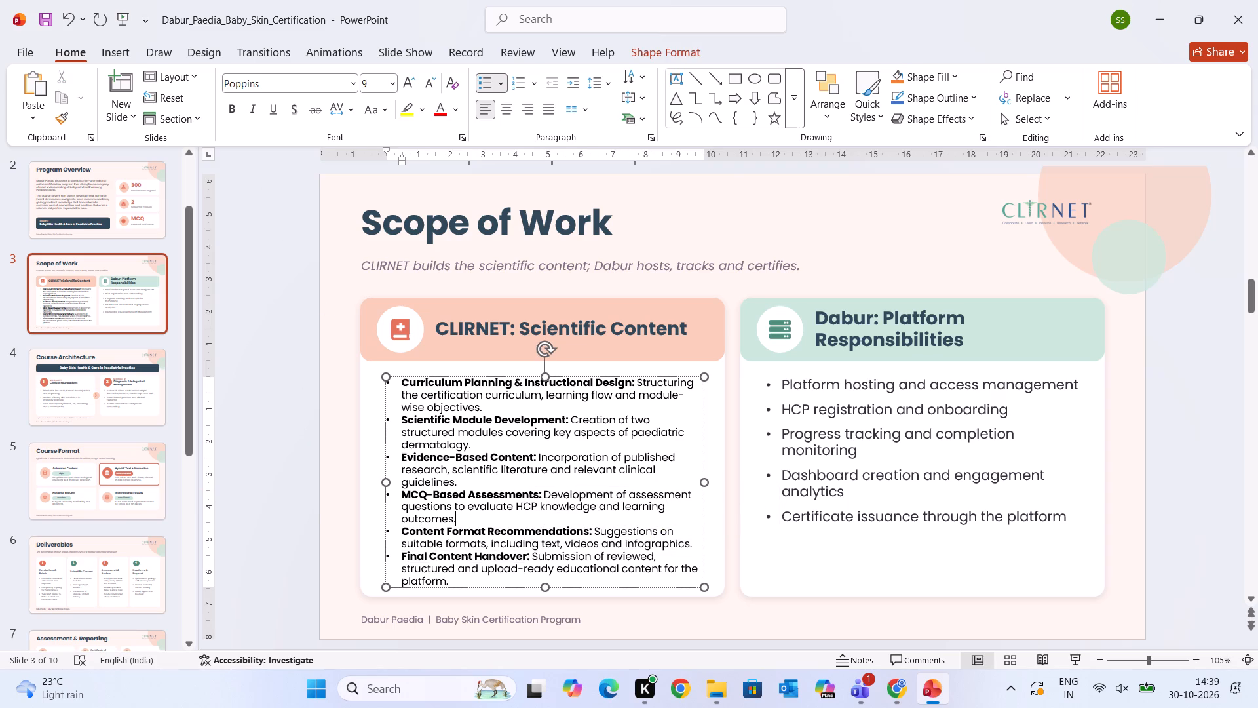
Widen the CLIRNET: Scientific Content list's text box slightly toward the left edge of its card.
left_click_drag(385, 485, 370, 485)
left_click(289, 506)
left_click(463, 475)
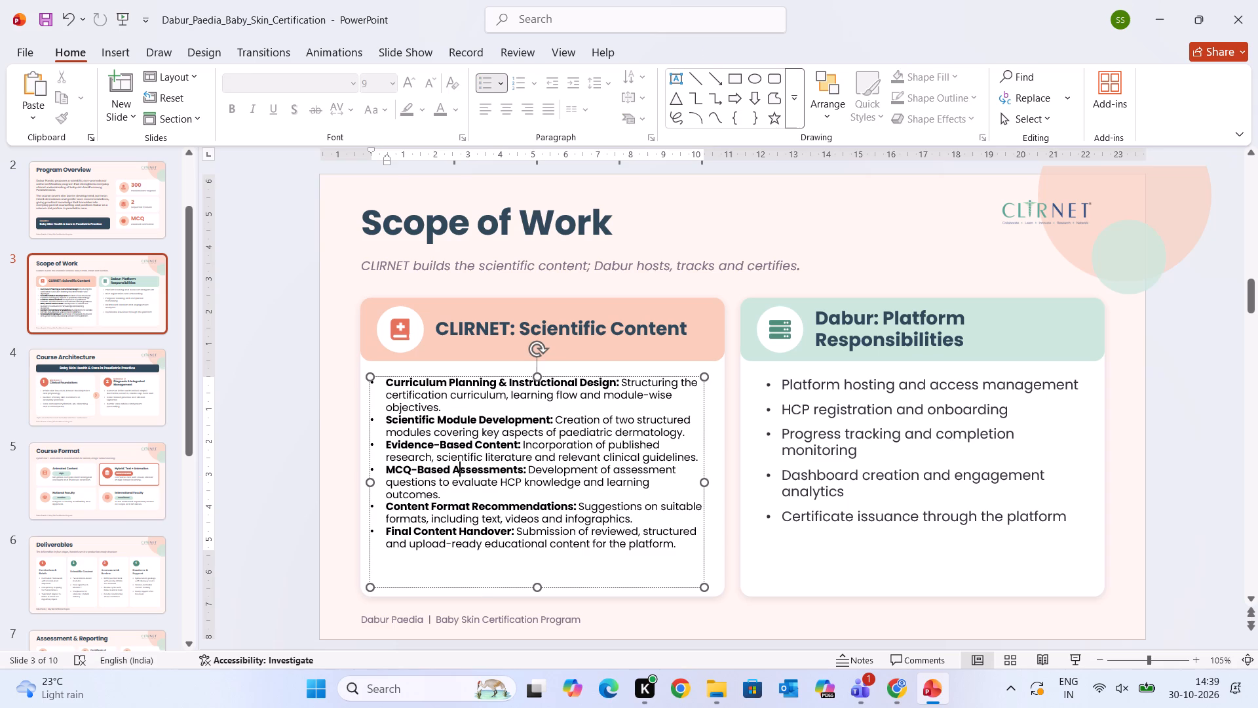
left_click(573, 375)
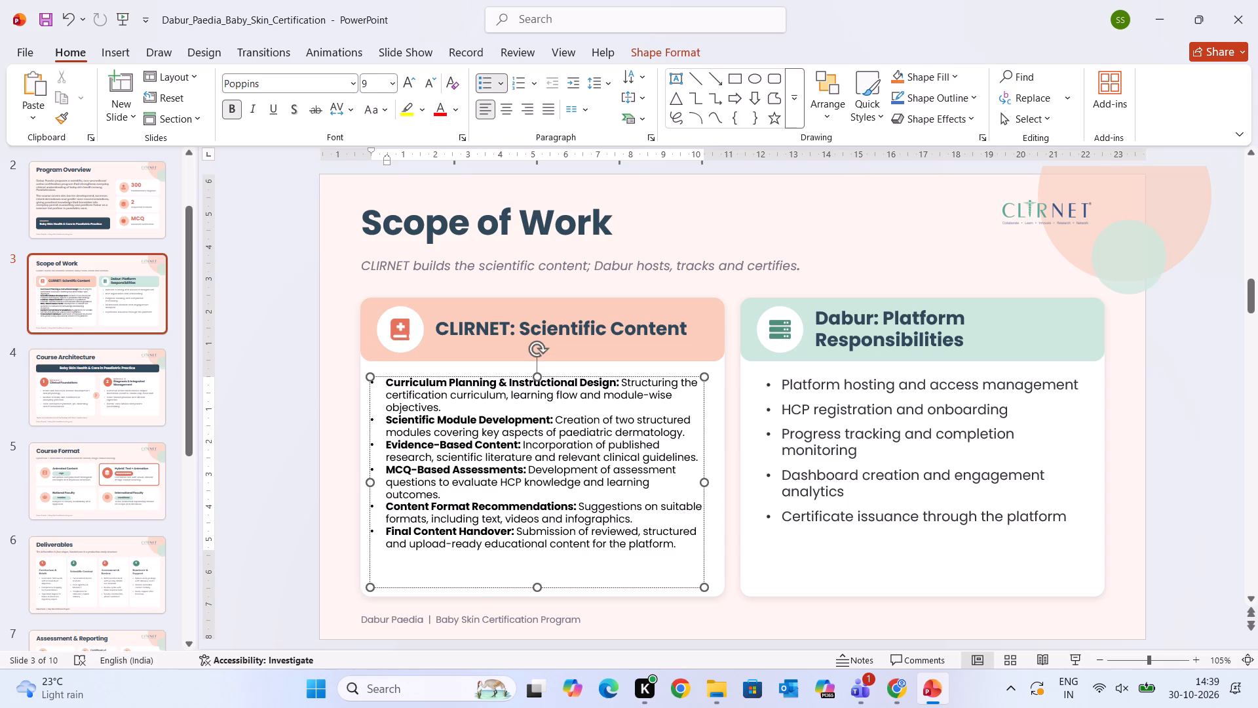
left_click(553, 564)
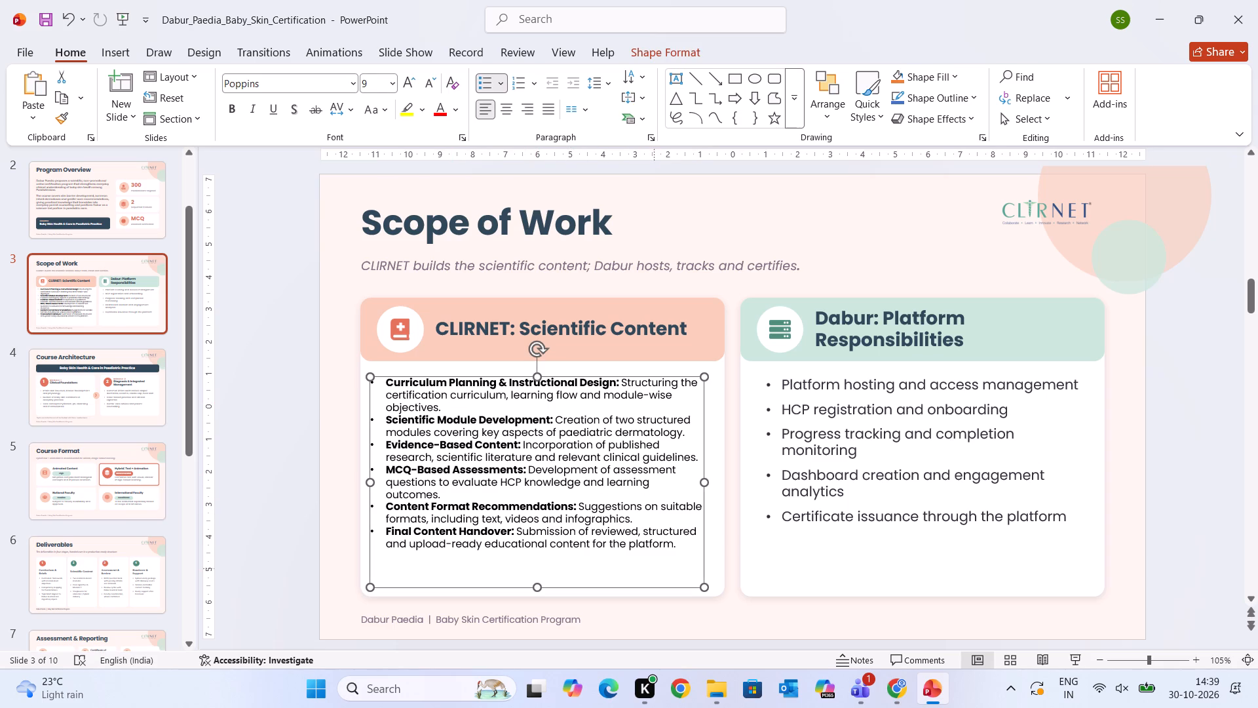
Align the CLIRNET: Scientific Content list vertically to the middle of its text box.
left_click_drag(676, 544, 385, 385)
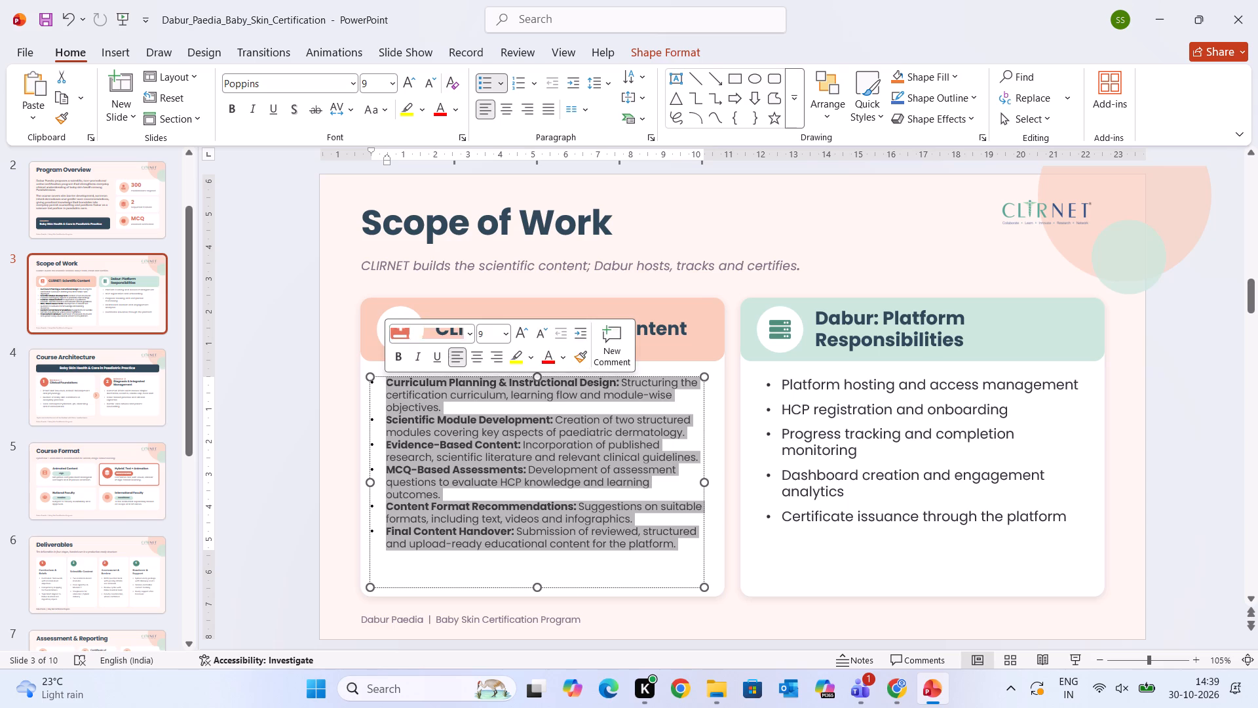
left_click(594, 82)
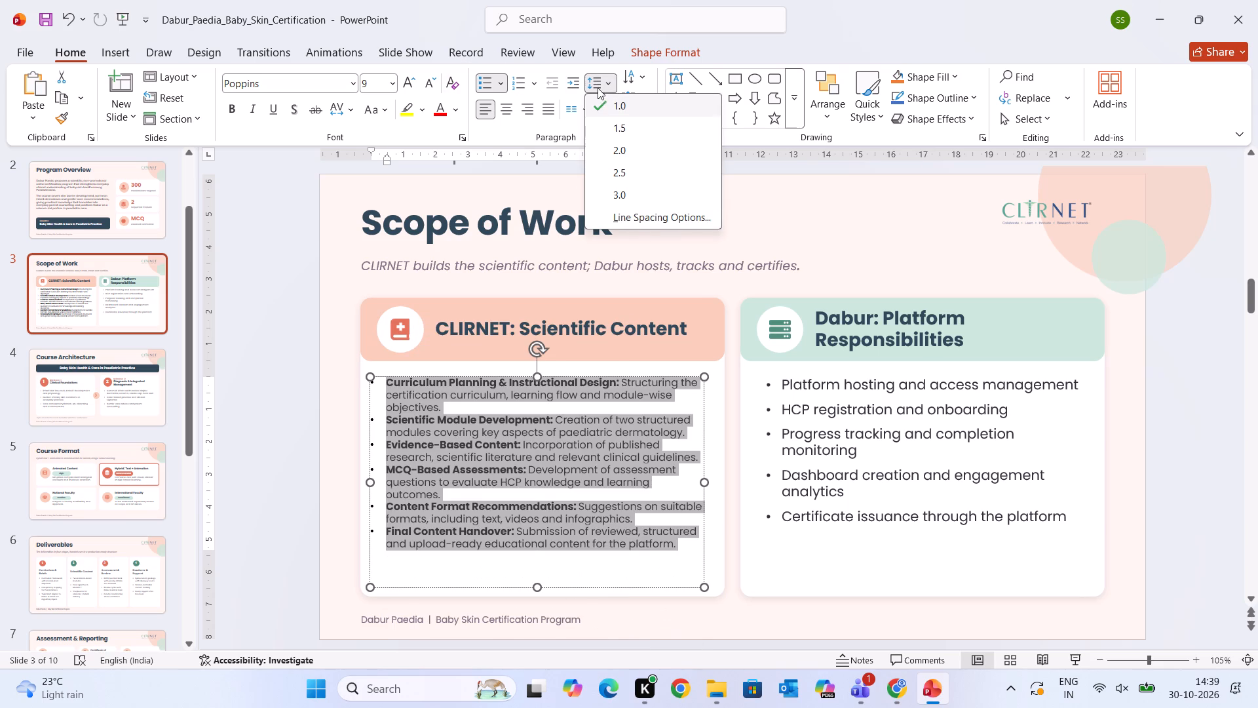
left_click(290, 208)
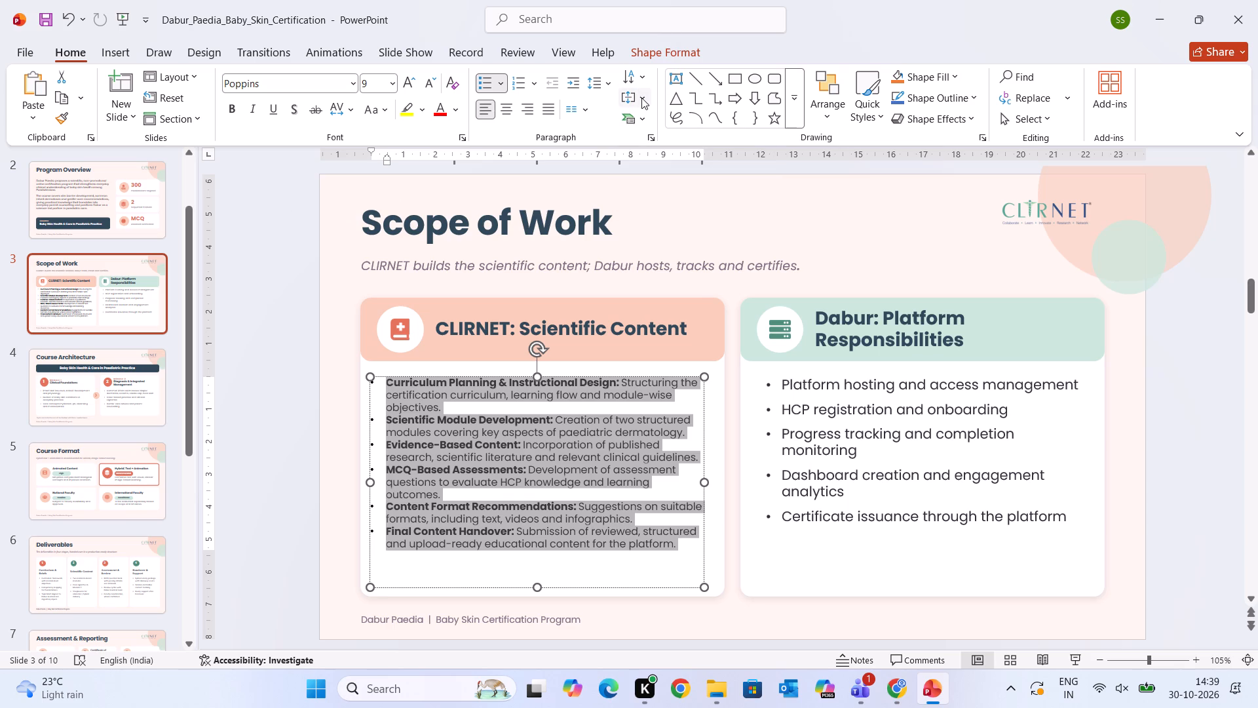
left_click(641, 97)
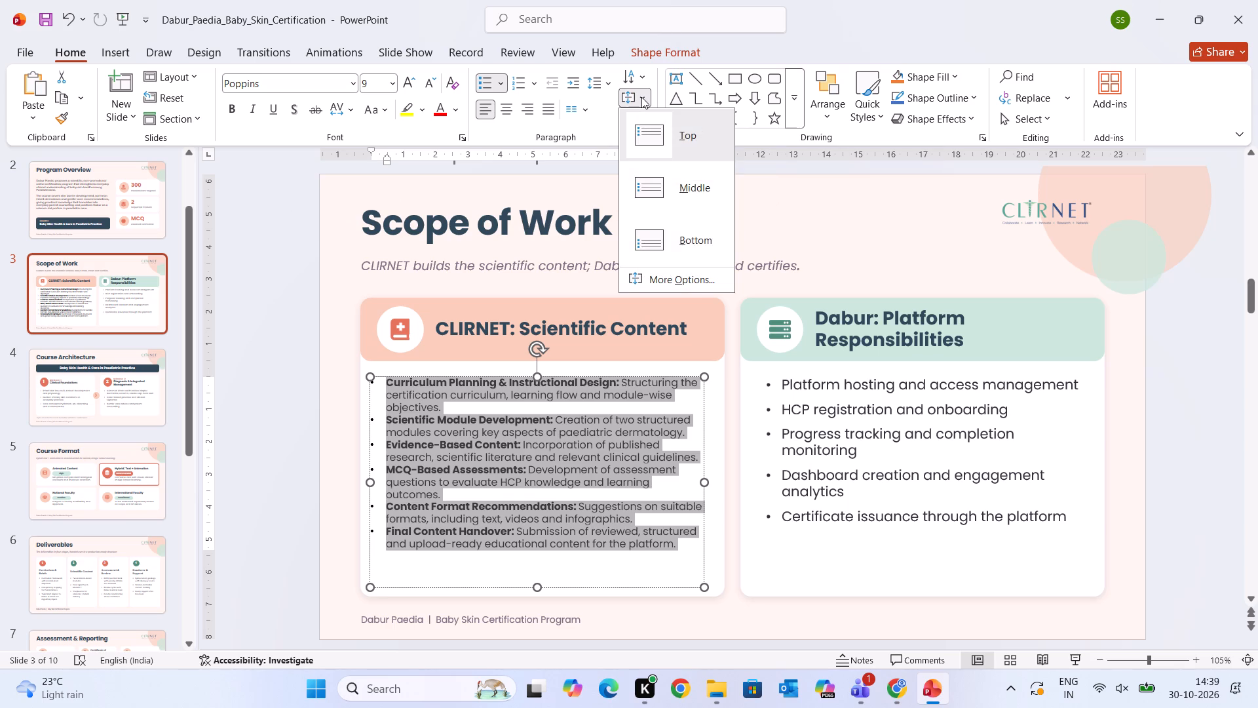
left_click(651, 189)
left_click(1206, 508)
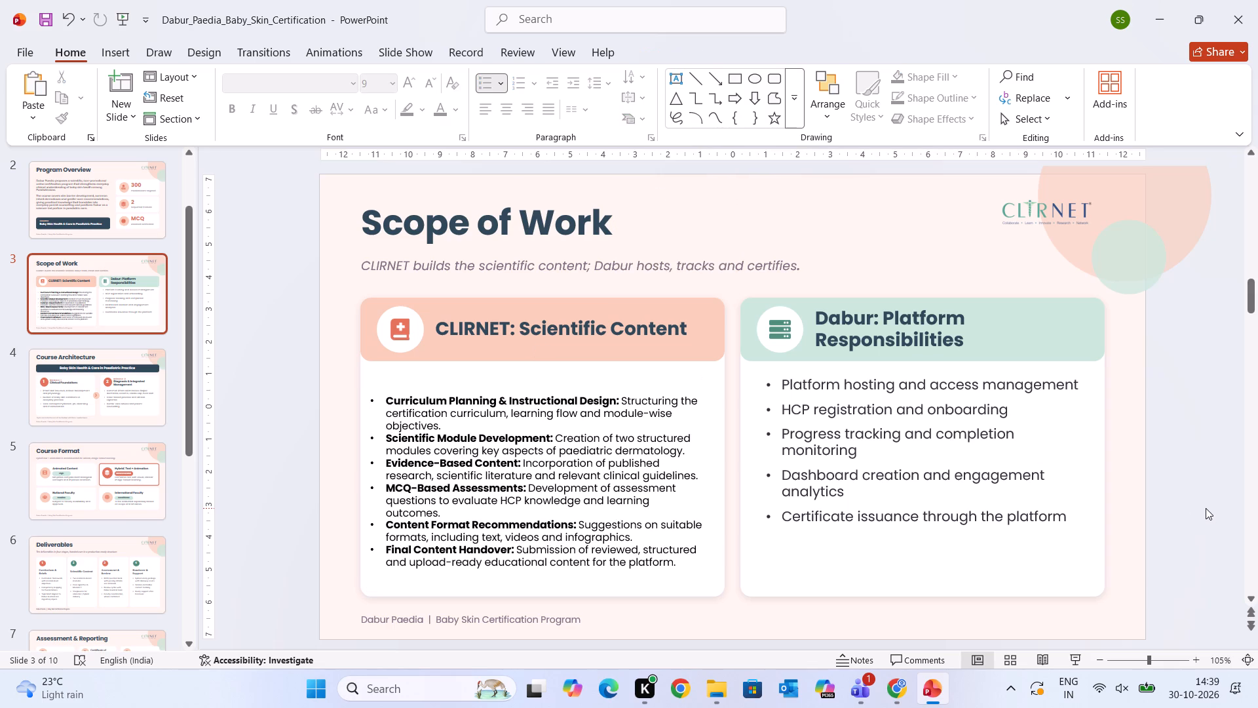
Copy all five bullets under Dabur: Platform Responsibilities, from platform hosting through certificate issuance.
left_click(1066, 511)
left_click_drag(1066, 511, 748, 381)
key("ctrl+c")
left_click(906, 698)
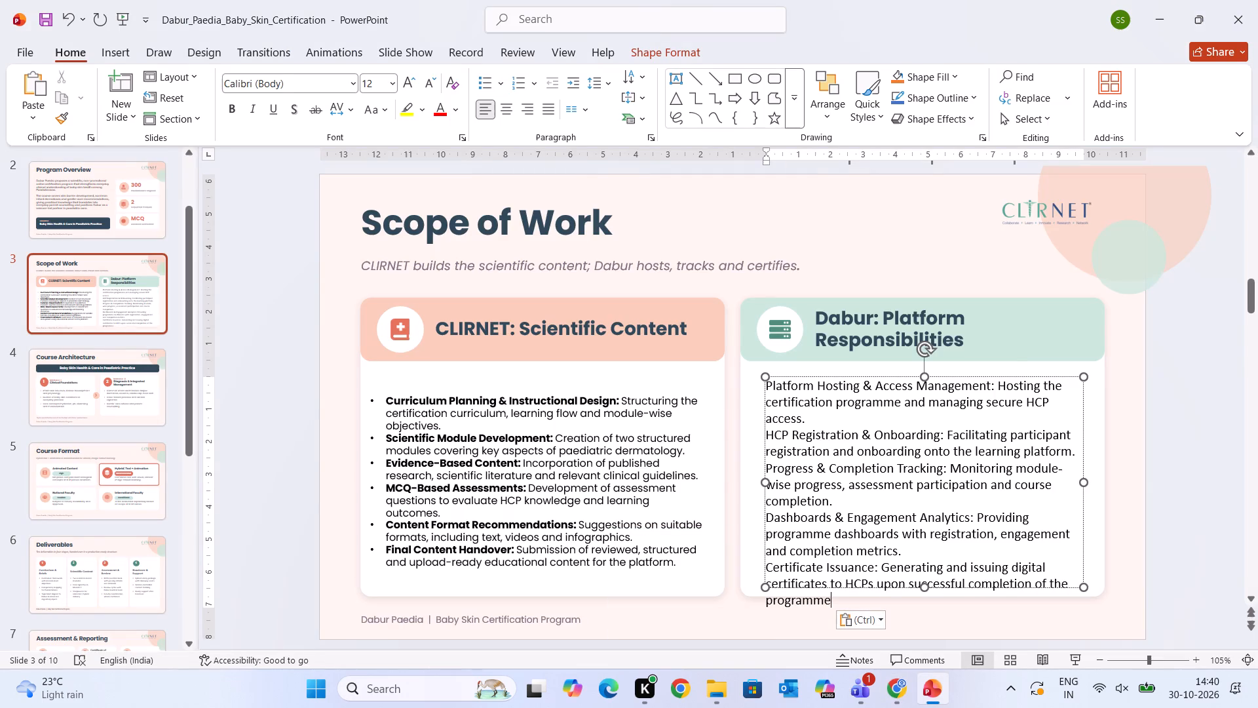
left_click_drag(804, 543, 758, 376)
left_click(484, 77)
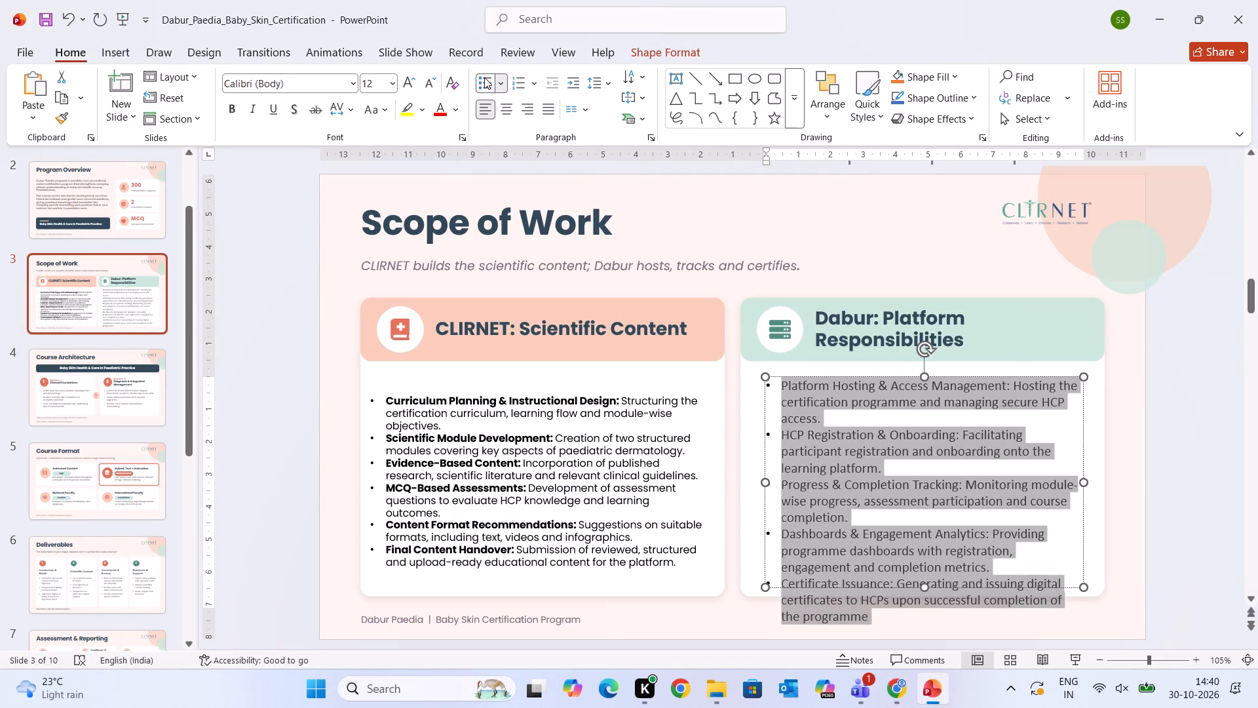
double_click(427, 87)
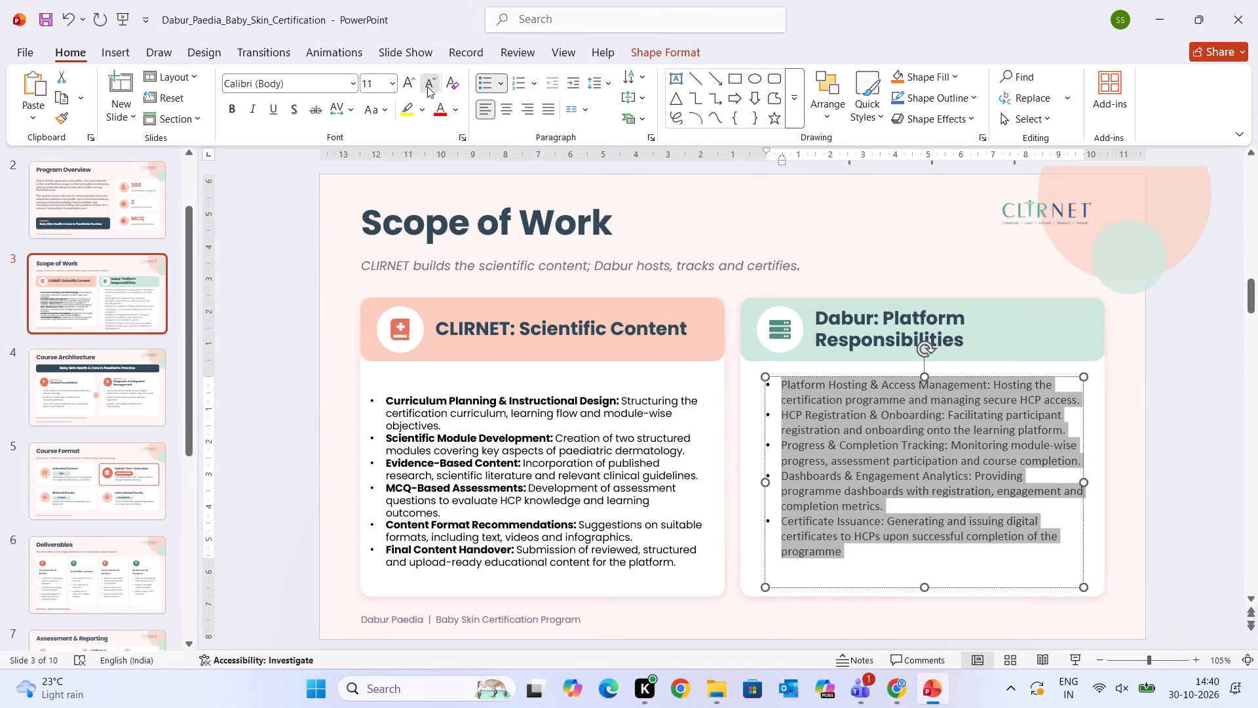
left_click(427, 87)
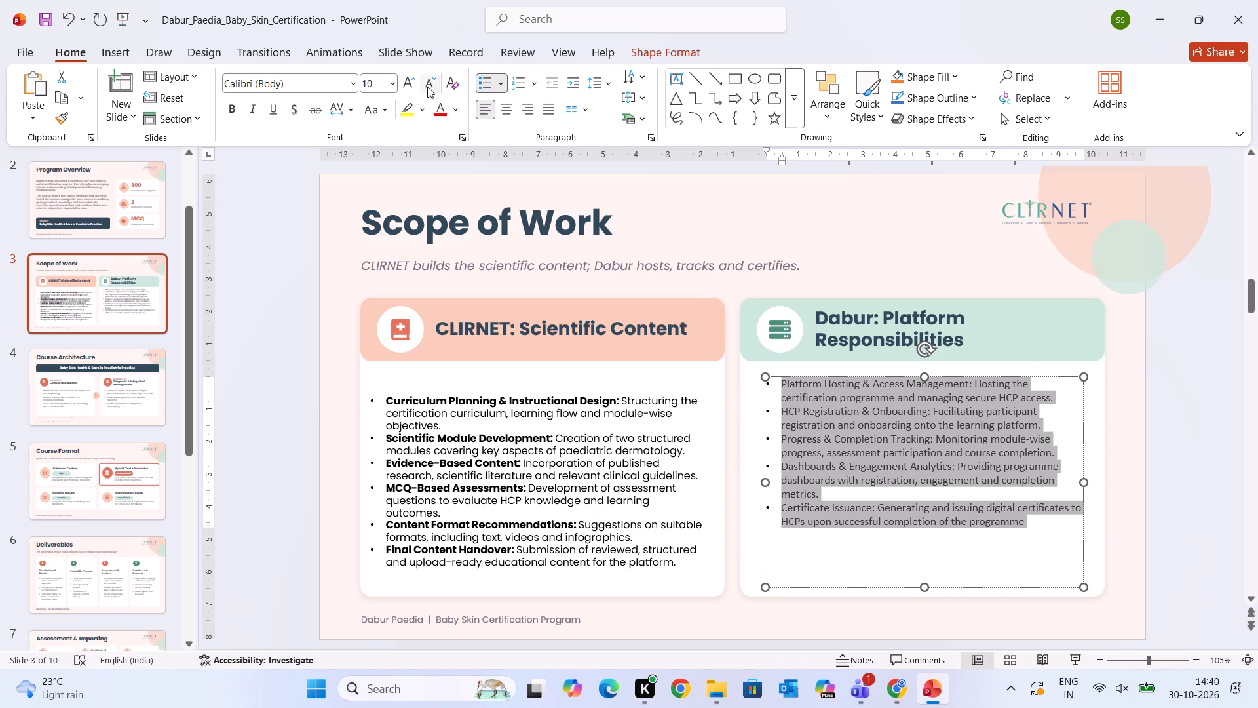
left_click(326, 85)
type("po")
key("Return")
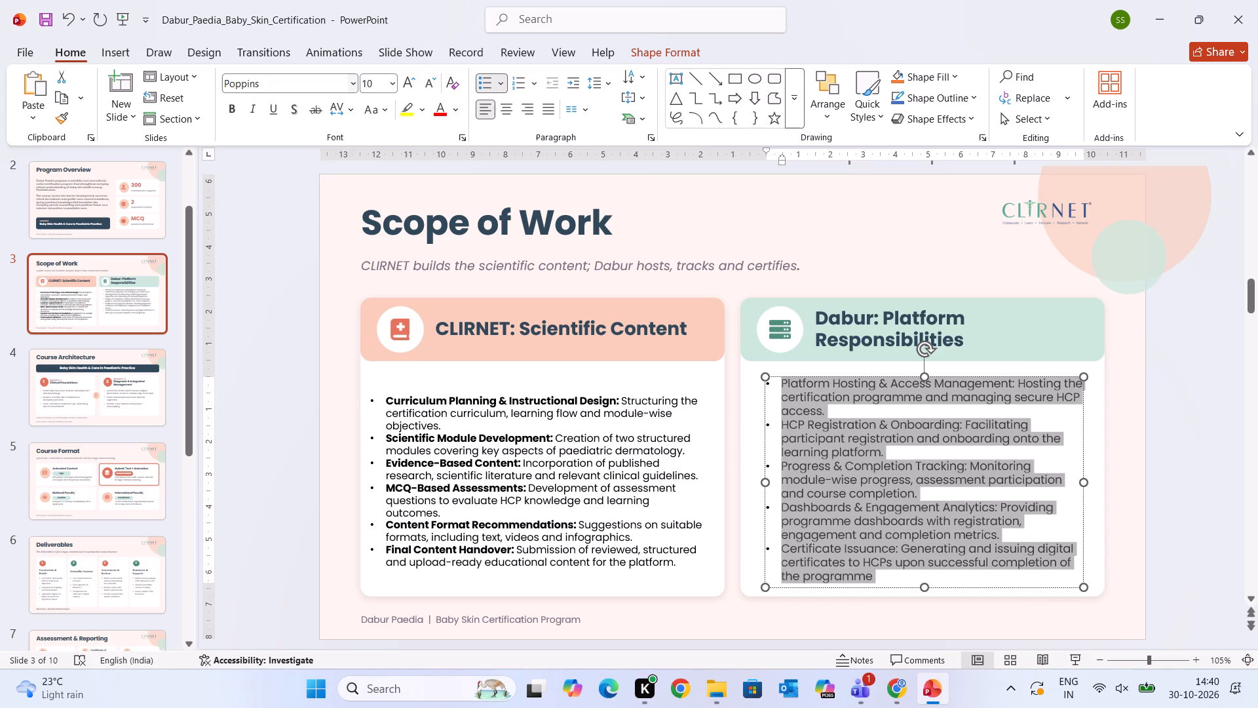
left_click(534, 473)
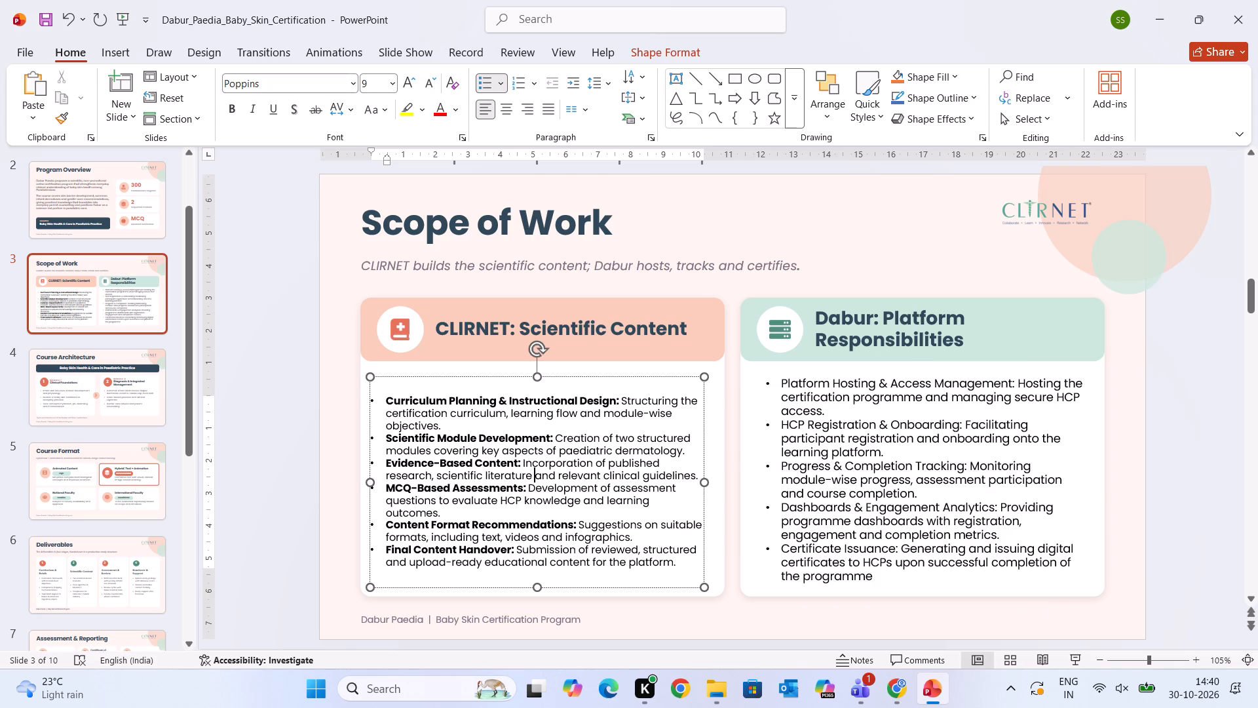
left_click_drag(896, 578, 770, 384)
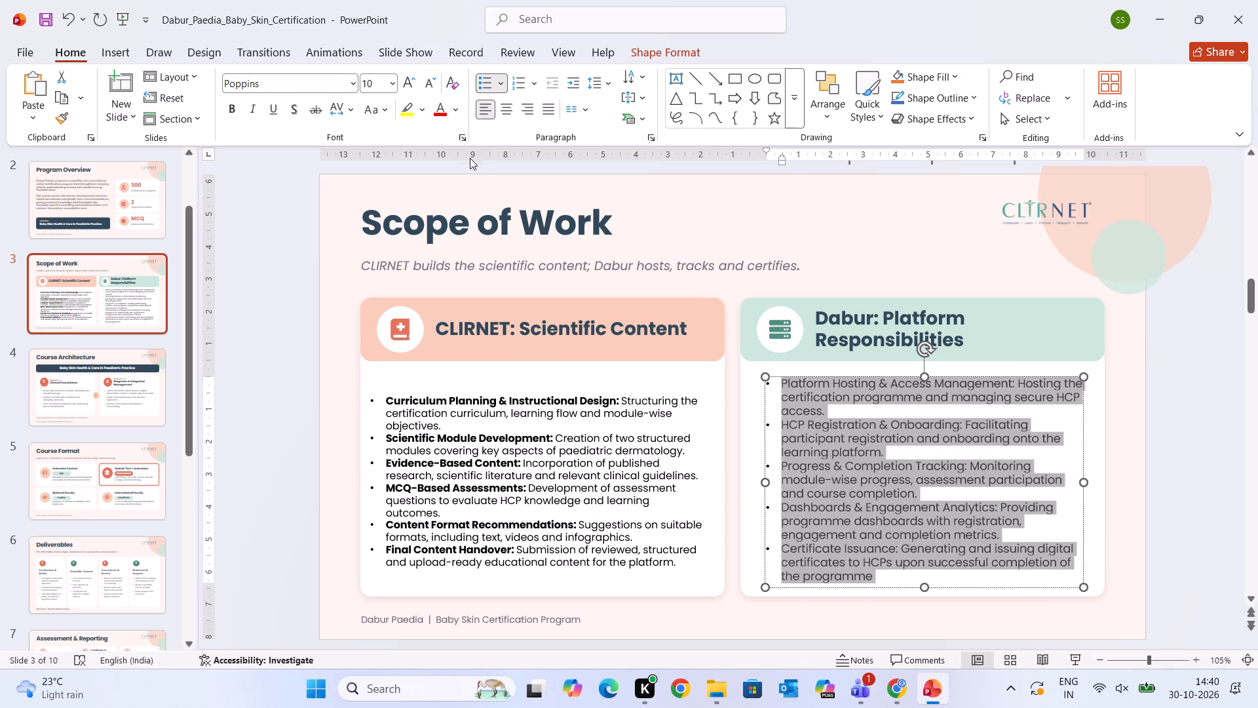
left_click(425, 81)
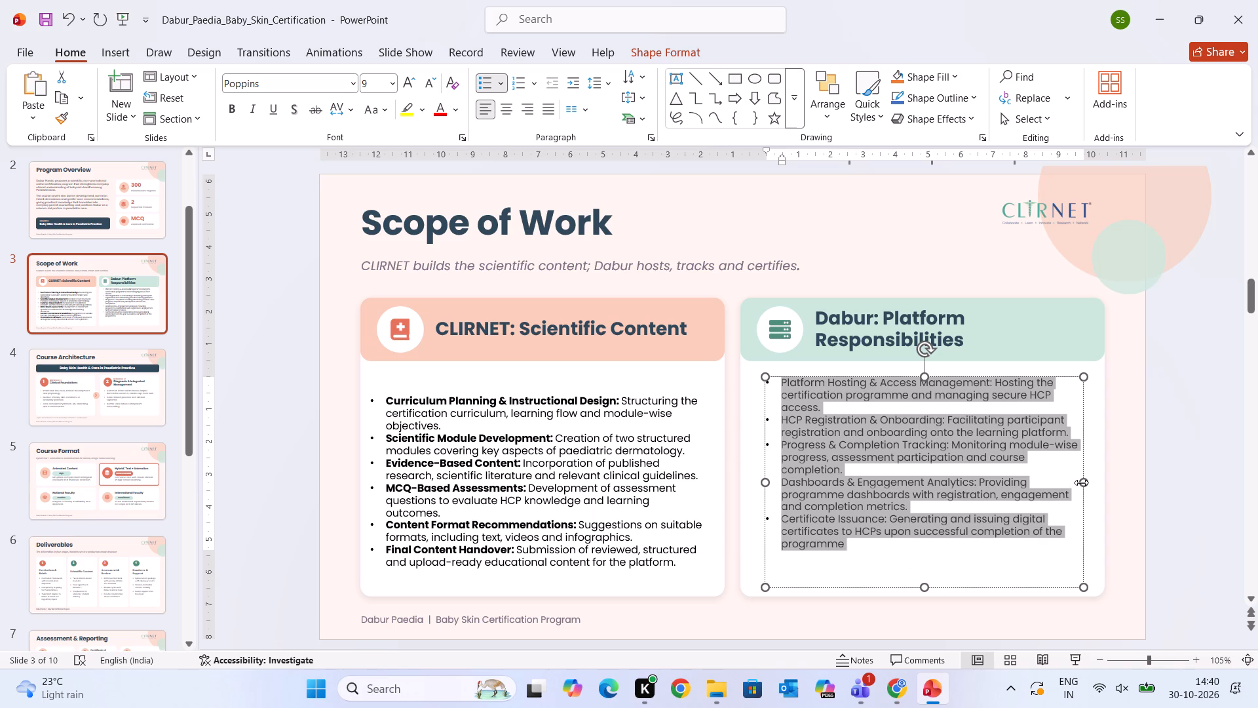
Widen the Dabur list's text box slightly toward the right edge of its card.
left_click_drag(1081, 482, 1091, 482)
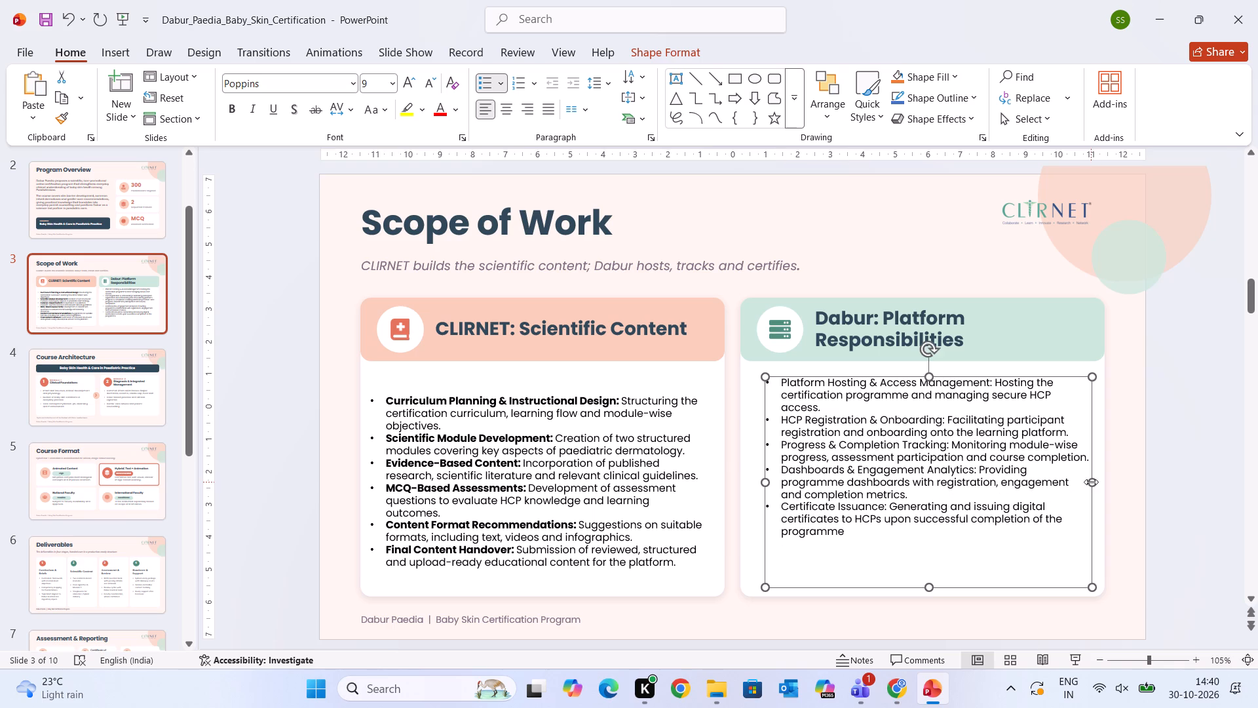
left_click(1166, 498)
Align the Dabur: Platform Responsibilities list vertically to the middle of its text box.
left_click(943, 458)
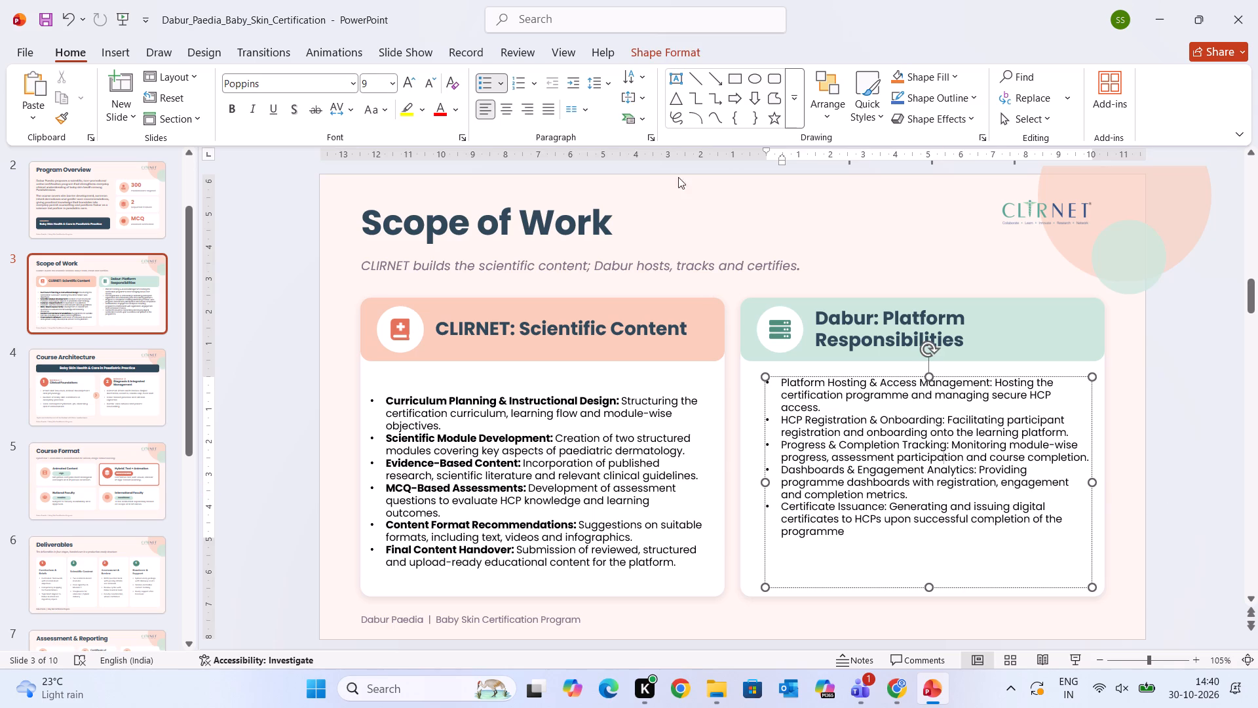
left_click(632, 98)
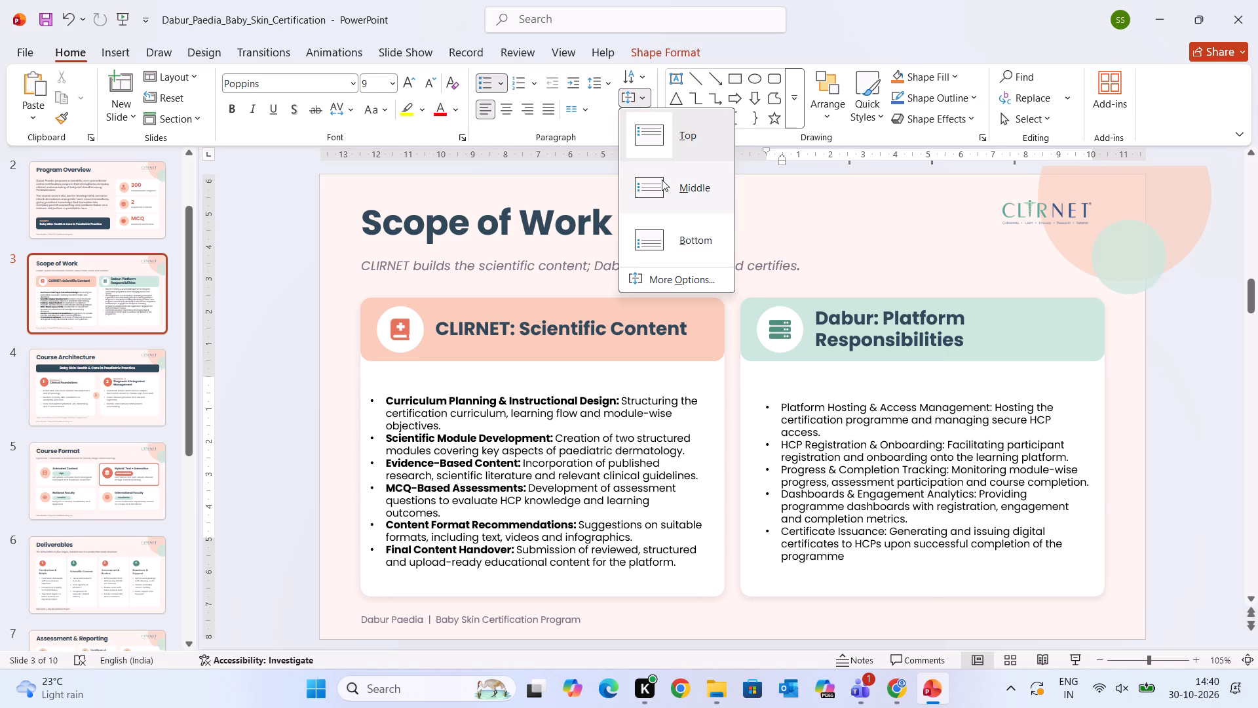
left_click(662, 180)
Widen the Dabur list's text box slightly toward the left edge of its card.
left_click(812, 524)
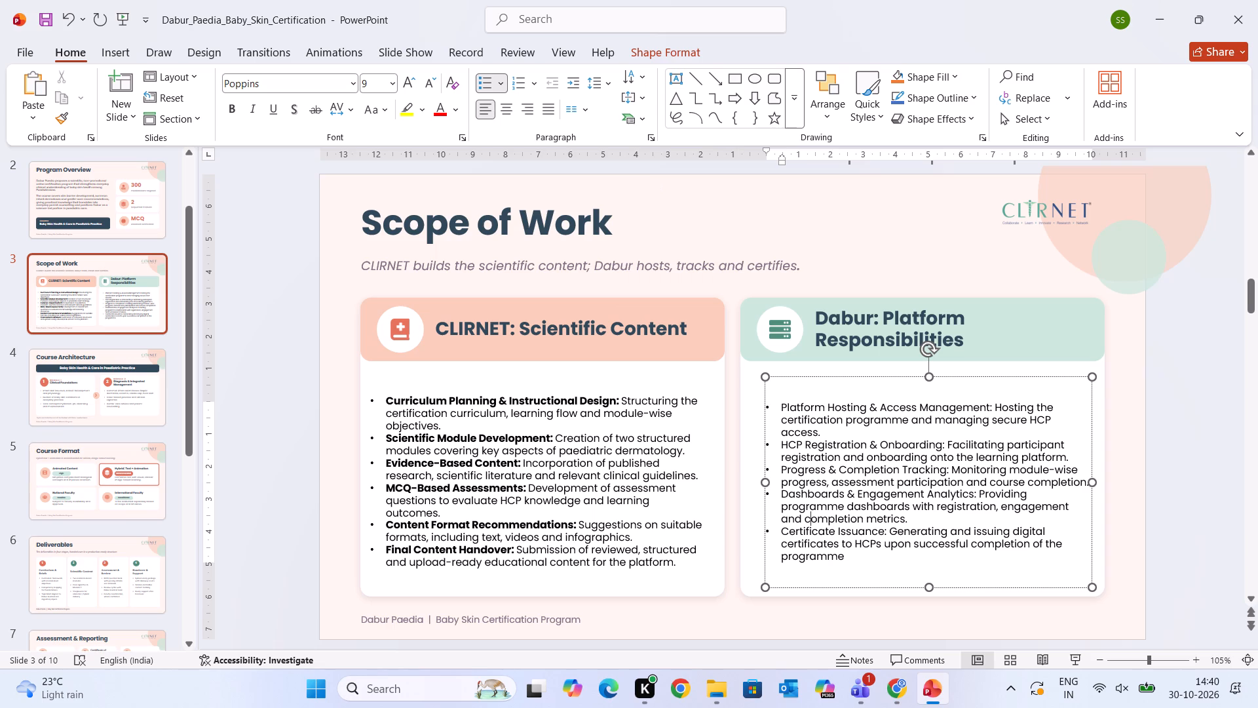
left_click_drag(765, 481, 755, 482)
left_click(1164, 501)
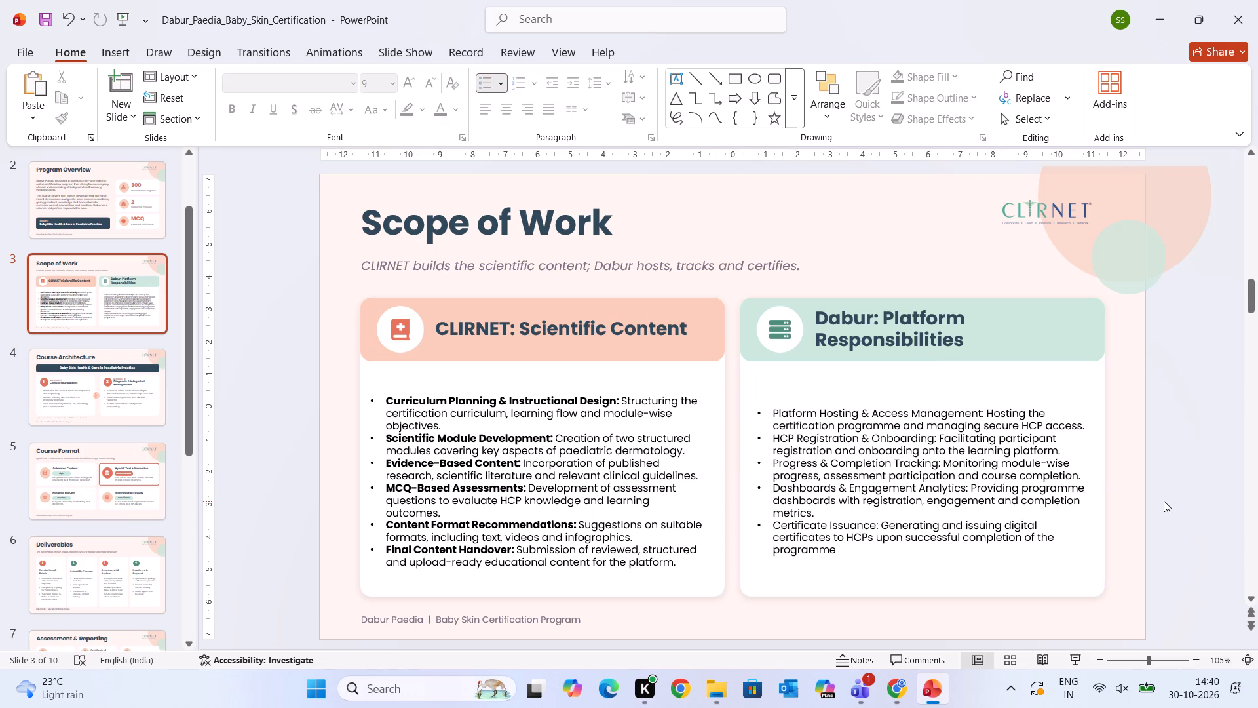
Bold the lead-ins "Platform Hosting & Access Management:", "HCP Registration & Onboarding:" and "Progress & Completion Tracking:" in the Dabur list.
left_click(850, 450)
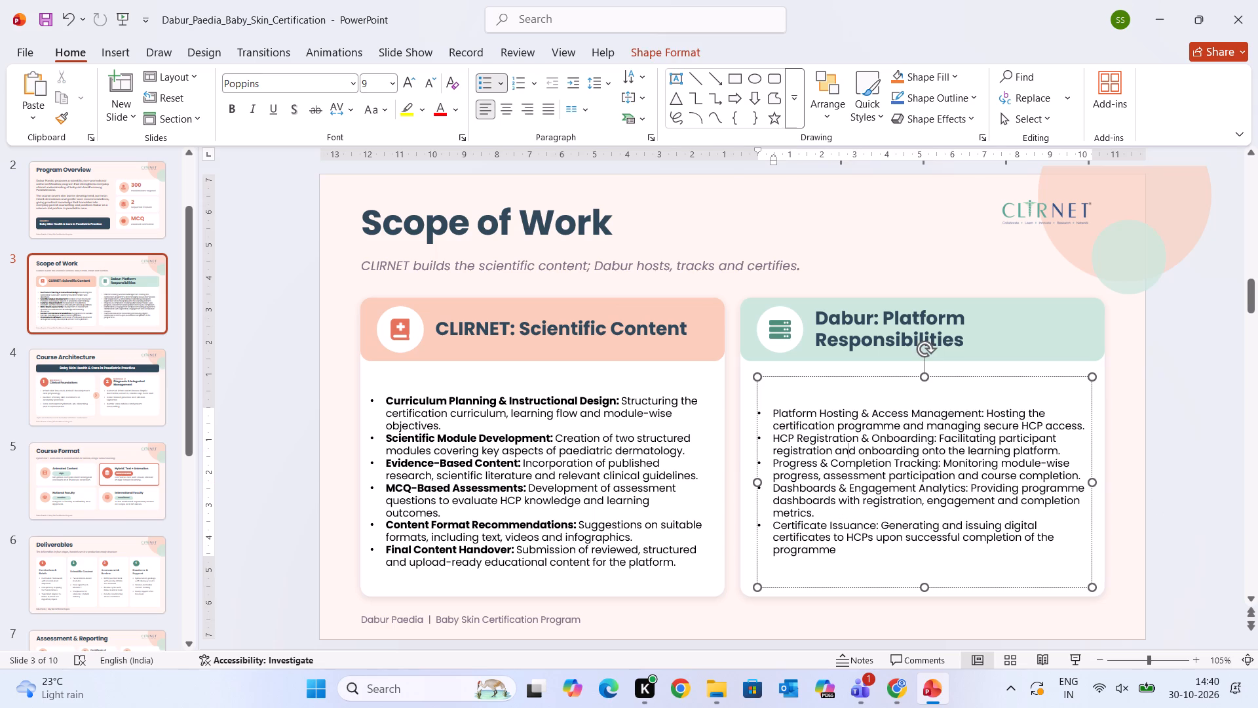
left_click_drag(984, 415, 788, 410)
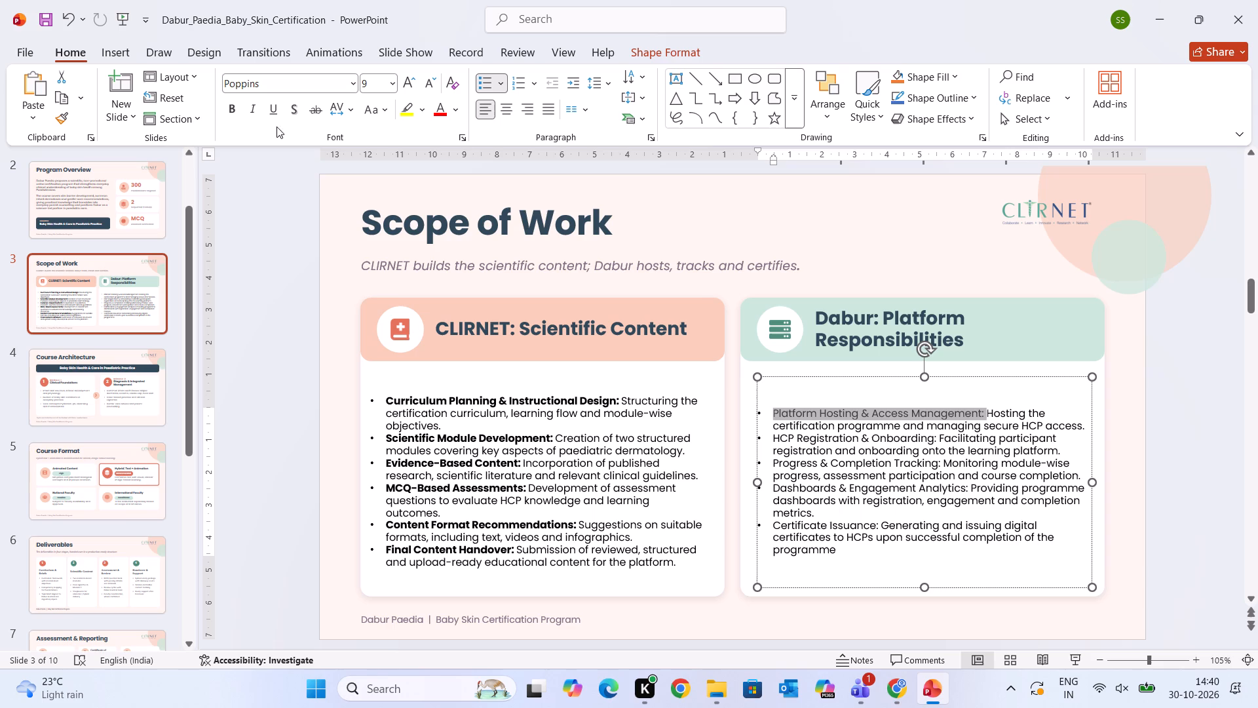
left_click(233, 110)
left_click(889, 475)
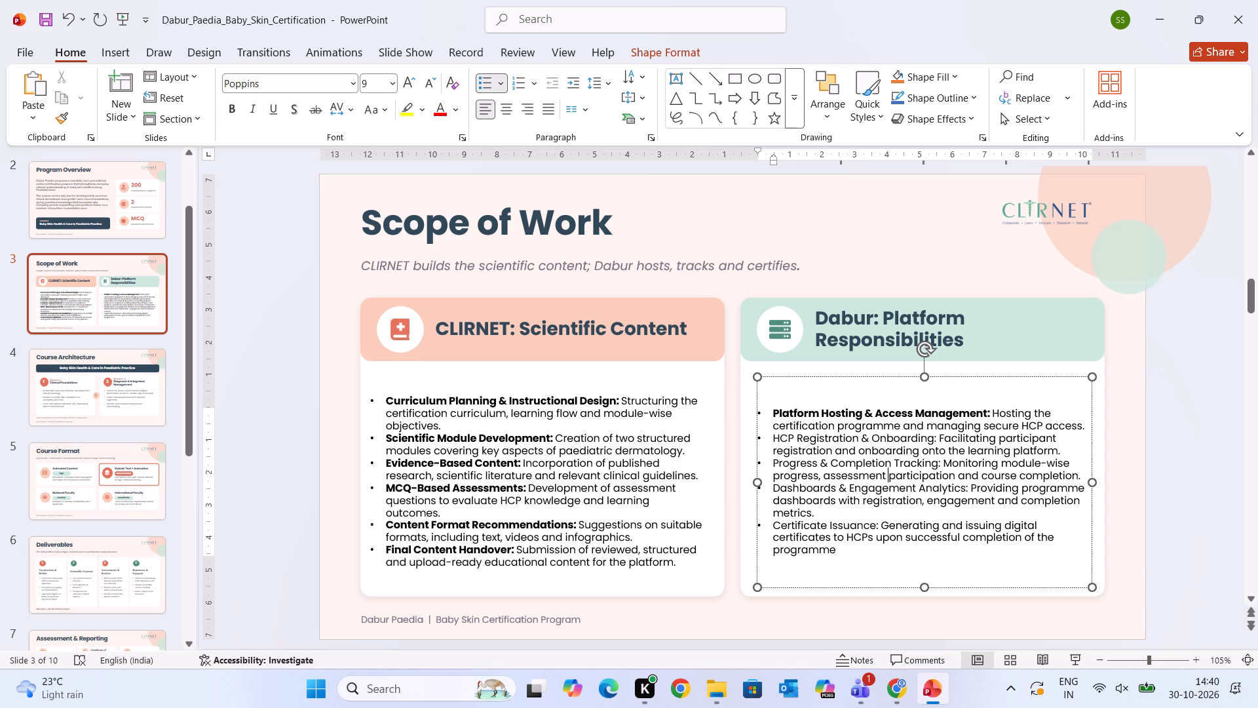
left_click_drag(937, 439, 781, 440)
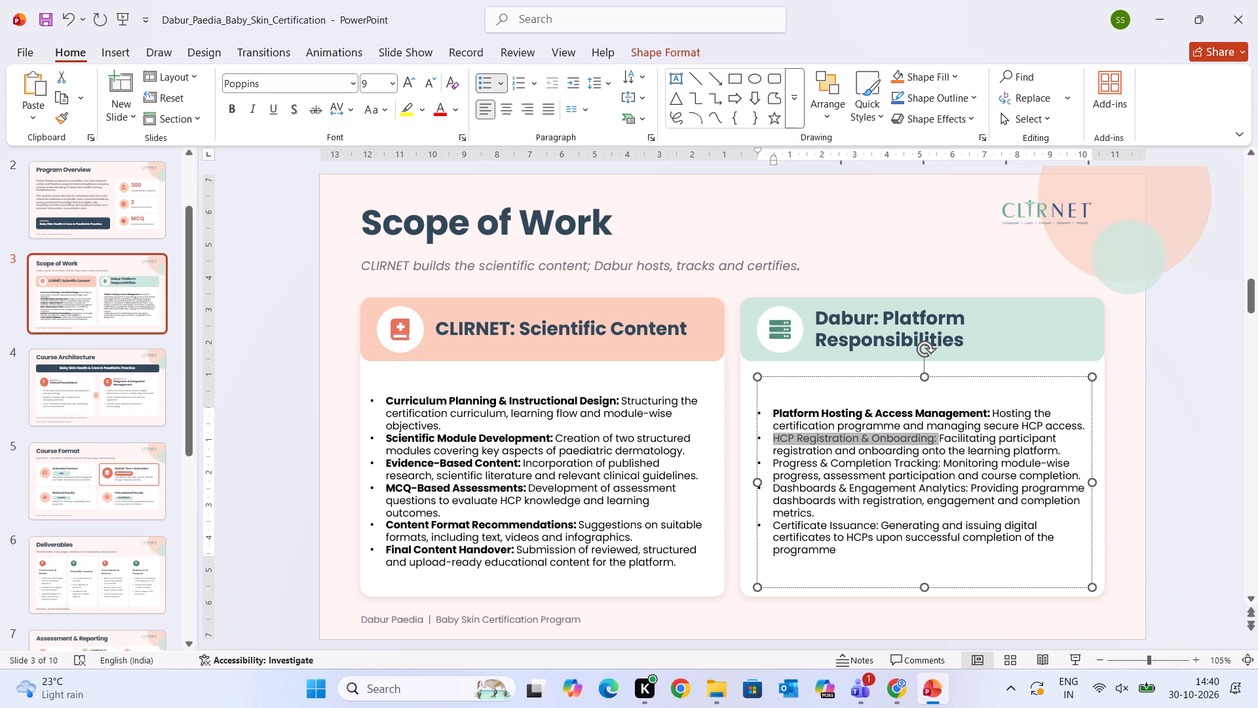
left_click_drag(781, 440, 778, 440)
left_click(231, 106)
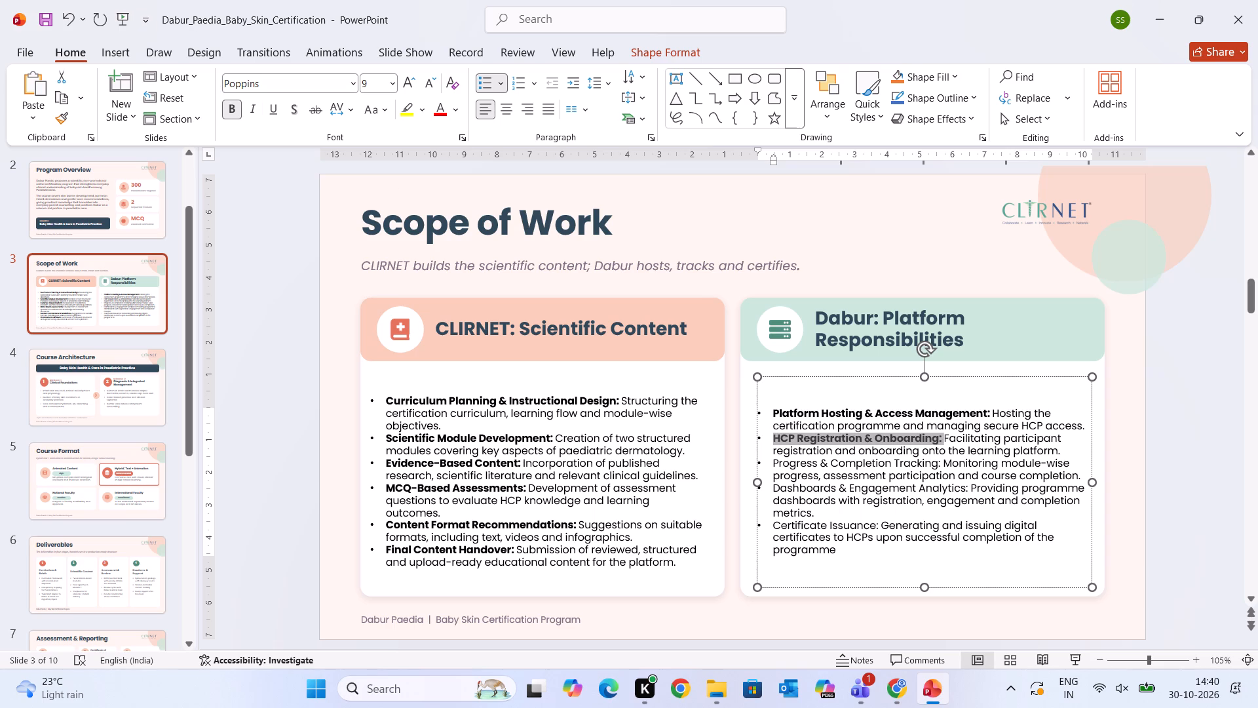
left_click(842, 497)
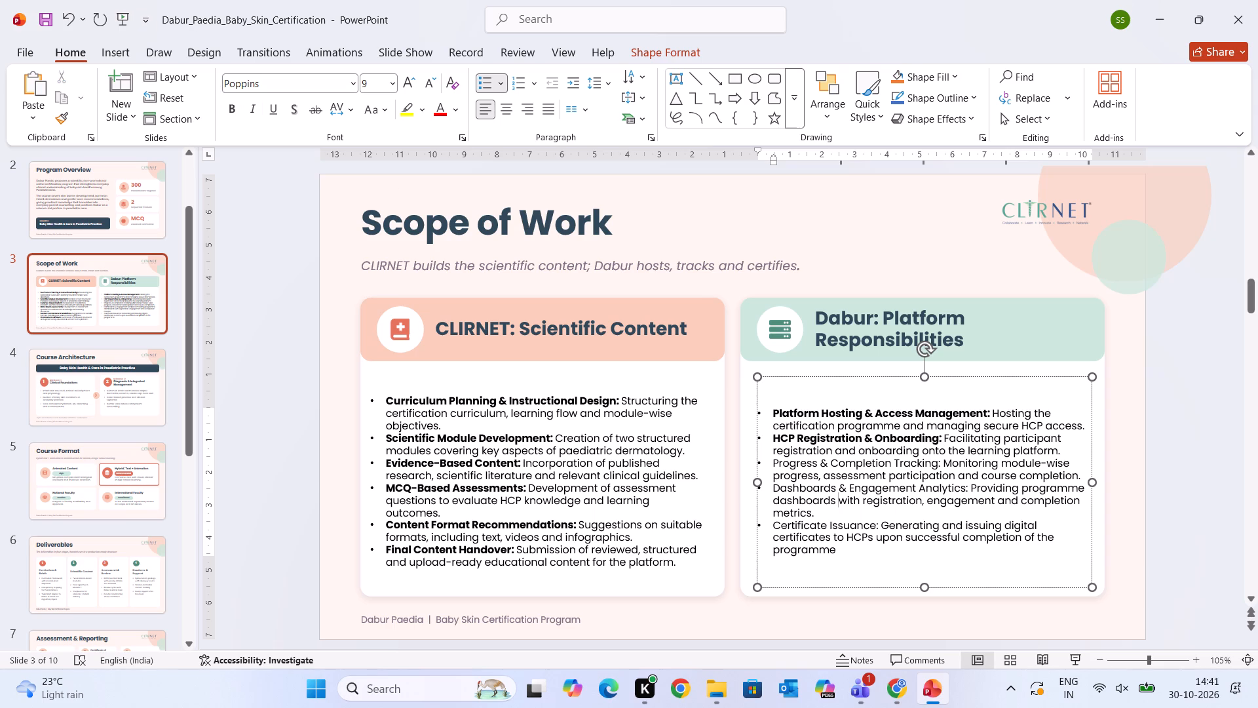
left_click_drag(940, 463, 773, 465)
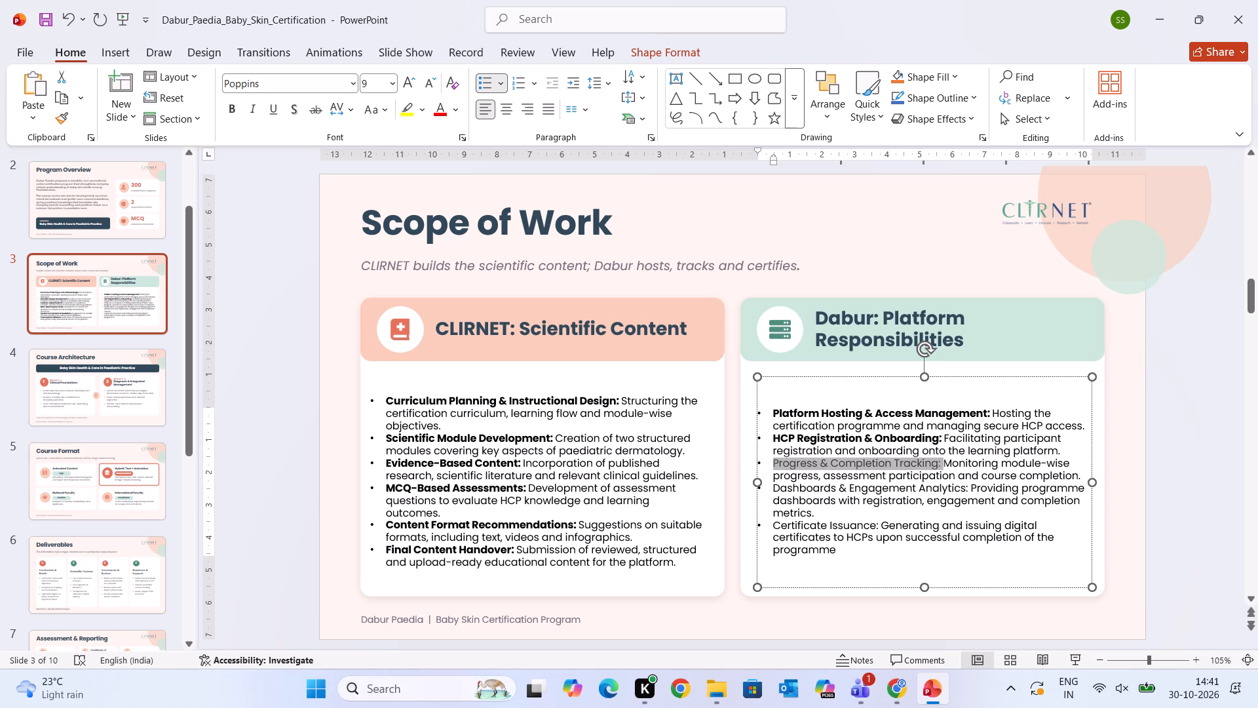
left_click_drag(773, 465, 774, 466)
left_click(231, 110)
left_click(843, 486)
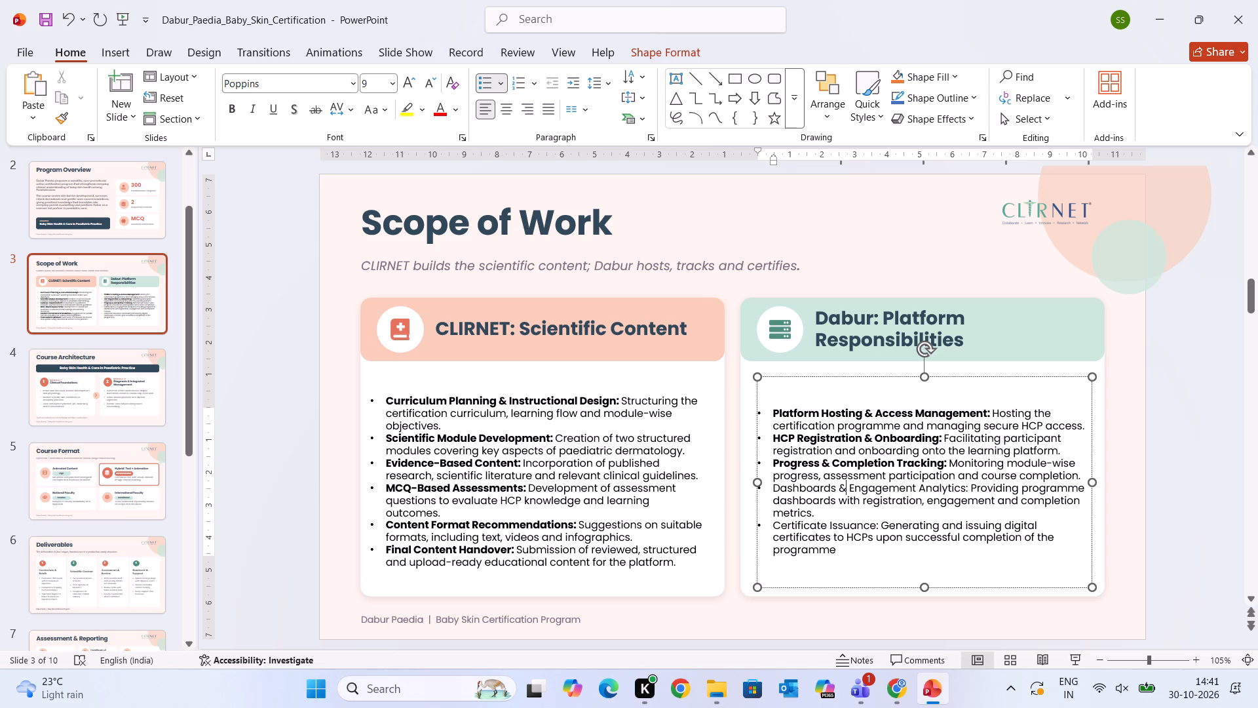
Bold the lead-ins "Dashboards & Engagement Analytics:" and "Certificate Issuance:" in the Dabur list.
left_click_drag(968, 490, 805, 490)
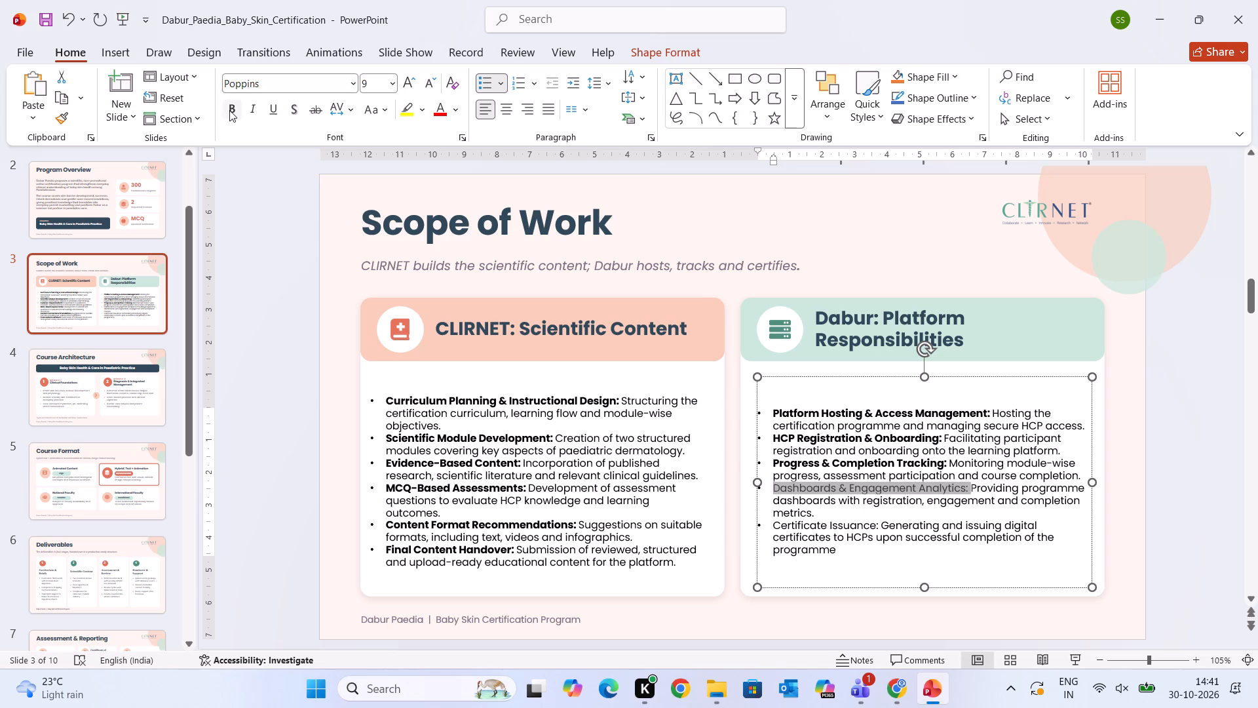
left_click(229, 110)
left_click(861, 529)
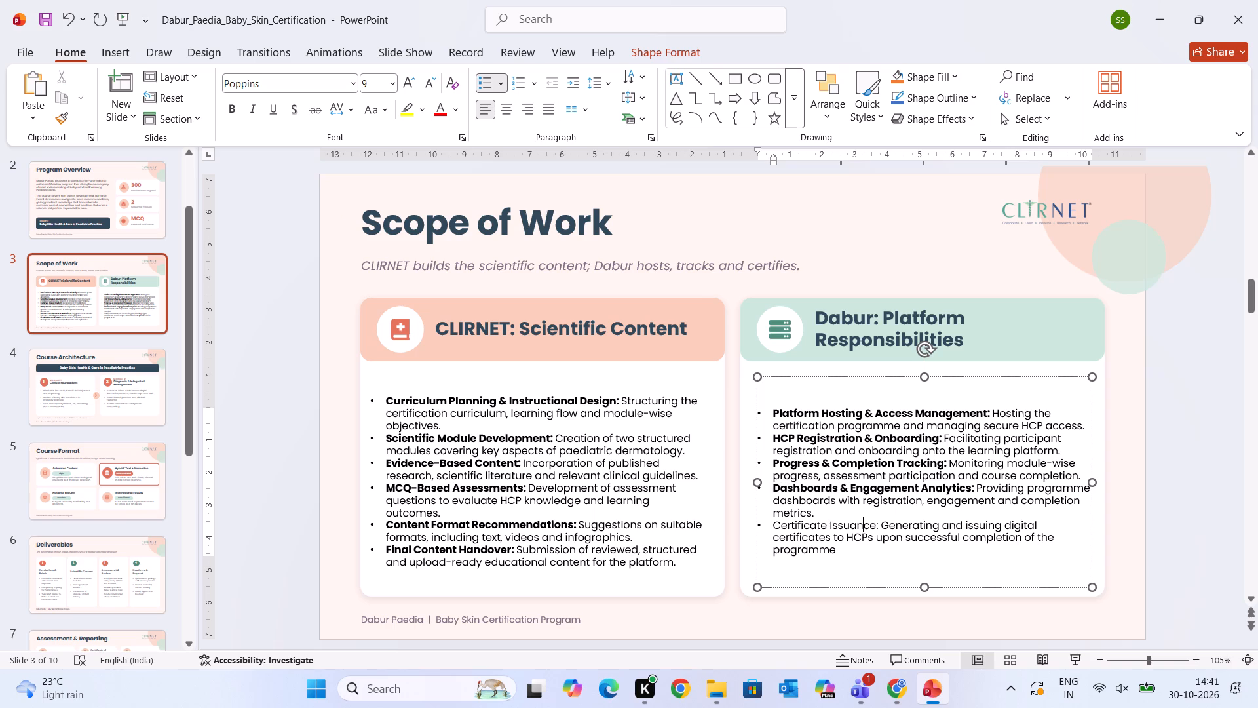
left_click_drag(877, 526, 788, 530)
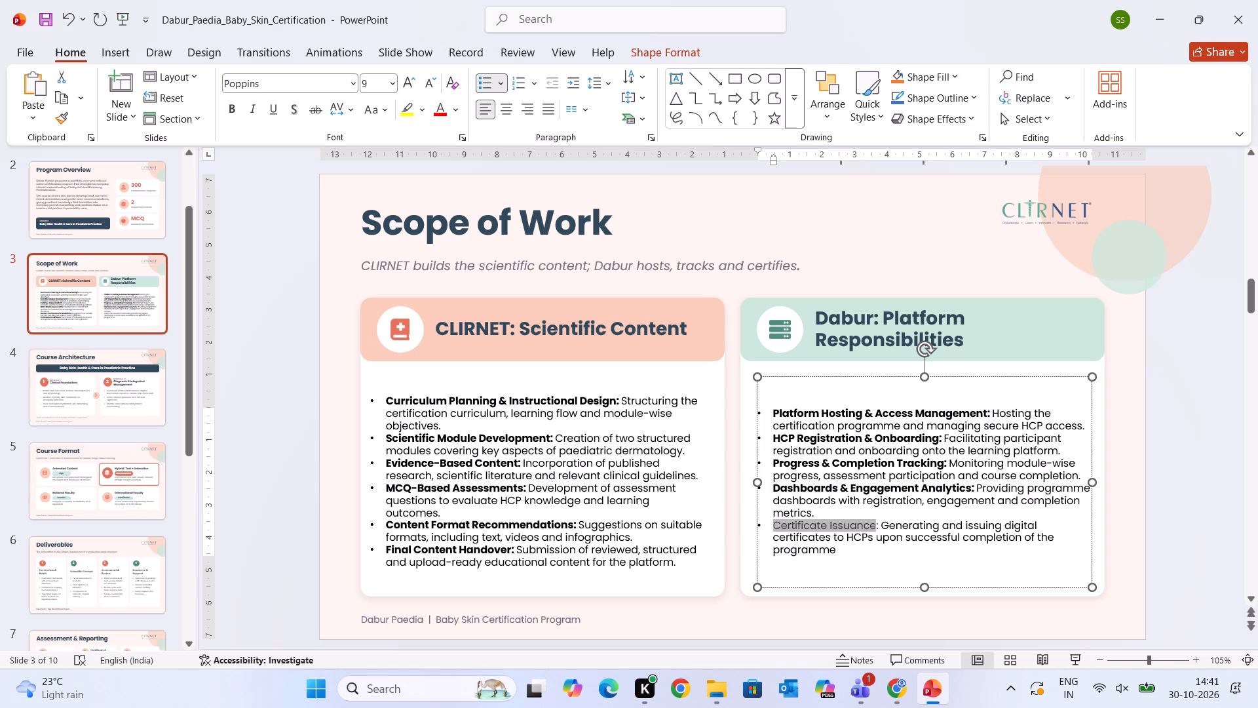
left_click_drag(788, 530, 778, 524)
left_click(862, 564)
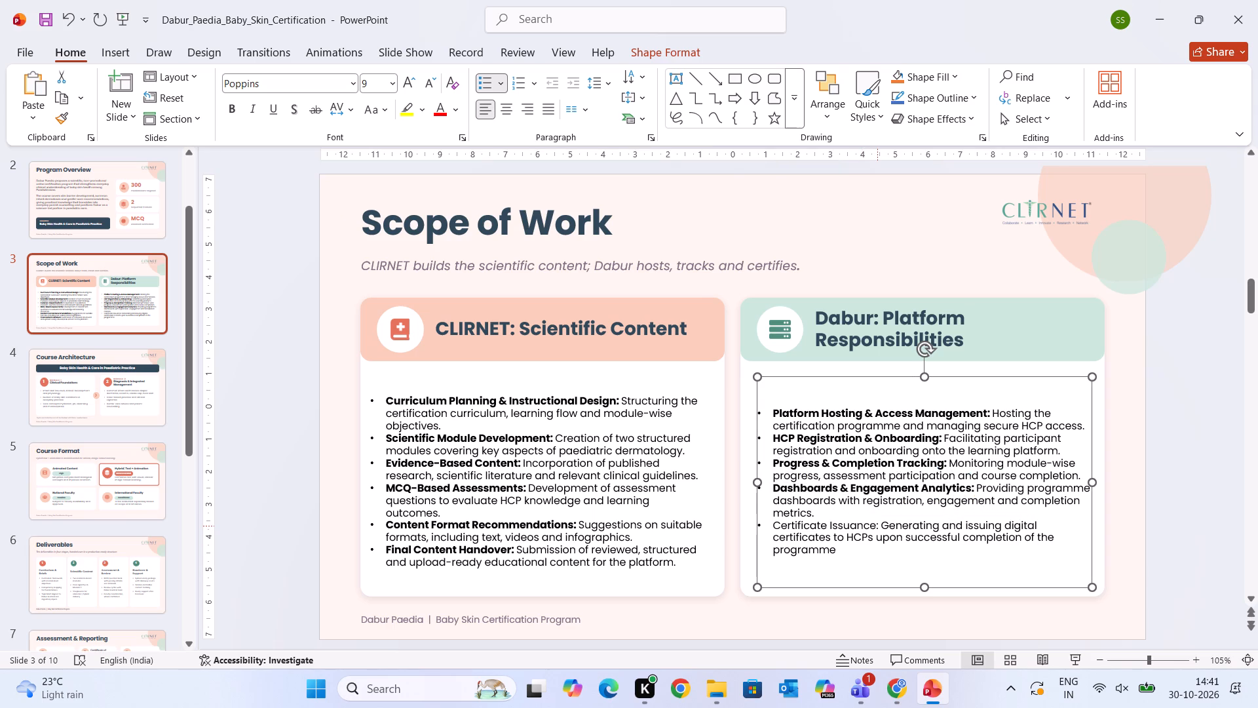
left_click_drag(879, 526, 771, 524)
left_click(230, 106)
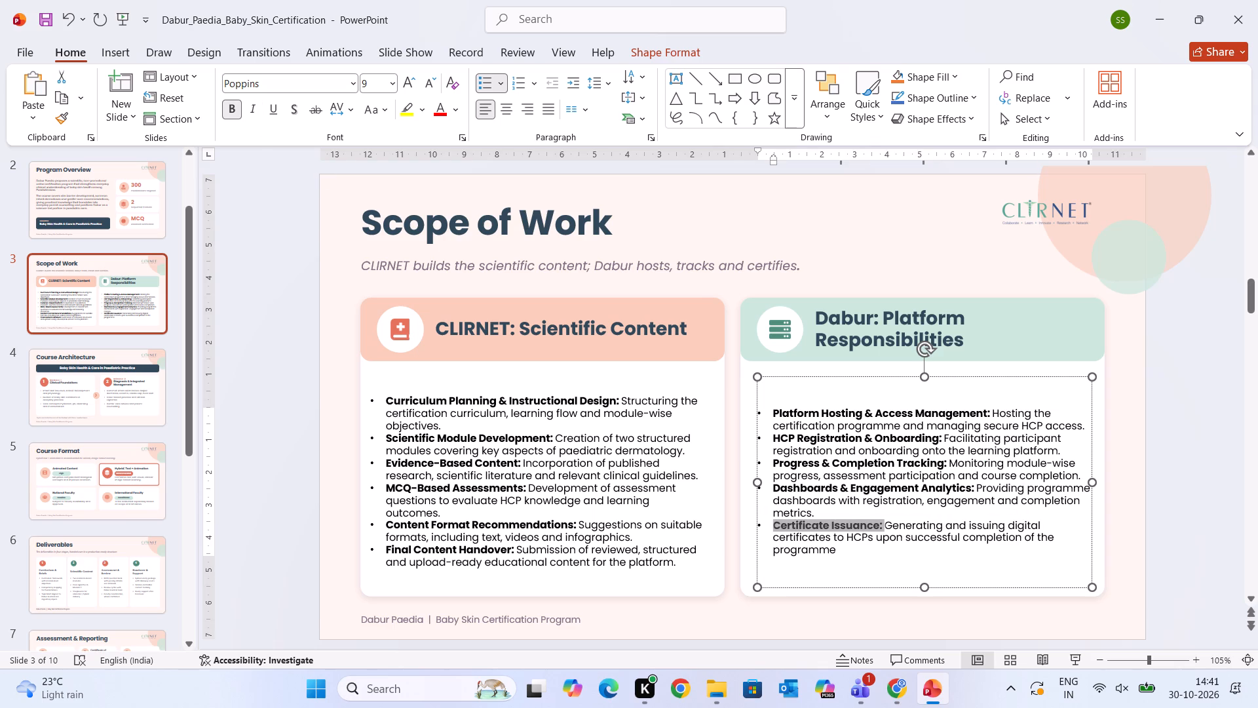
left_click(1182, 481)
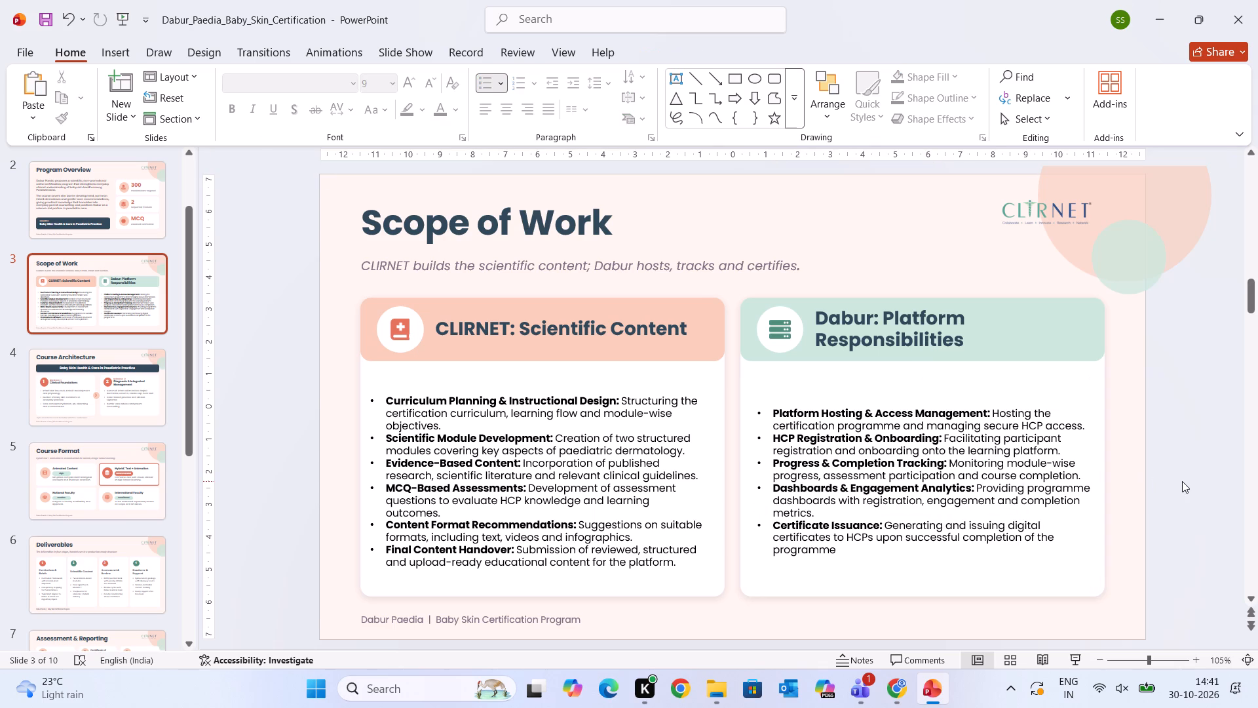
Save the presentation.
key("ctrl+s")
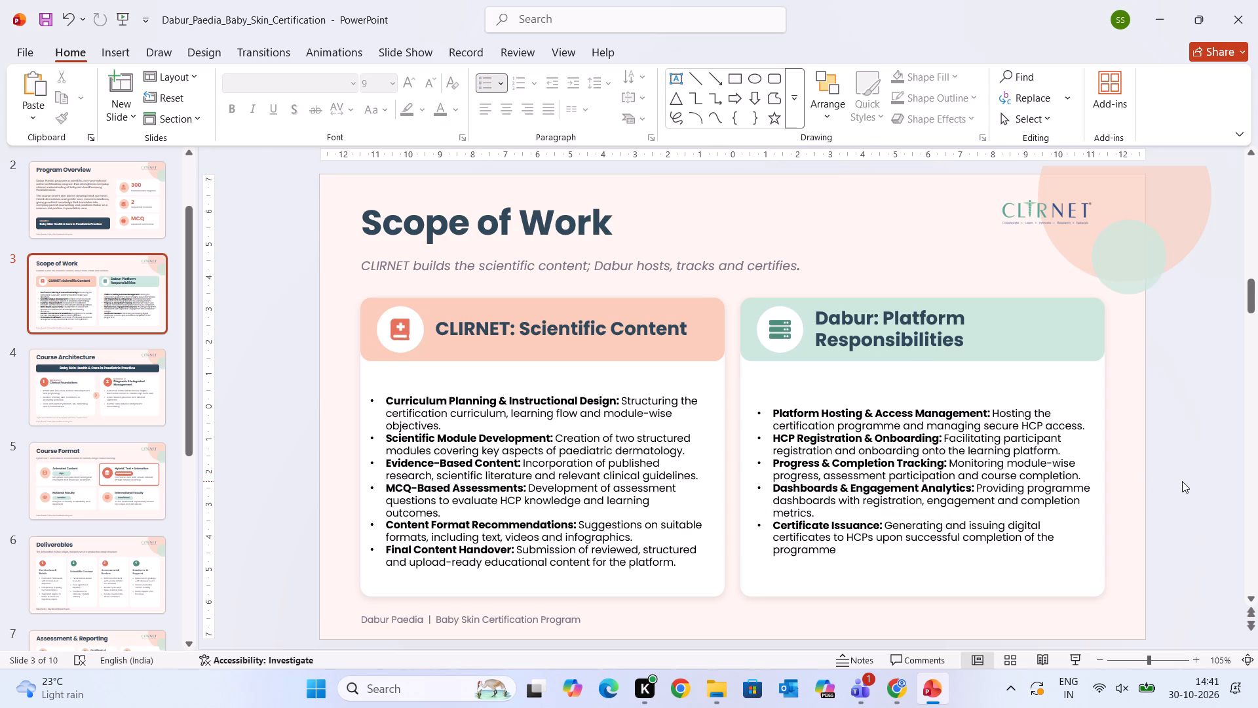
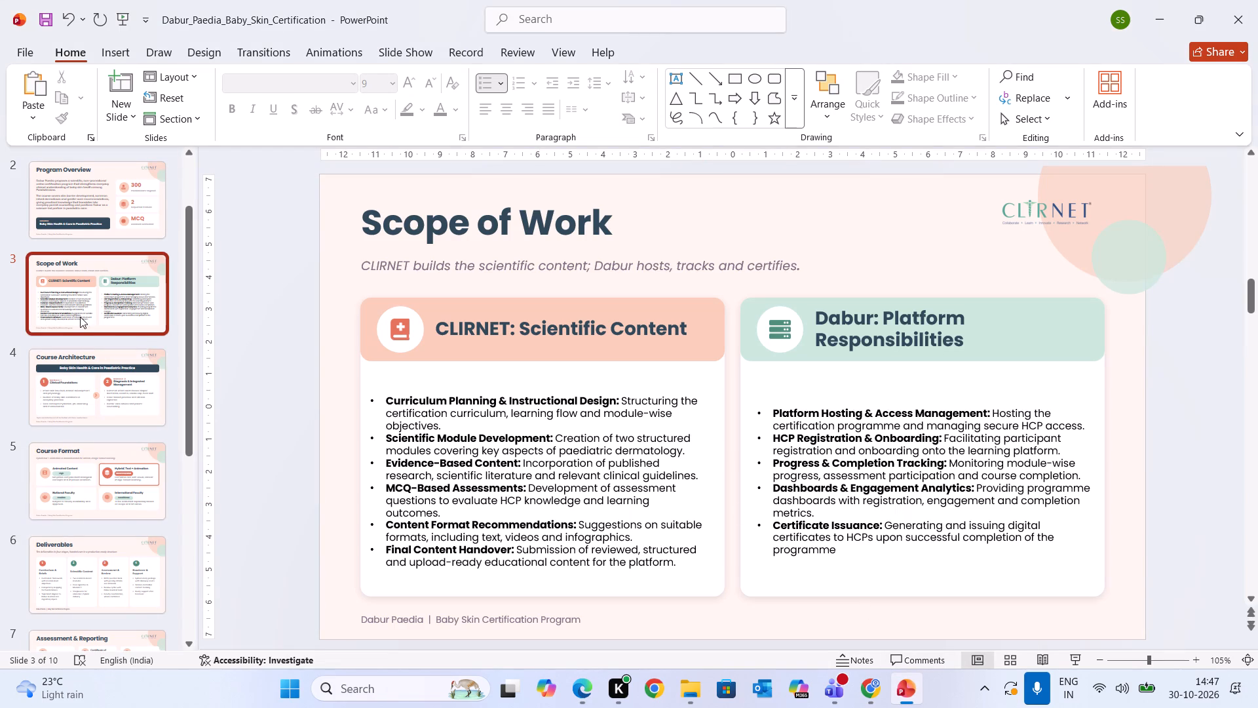
Compare the body text formatting on the Program Overview, Scope of Work and Course Architecture slides.
key("Down")
key("Up")
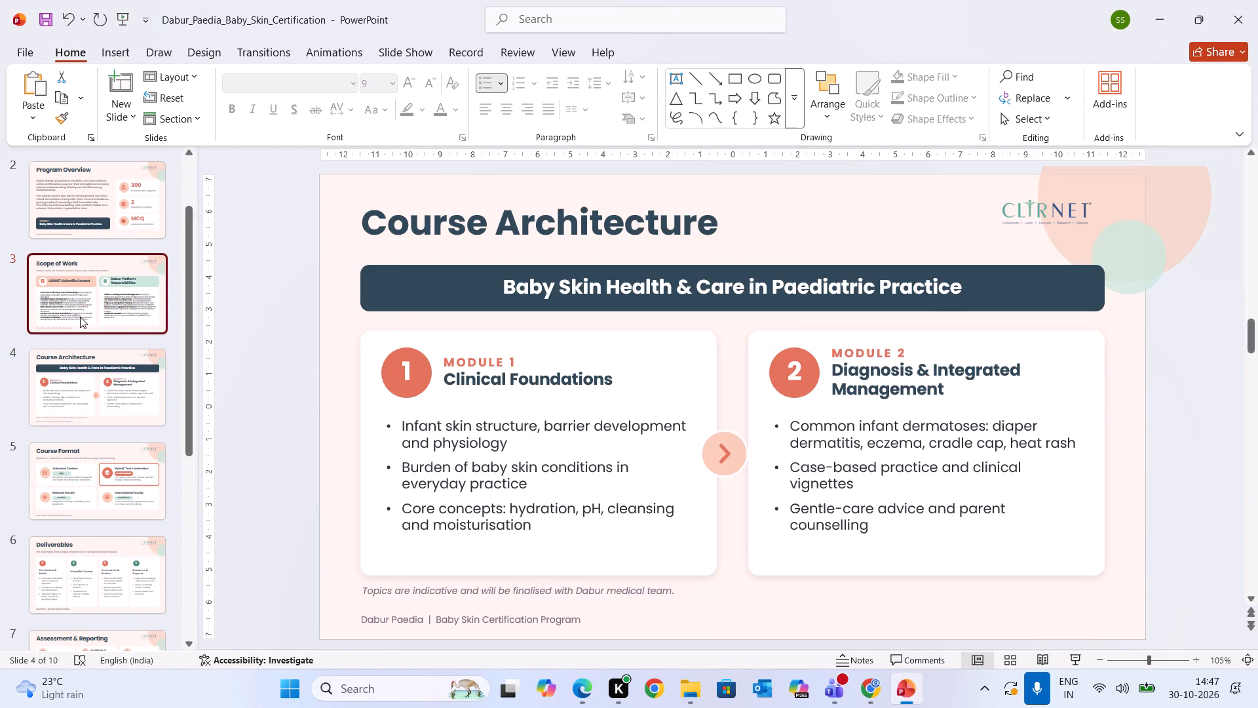
key("Down")
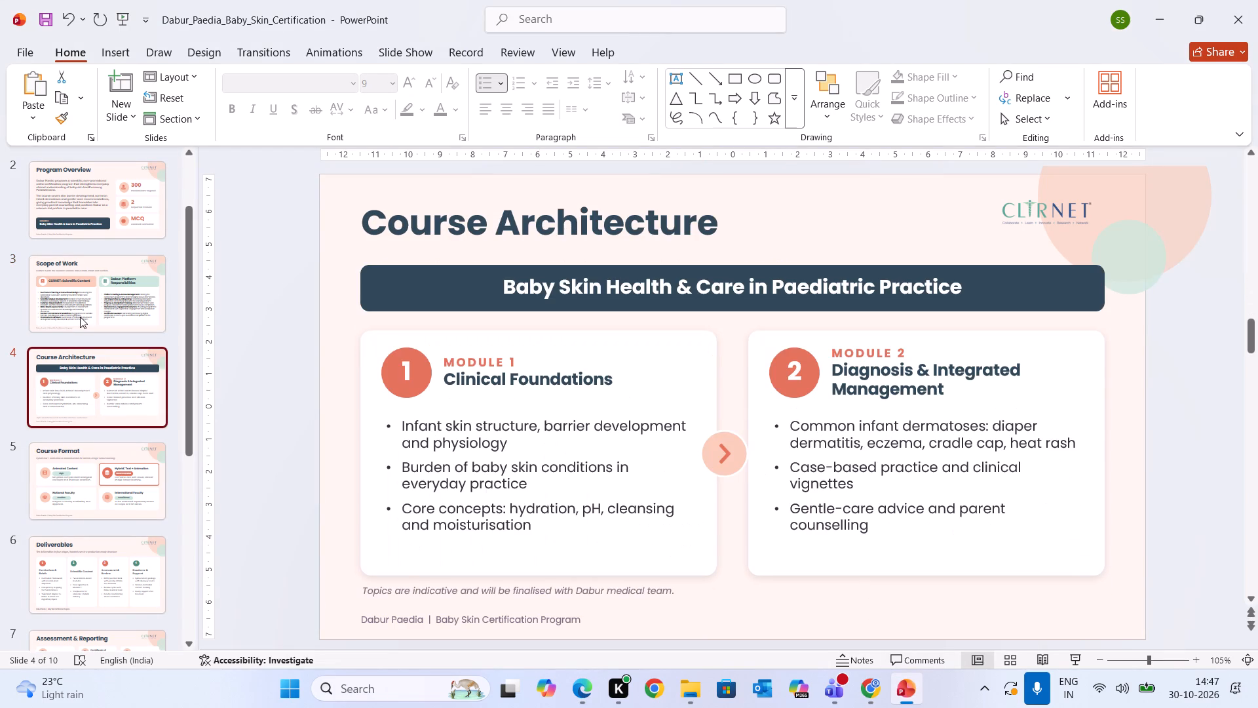
key("Up")
key("Down")
left_click(84, 215)
left_click(583, 453)
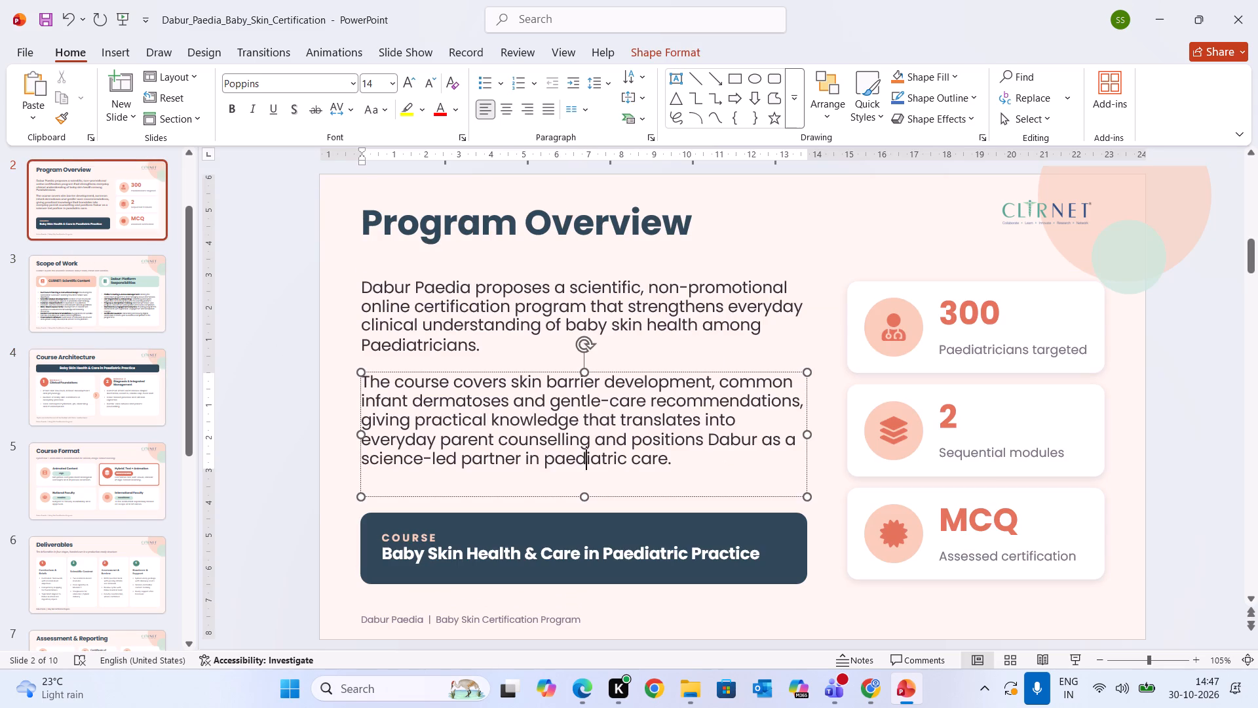
left_click_drag(674, 461, 364, 374)
left_click(93, 297)
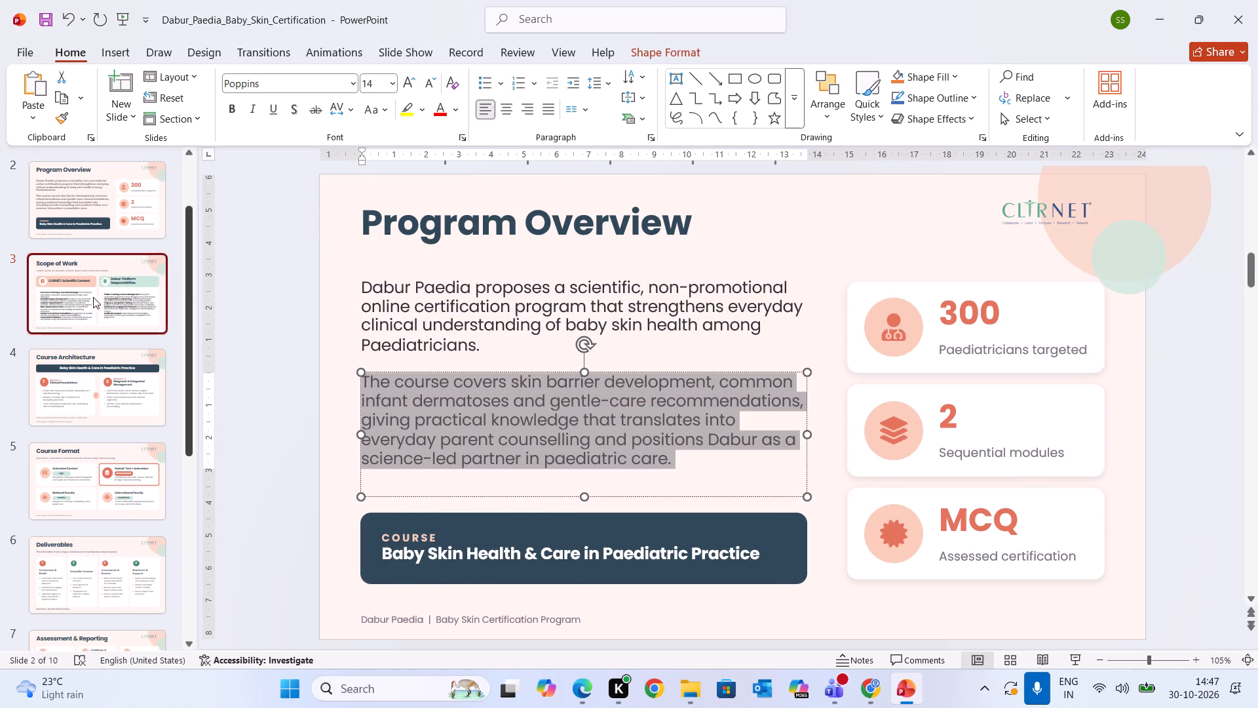
left_click(525, 465)
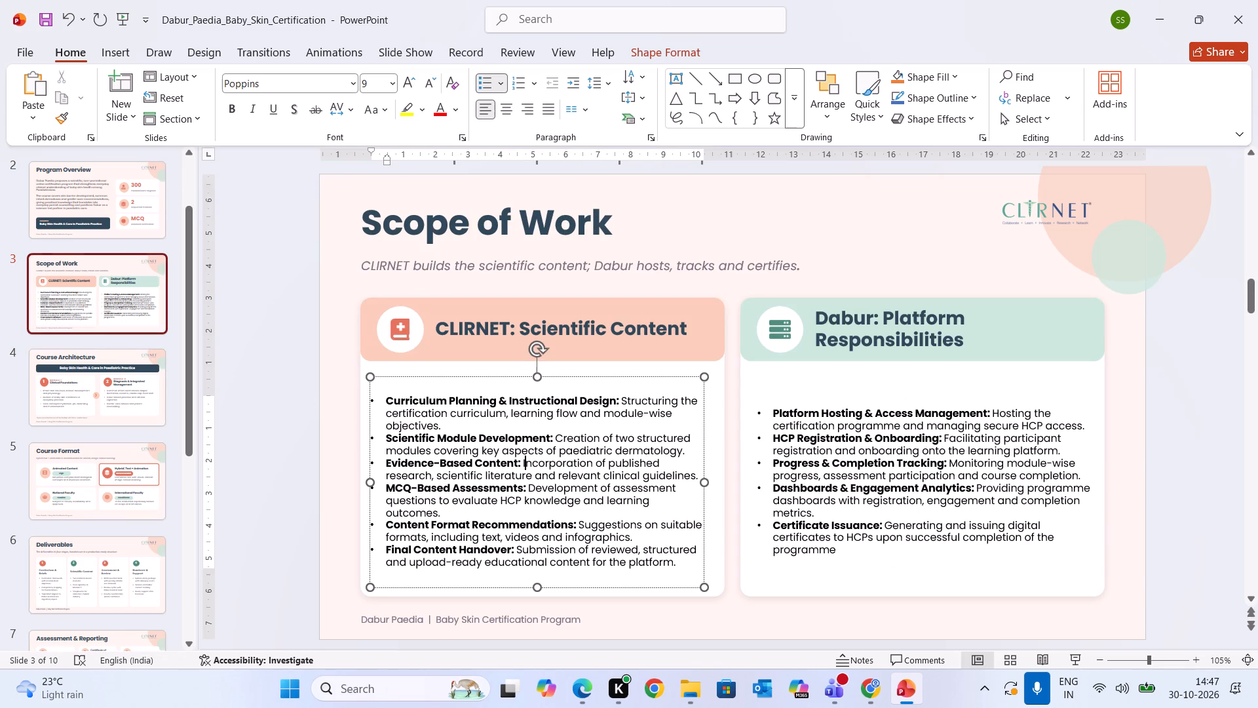
left_click(118, 221)
left_click(493, 330)
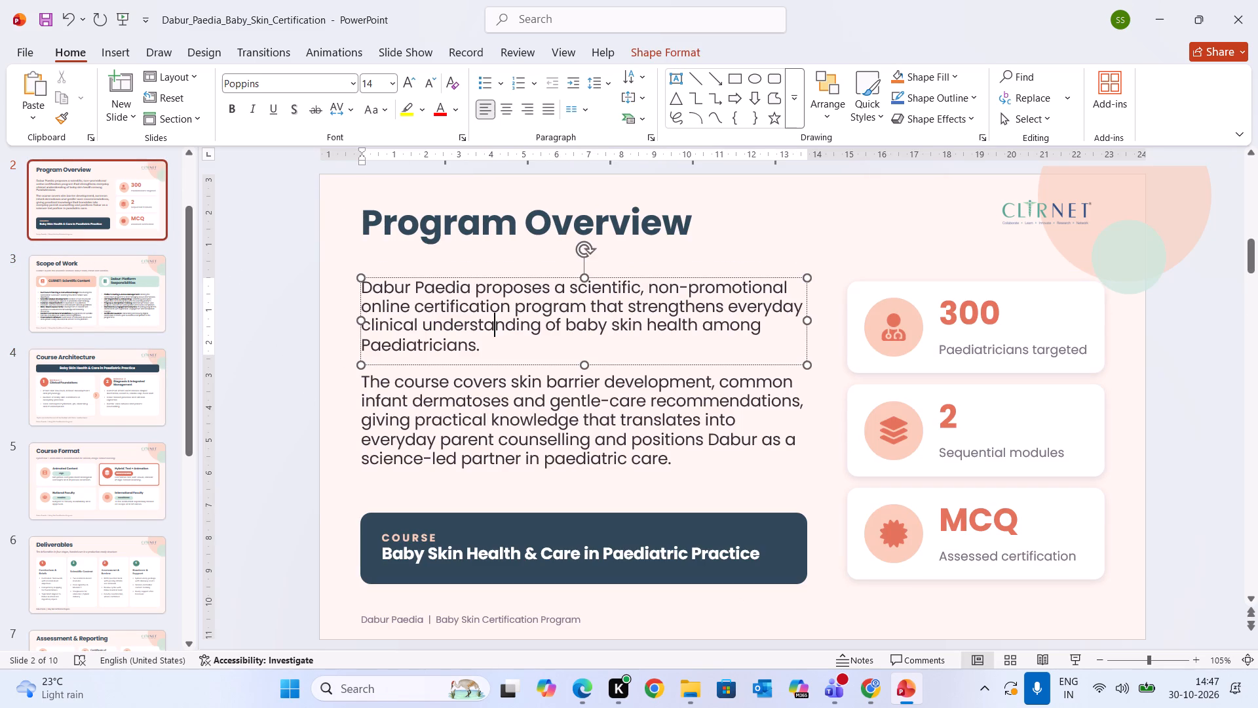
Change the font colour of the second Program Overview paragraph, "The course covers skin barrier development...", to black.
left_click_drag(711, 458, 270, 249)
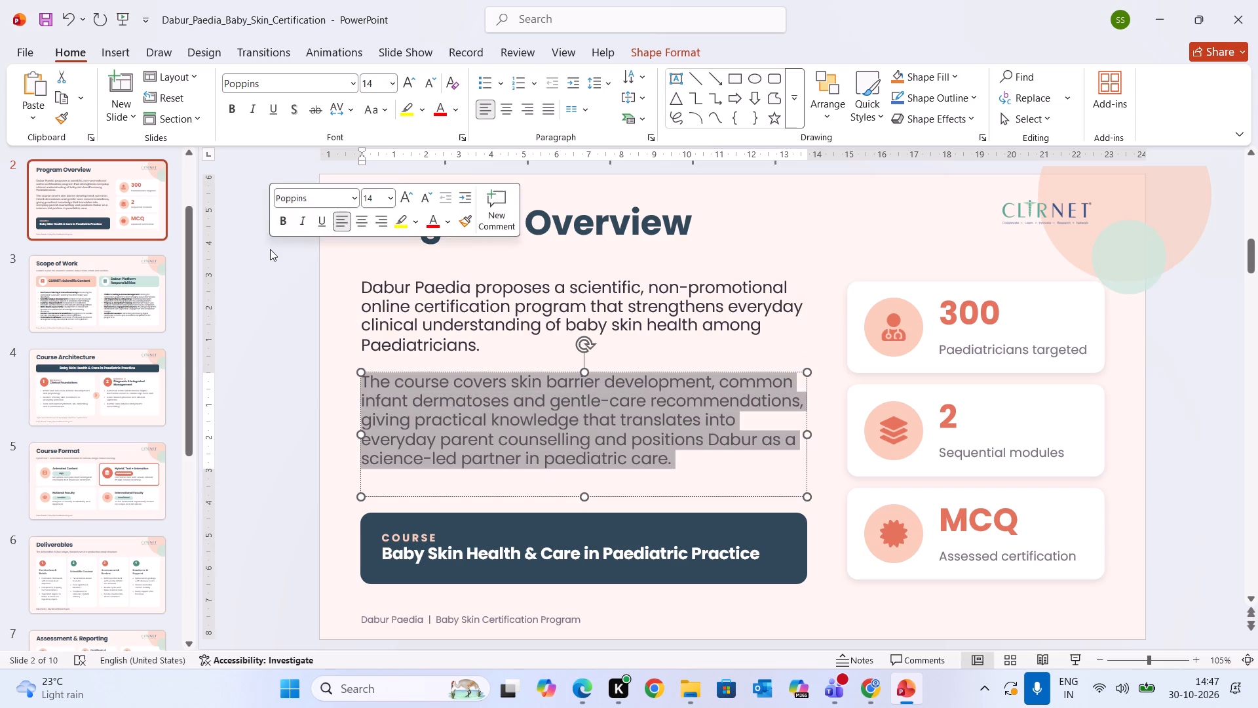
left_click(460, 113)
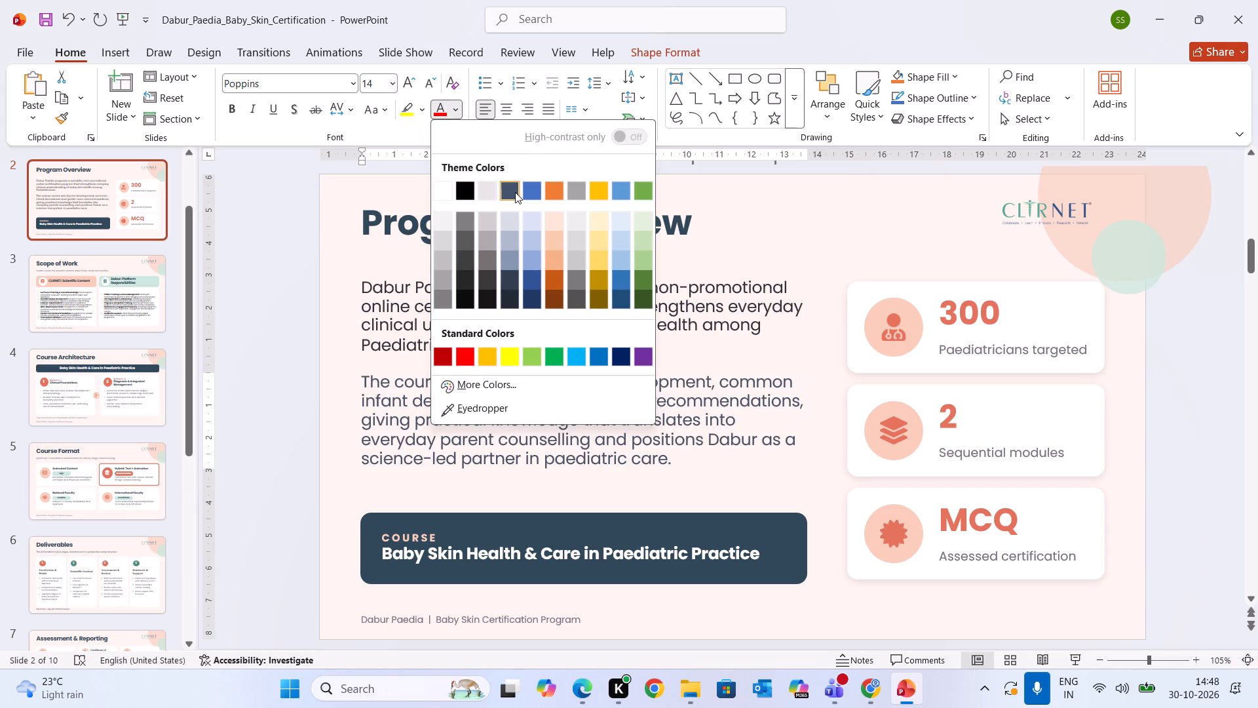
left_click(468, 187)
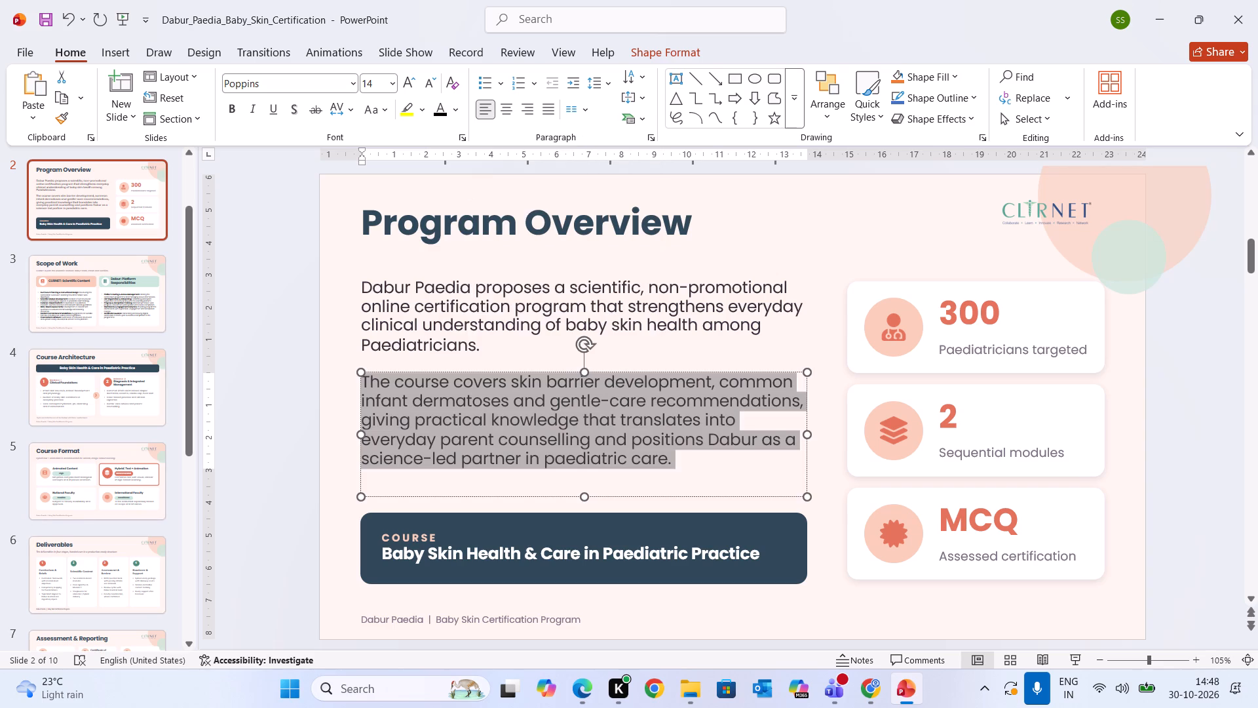
Change the font colour of the first Program Overview paragraph, "Dabur Paedia proposes...", to a dark grey theme shade.
left_click(518, 344)
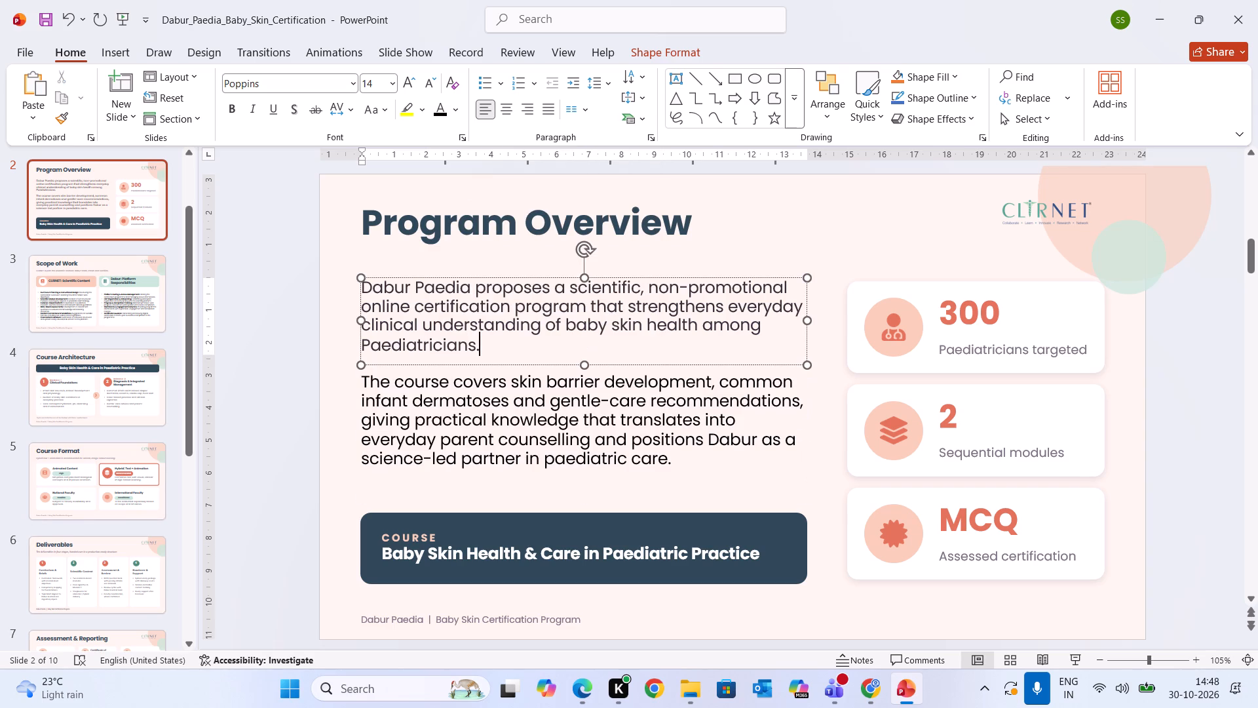
left_click_drag(489, 344, 360, 290)
left_click(438, 117)
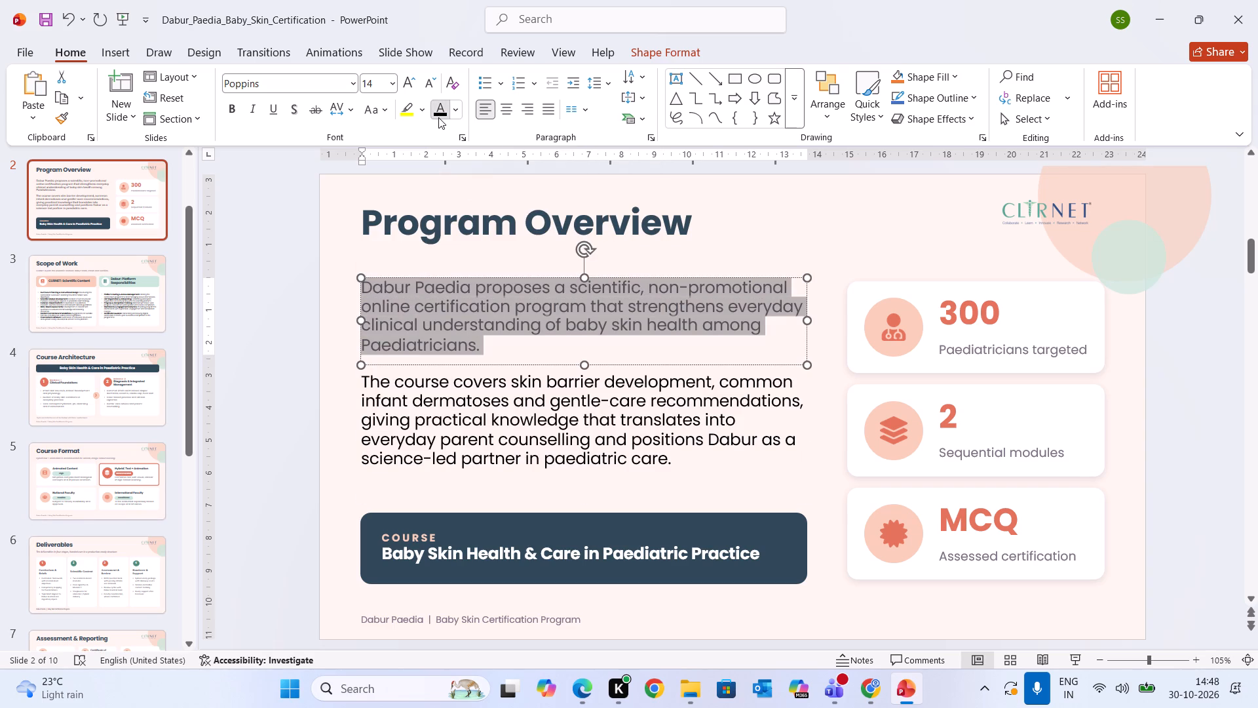
left_click(457, 108)
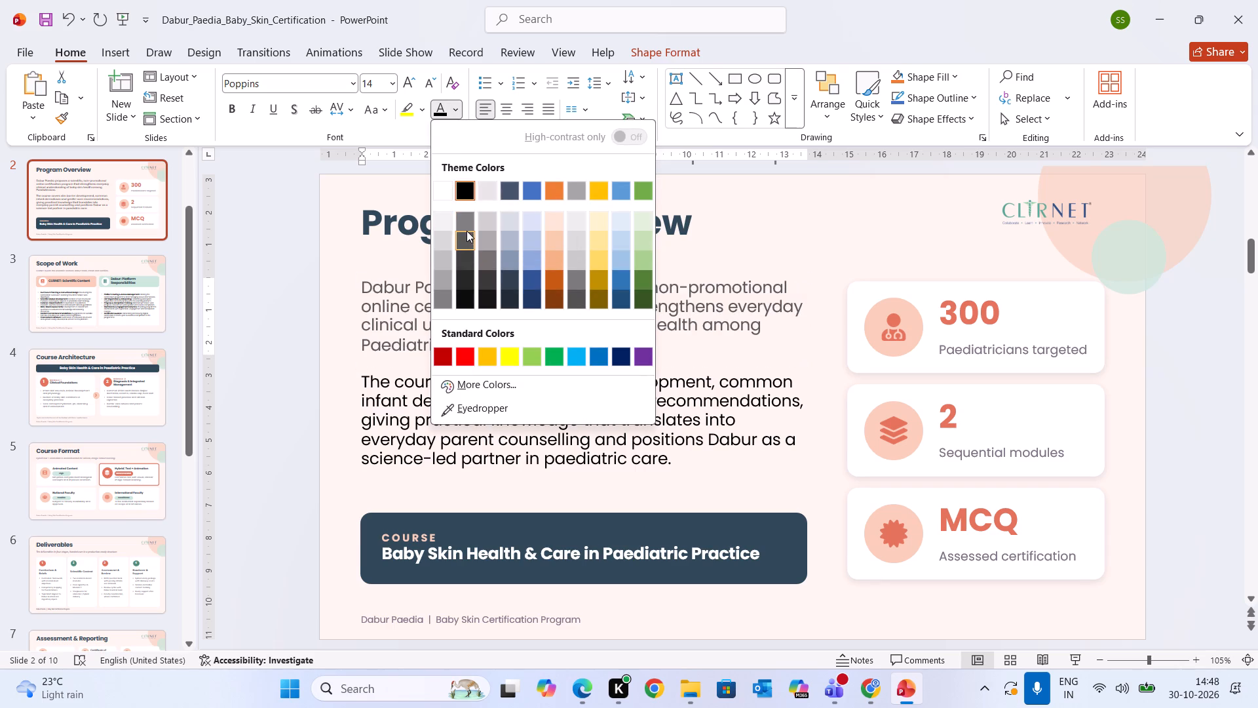
left_click(468, 252)
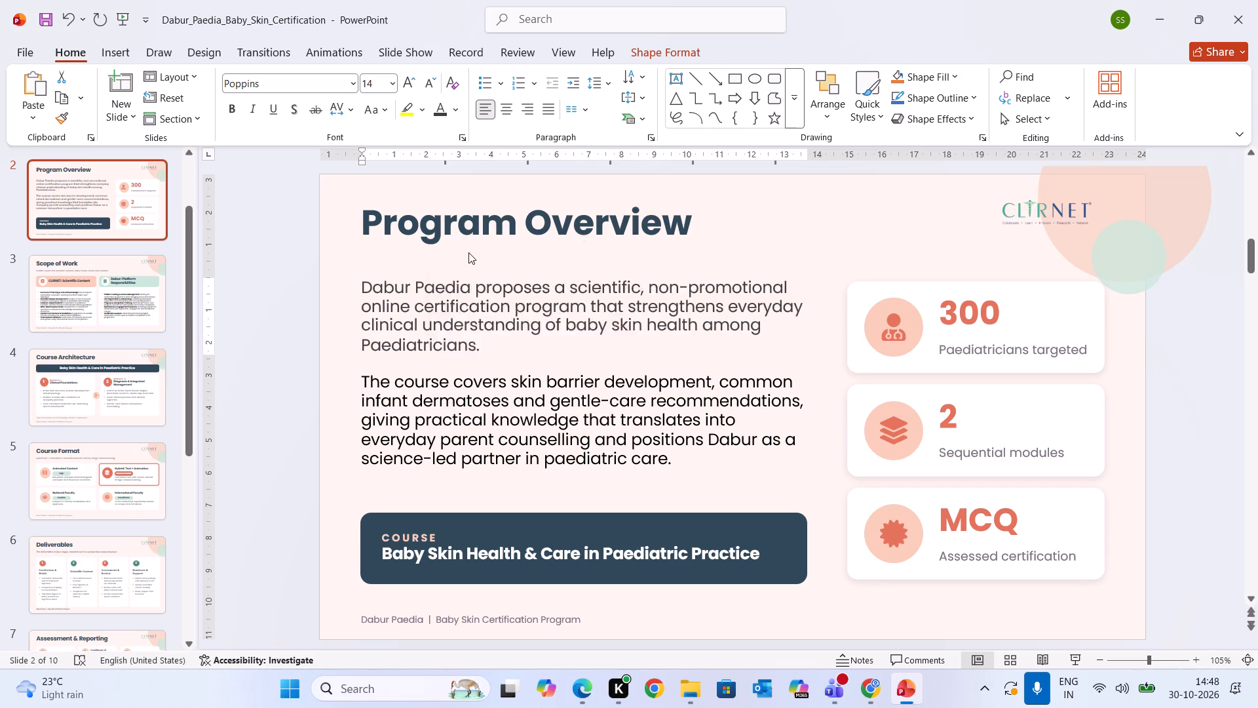
Apply the same dark grey font colour to the second Program Overview paragraph, "The course covers skin barrier development...".
left_click(518, 418)
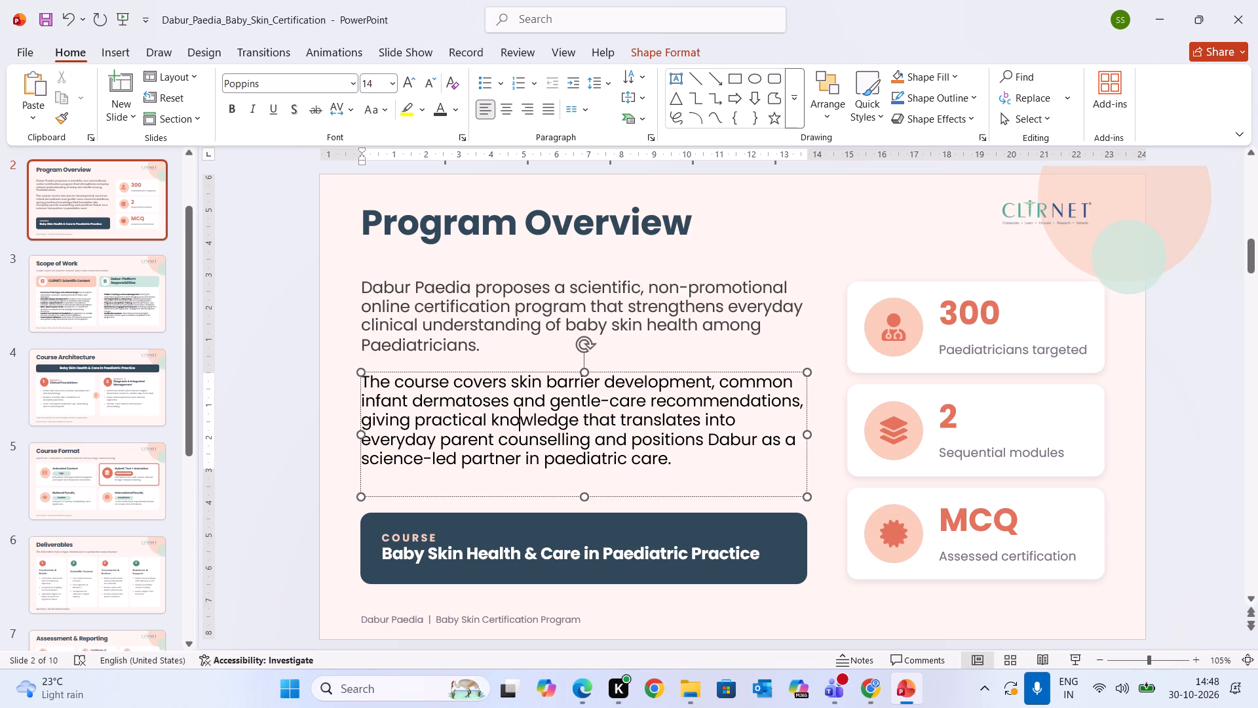
left_click_drag(683, 458, 360, 351)
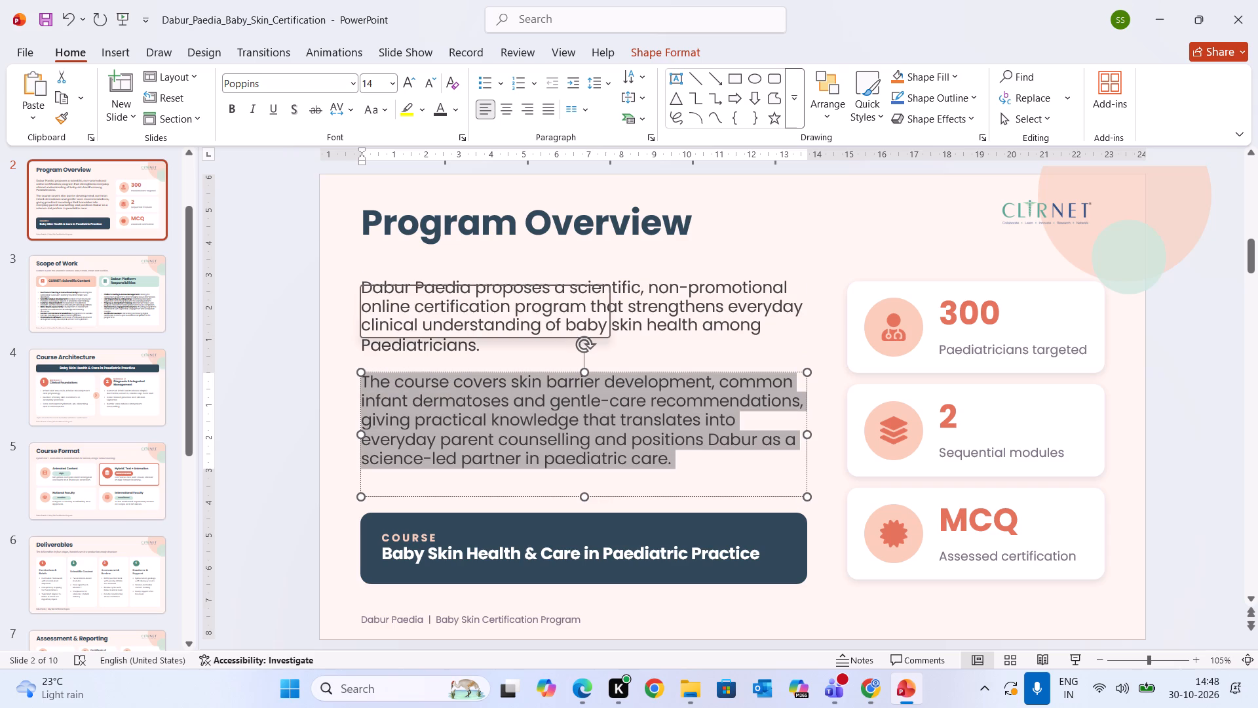
left_click(441, 114)
left_click(301, 369)
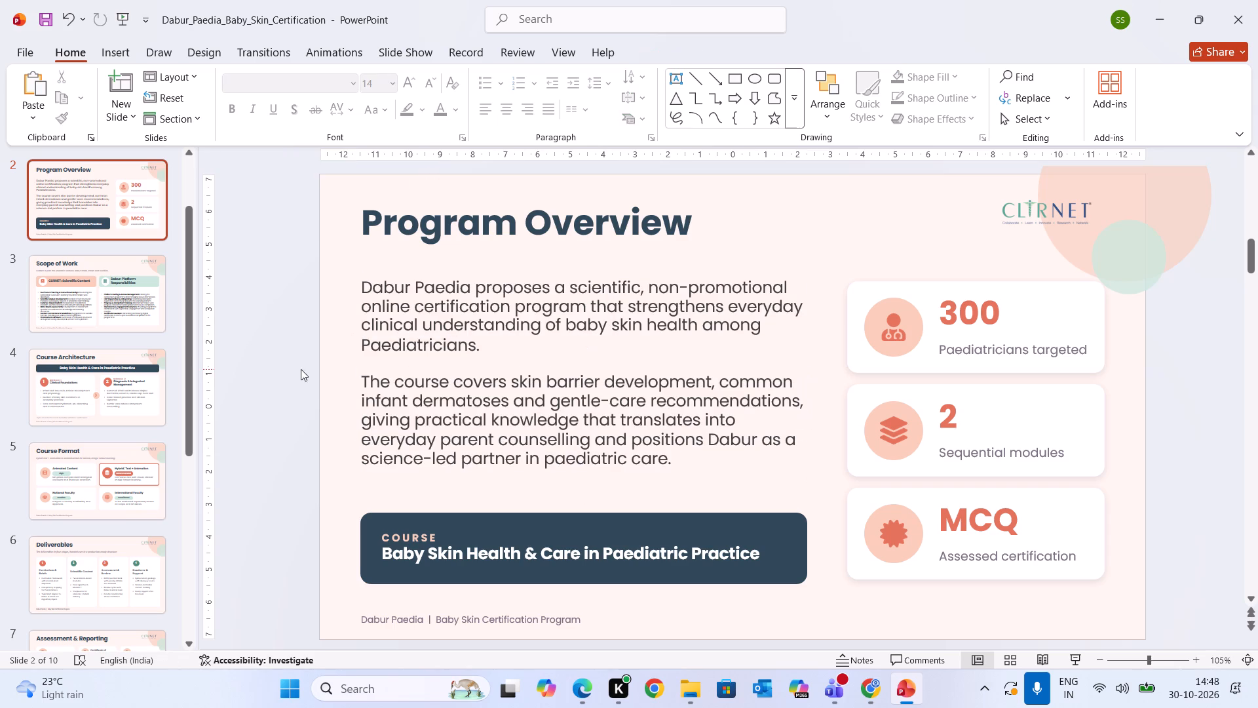
Apply the same dark grey font colour to the whole CLIRNET: Scientific Content list on the Scope of Work slide.
left_click(136, 296)
key("Up")
key("Down")
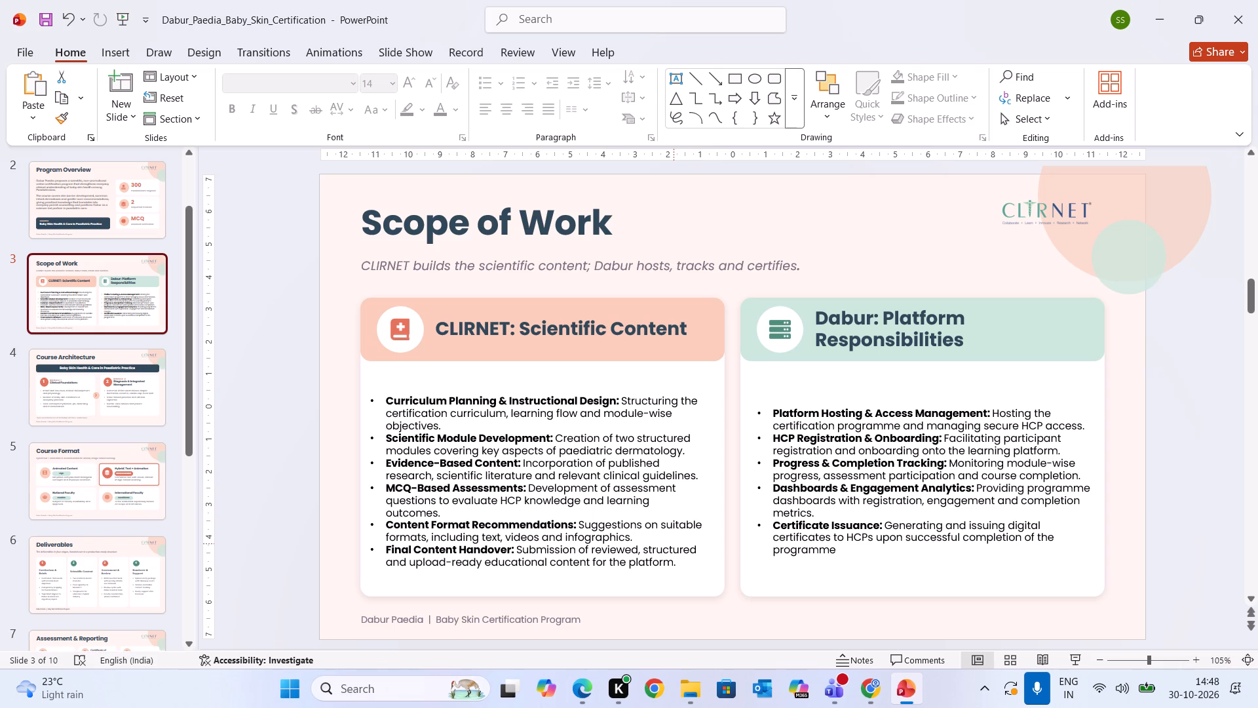
left_click(674, 545)
left_click_drag(677, 558, 387, 402)
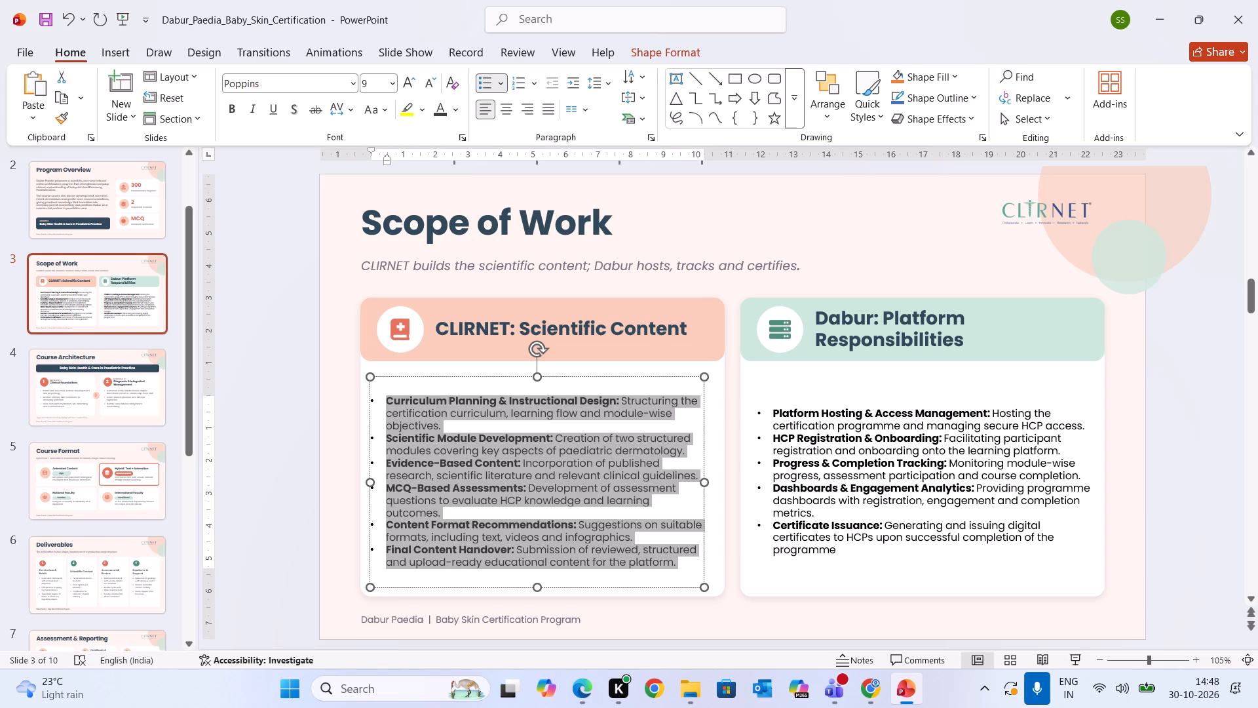
left_click_drag(387, 402, 385, 401)
left_click(442, 110)
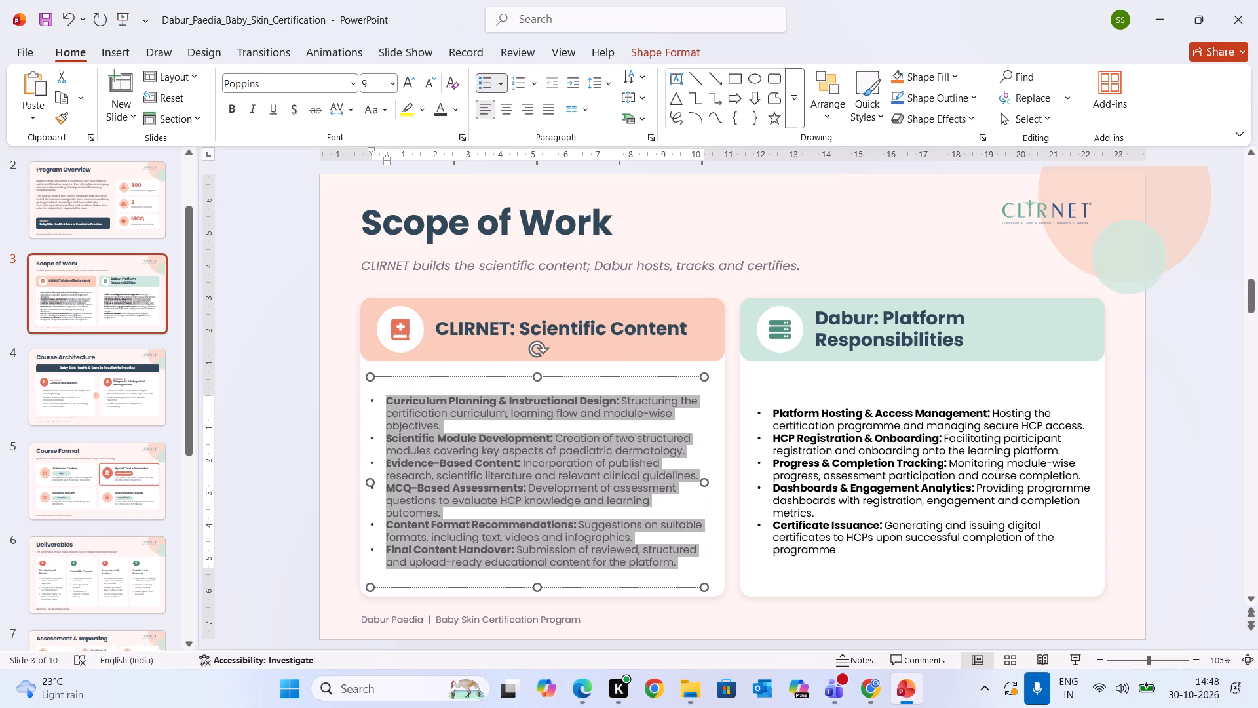
Apply the same dark grey font colour to the whole Dabur: Platform Responsibilities list.
left_click(808, 565)
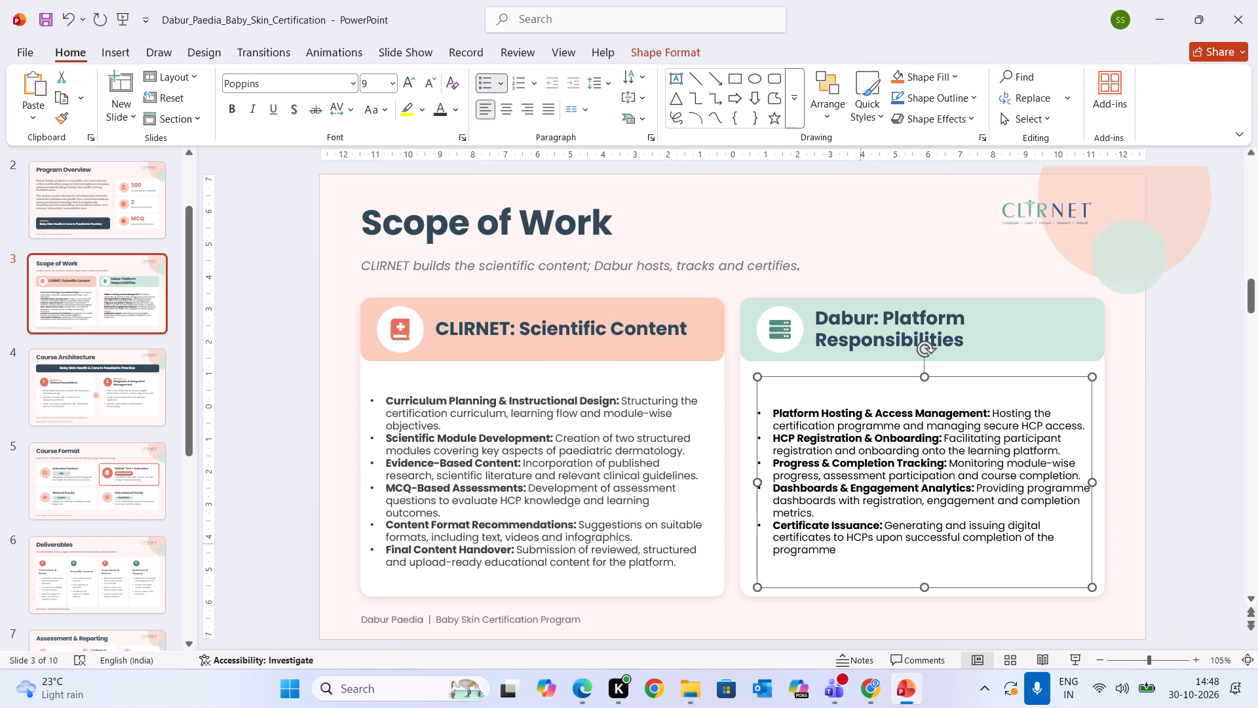
left_click_drag(851, 553, 777, 410)
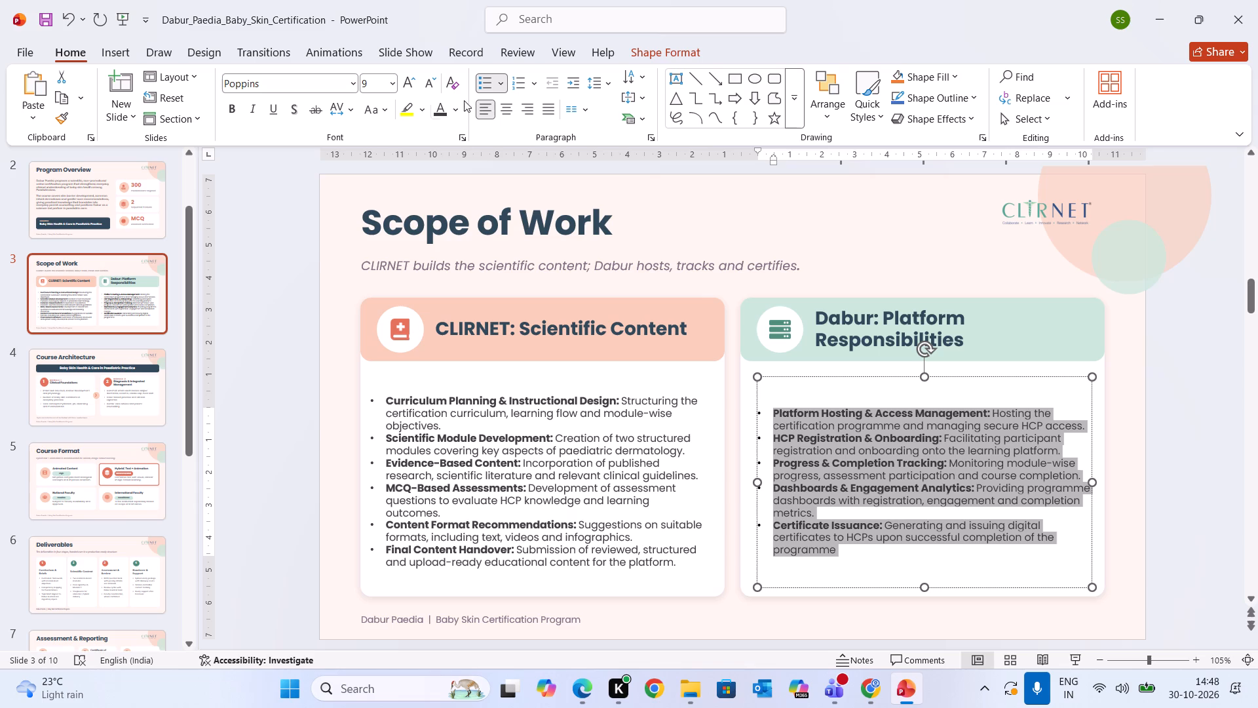
left_click(434, 110)
left_click(302, 401)
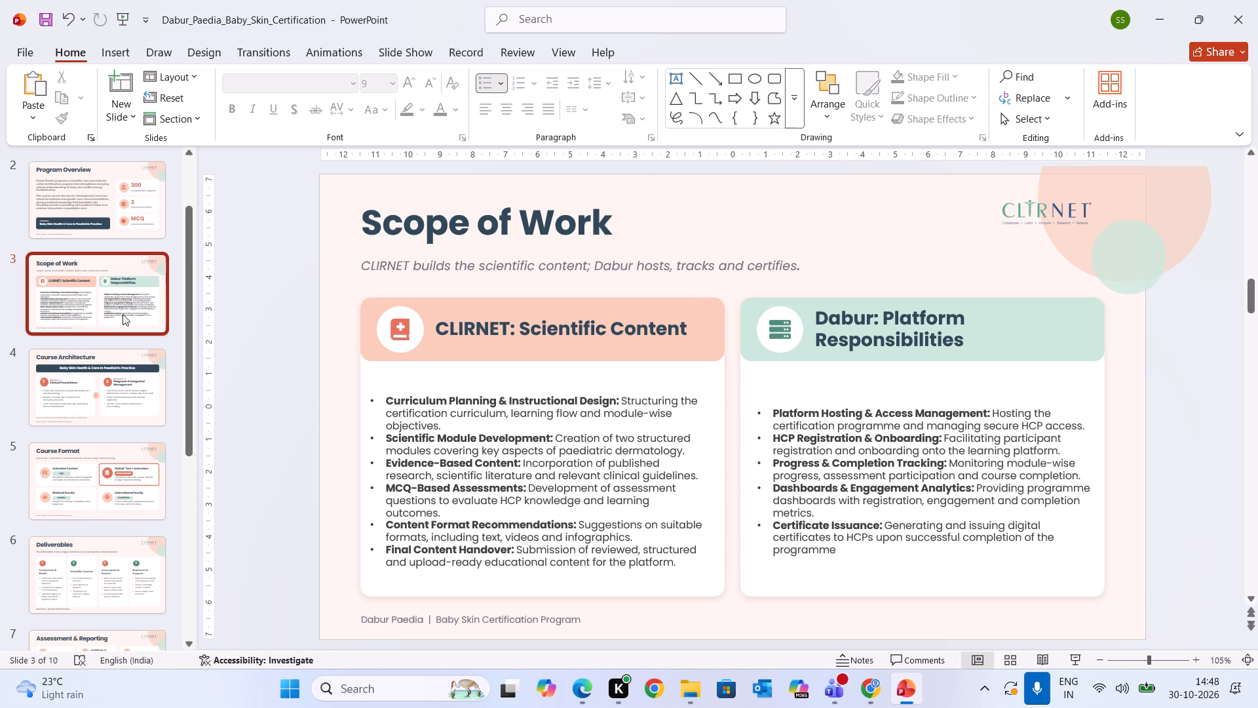
Examine the text formatting on the Course Architecture and Course Format slides against the Scope of Work slide.
left_click(122, 314)
key("Down")
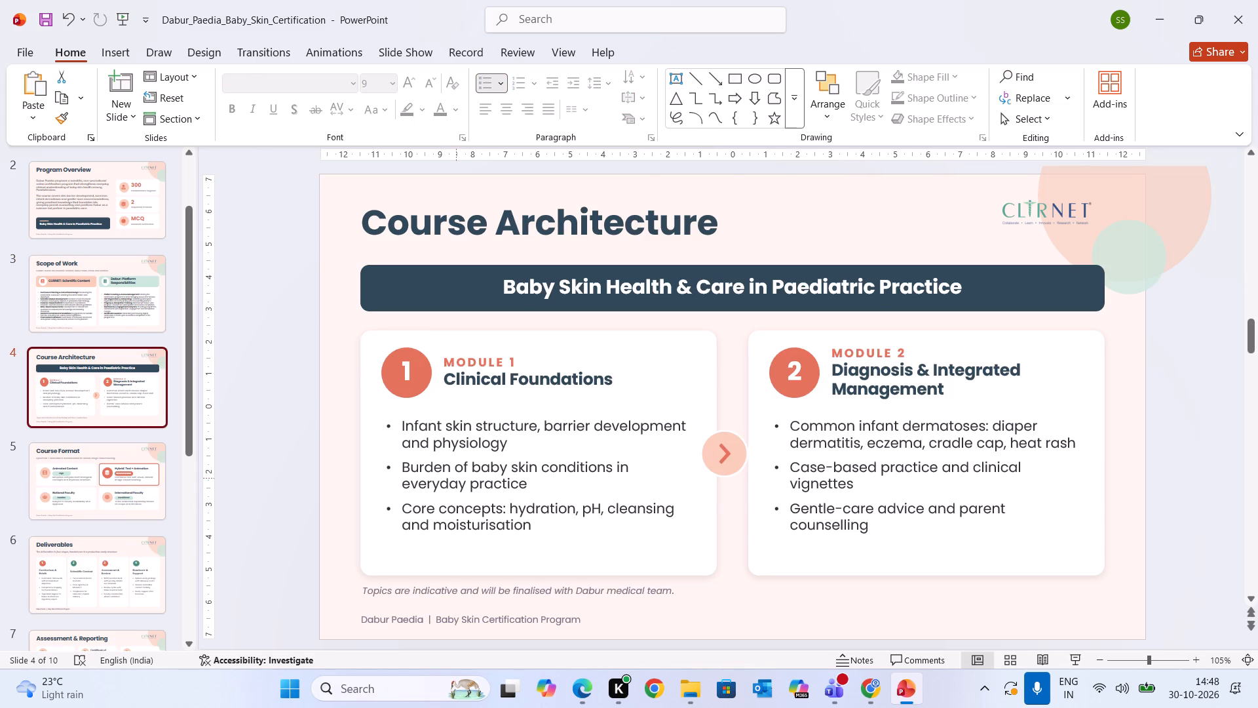
left_click(497, 506)
left_click_drag(531, 520, 405, 430)
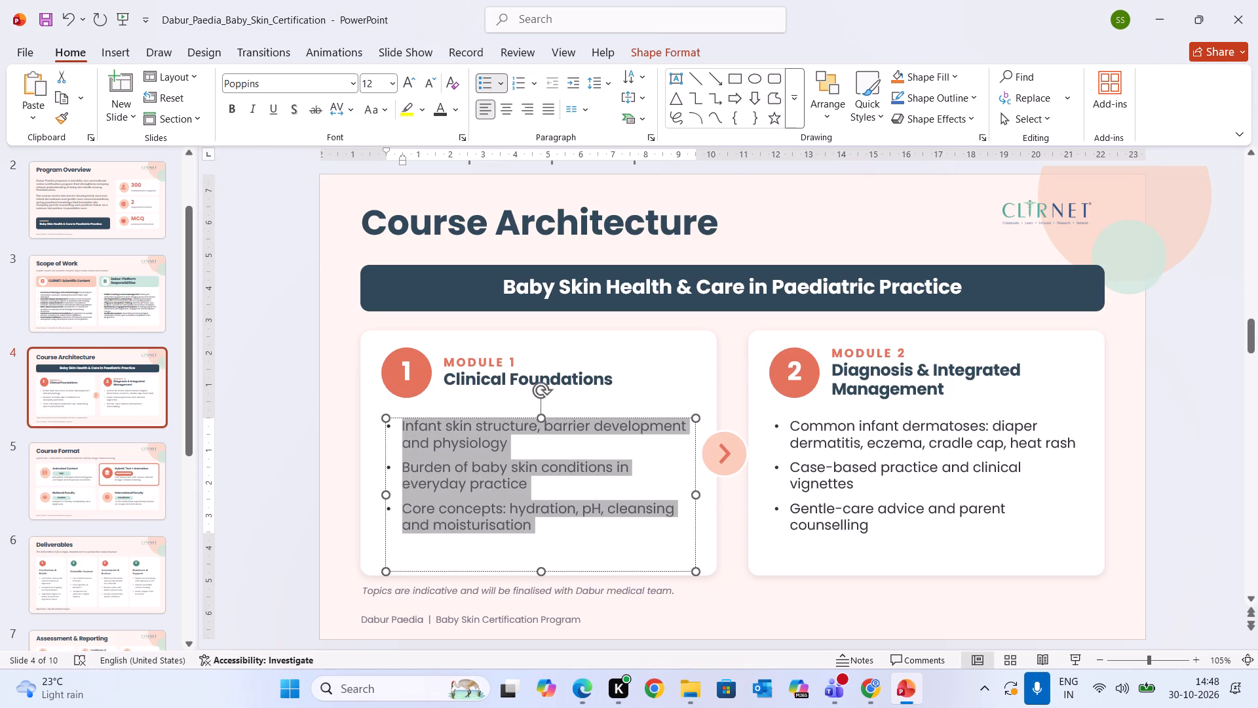
left_click_drag(405, 430, 402, 435)
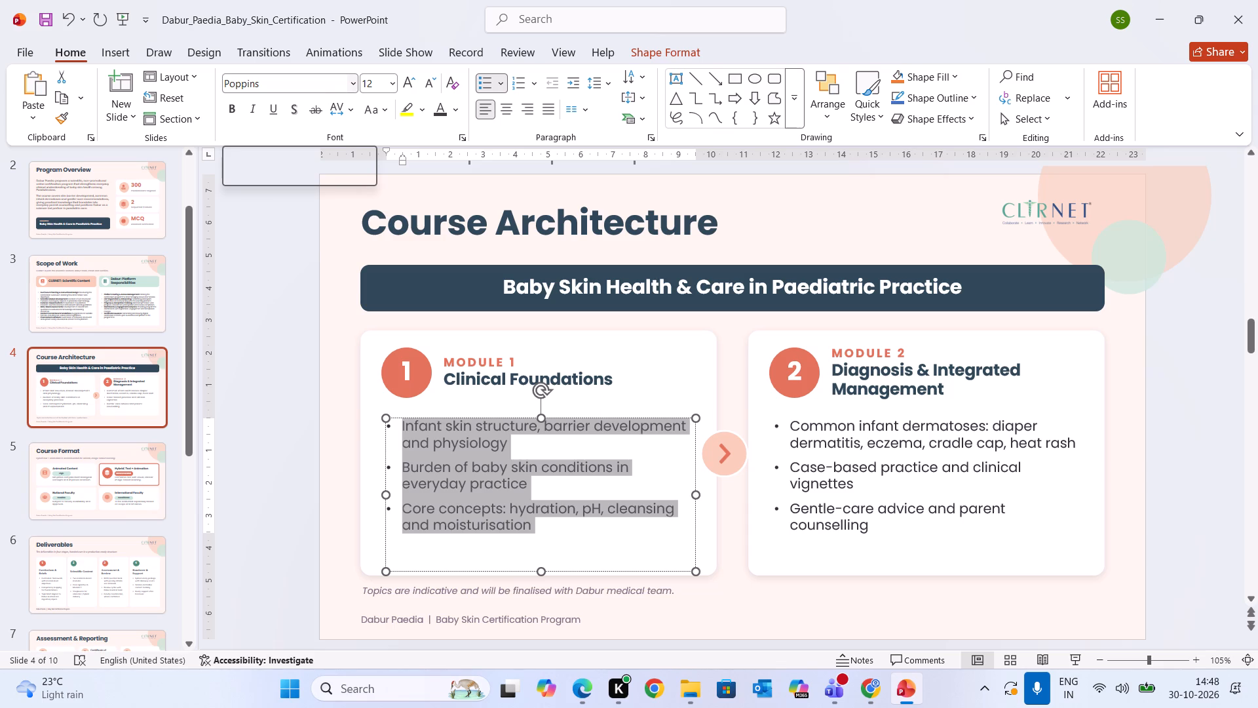
left_click(951, 489)
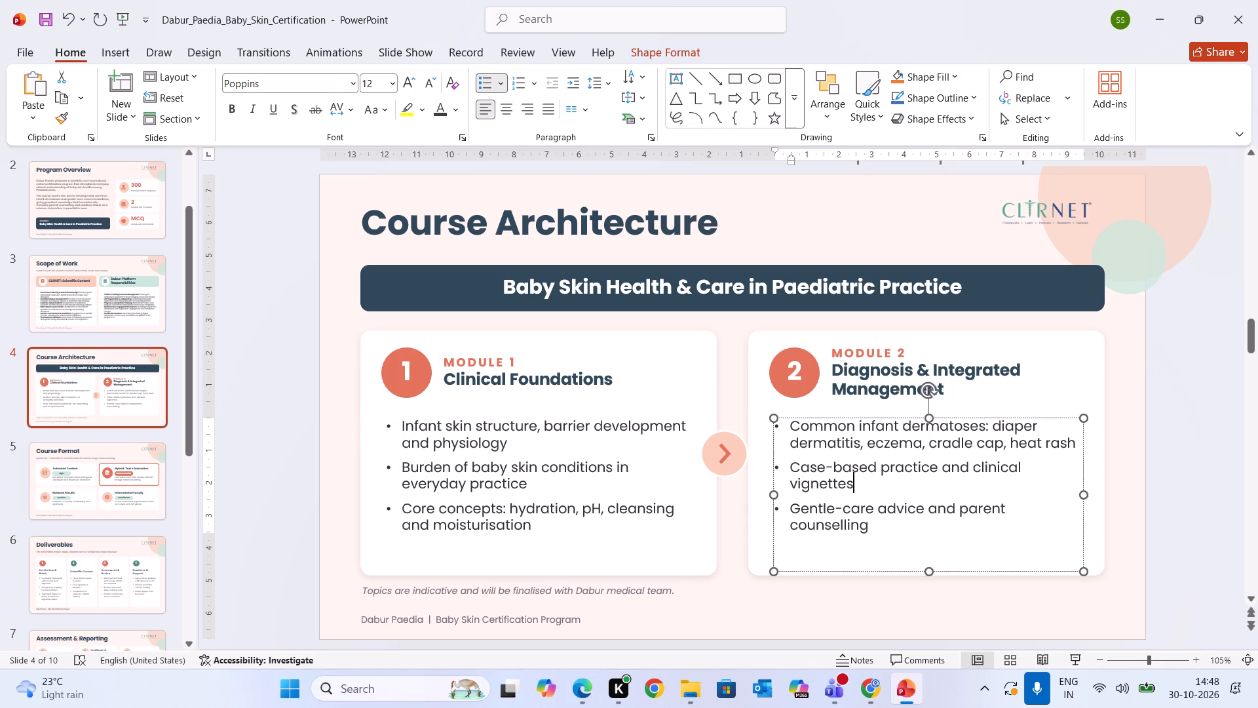
left_click(116, 321)
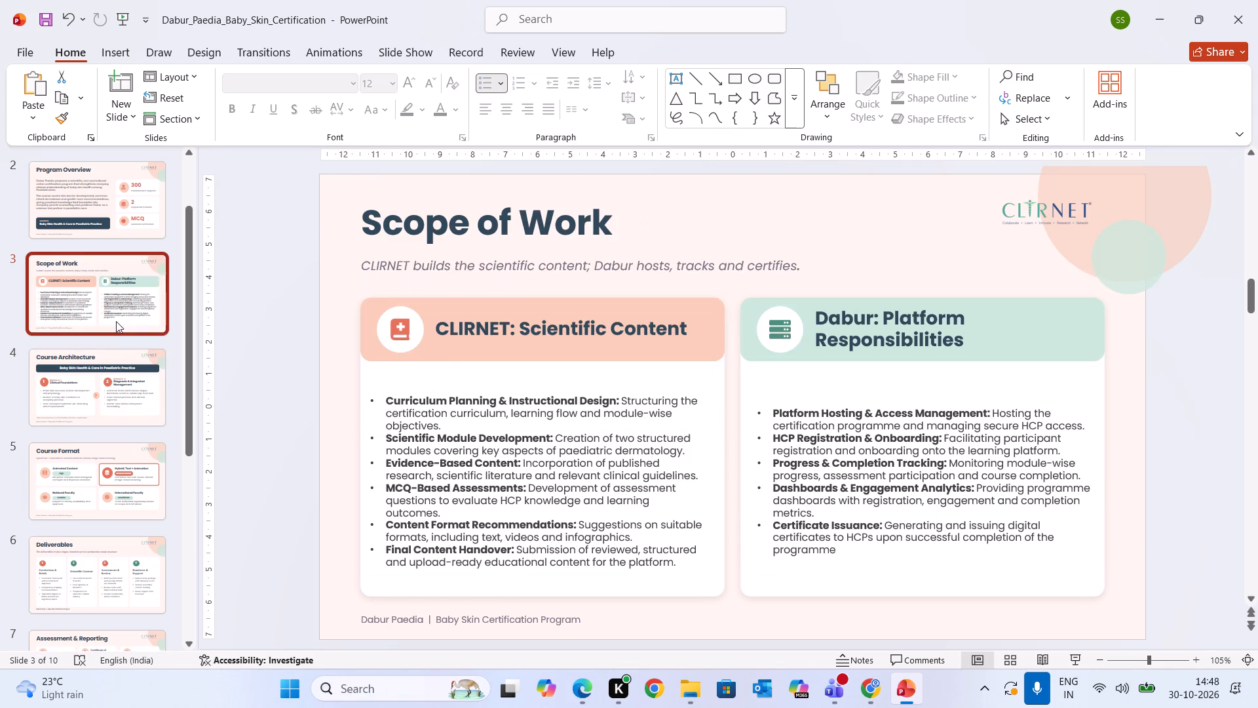
key("Down")
key("Down")
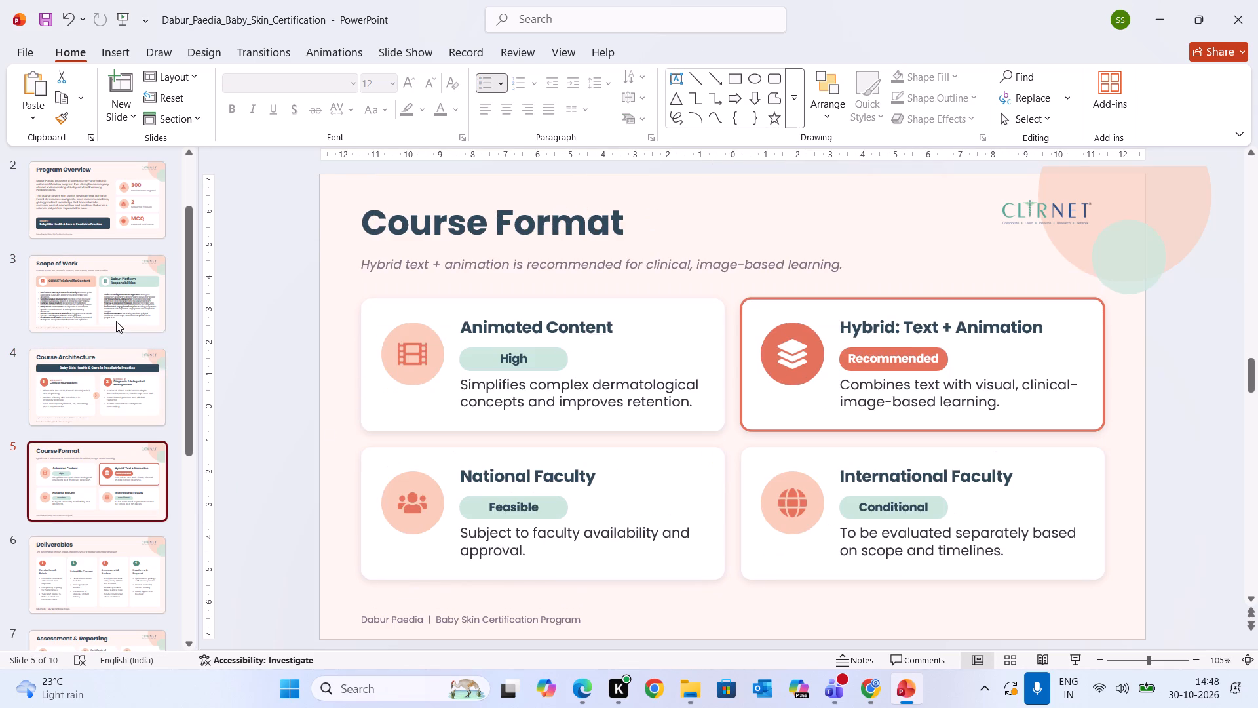
Set the Deliverables slide's subtitle, "Ten deliverables in four stages...", to Poppins at size 12.
key("Down")
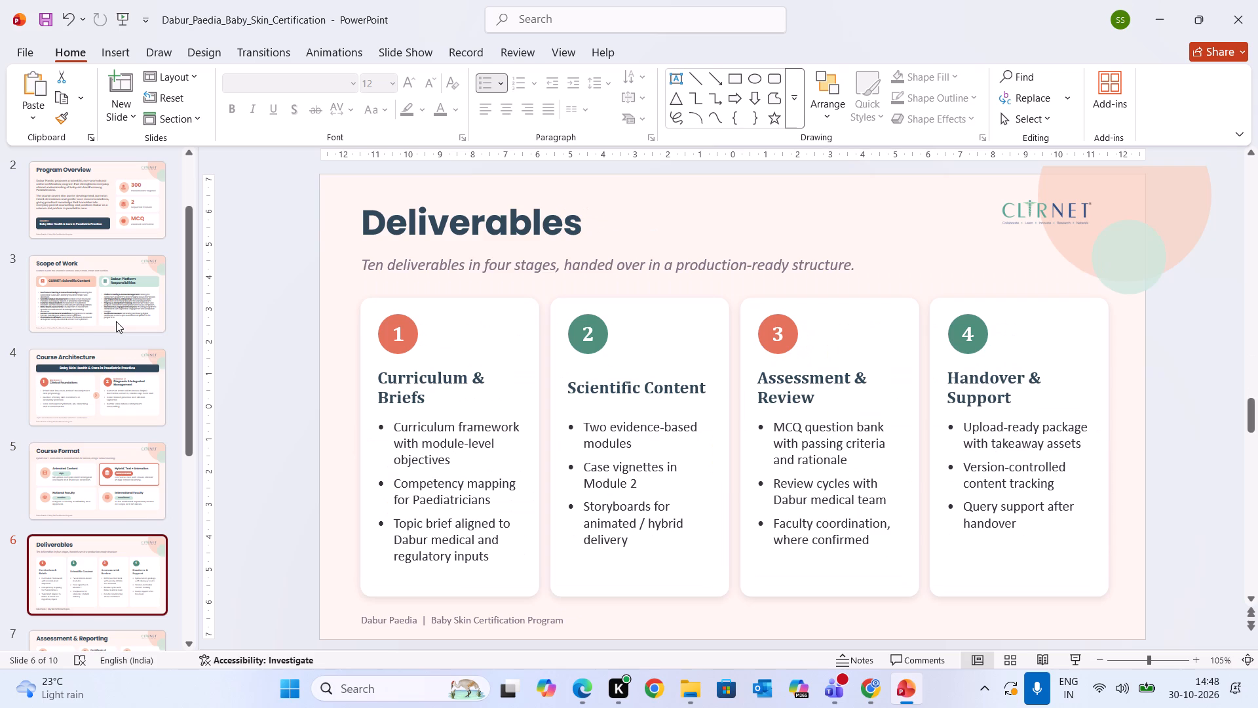
left_click(412, 256)
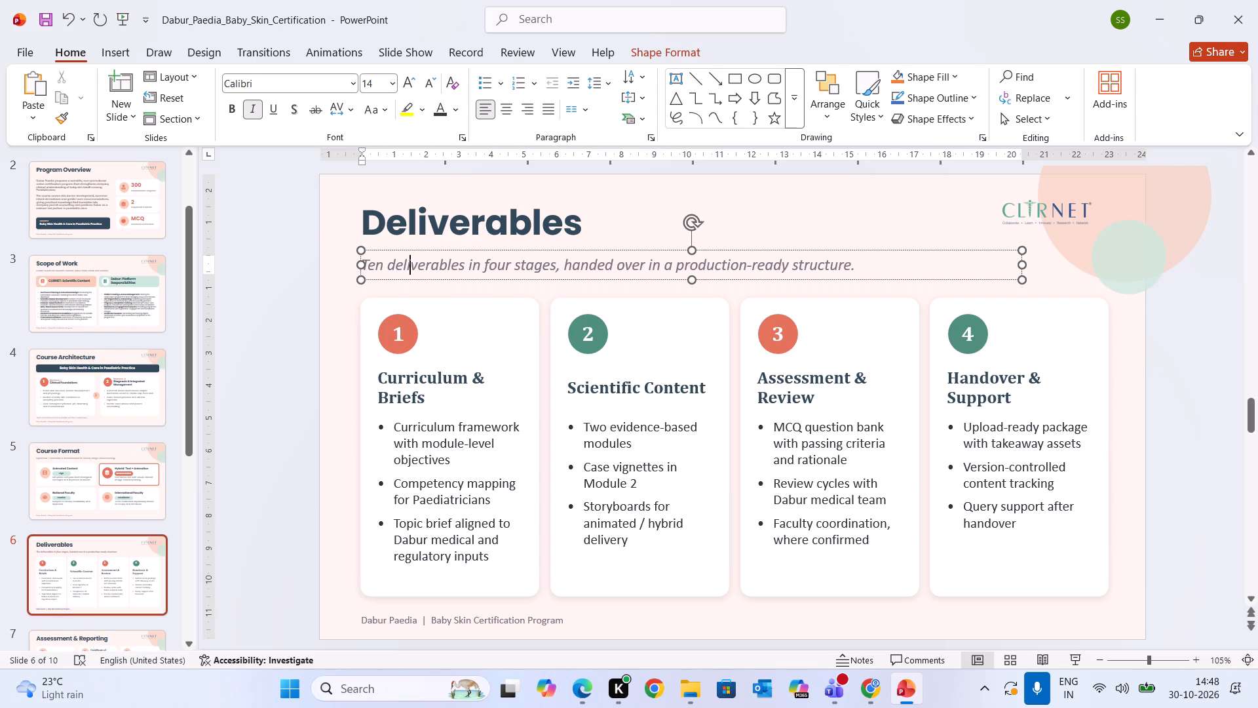
left_click(858, 265)
left_click(855, 265)
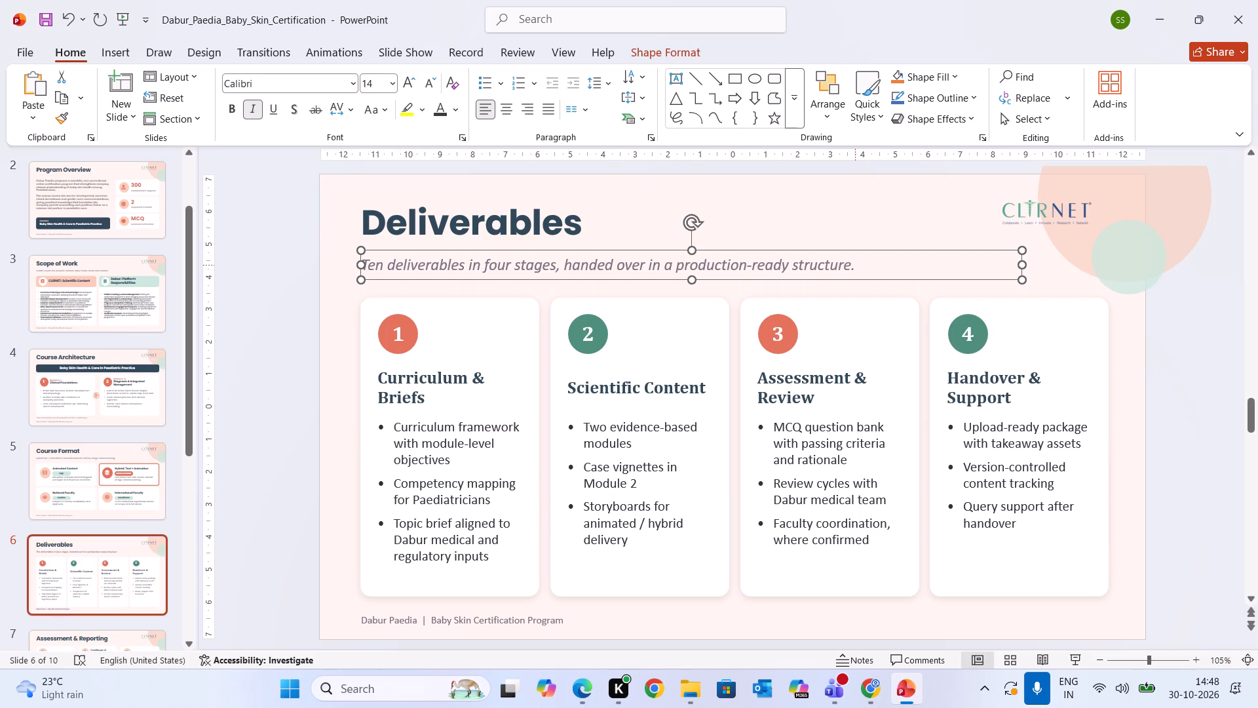
left_click_drag(854, 265, 314, 246)
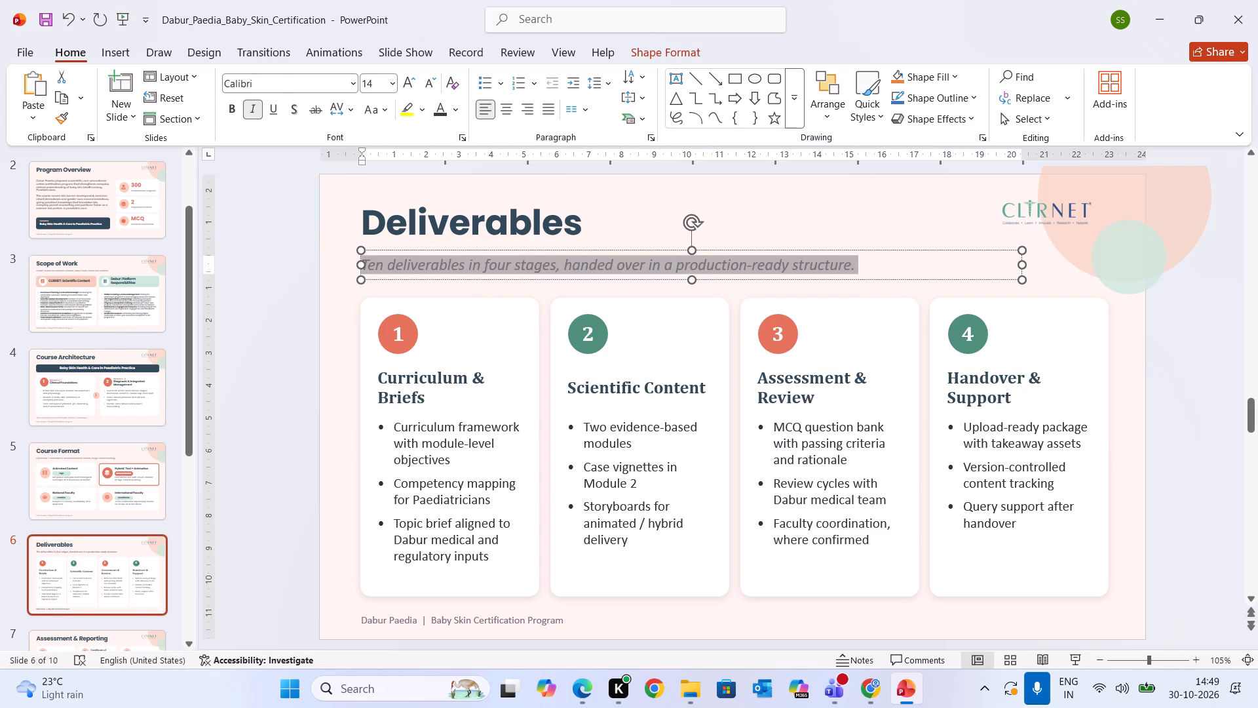
left_click(276, 75)
left_click(267, 80)
type("po")
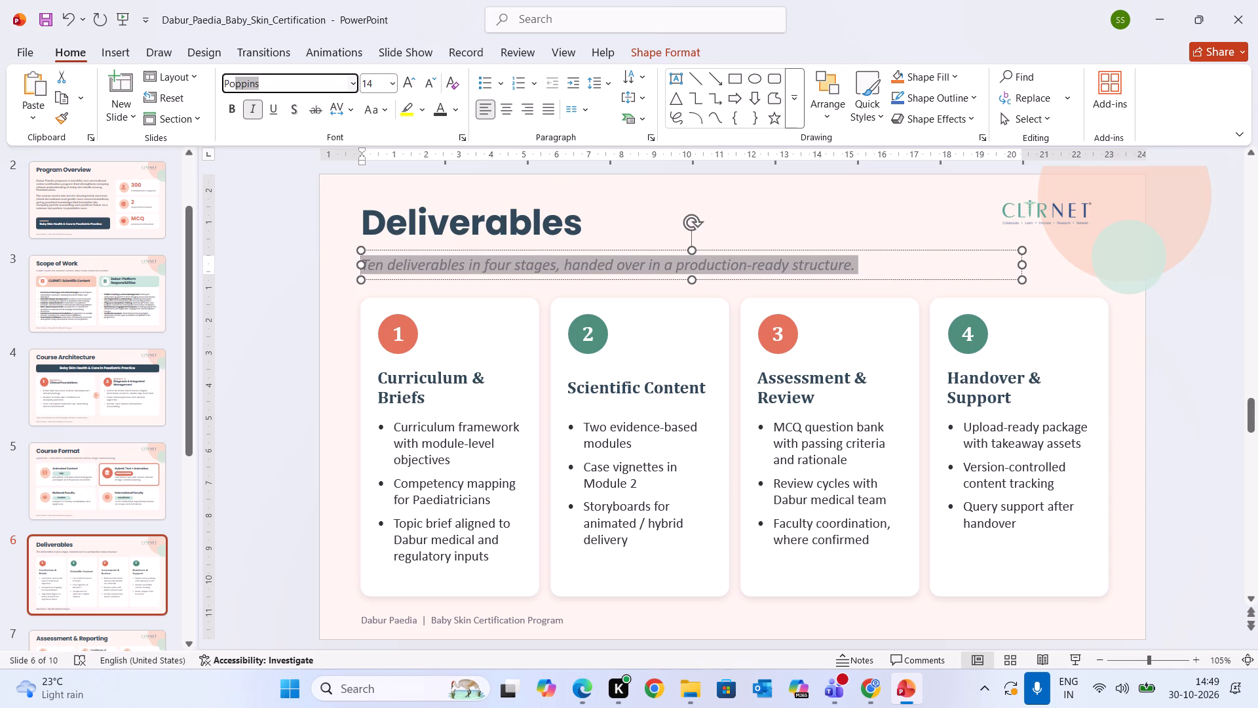
key("Return")
left_click(430, 84)
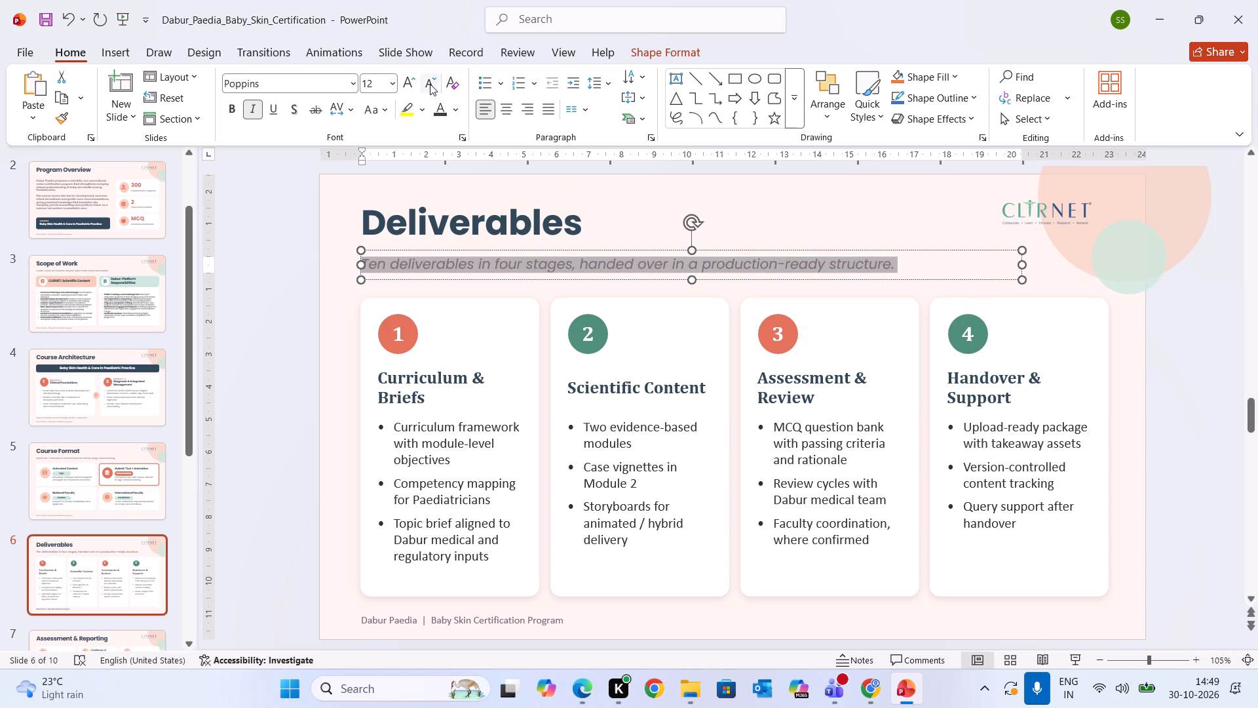
Reduce the Deliverables subtitle to font size 11.
left_click(430, 84)
left_click(275, 275)
Compare the subtitle formatting on the preceding slides with the Deliverables slide, and check the font of its first card heading.
left_click(137, 296)
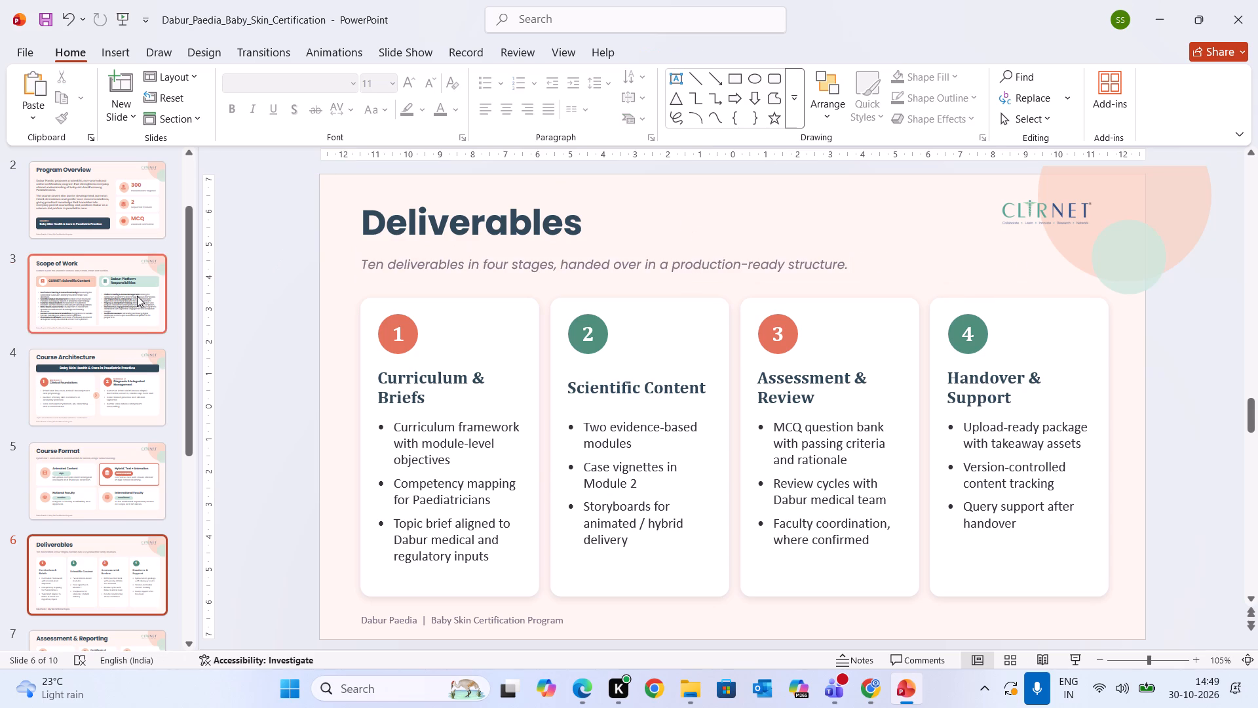
left_click(372, 266)
left_click(96, 387)
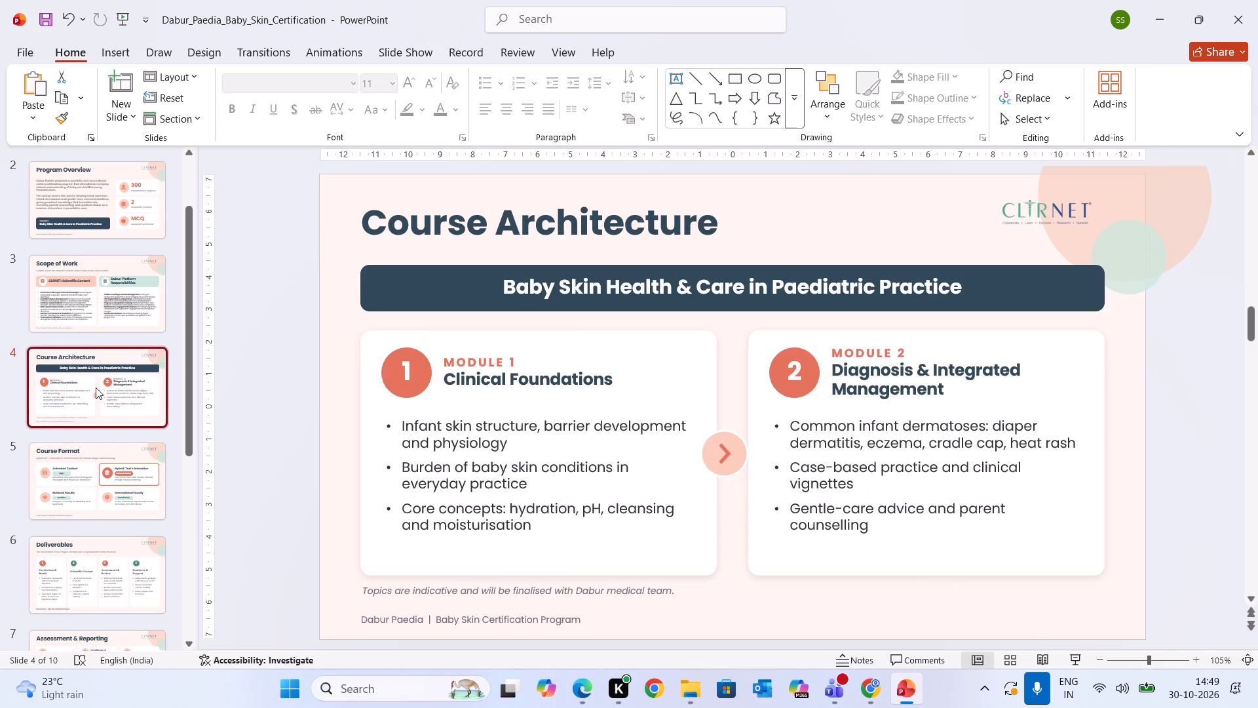
left_click(105, 465)
left_click(425, 266)
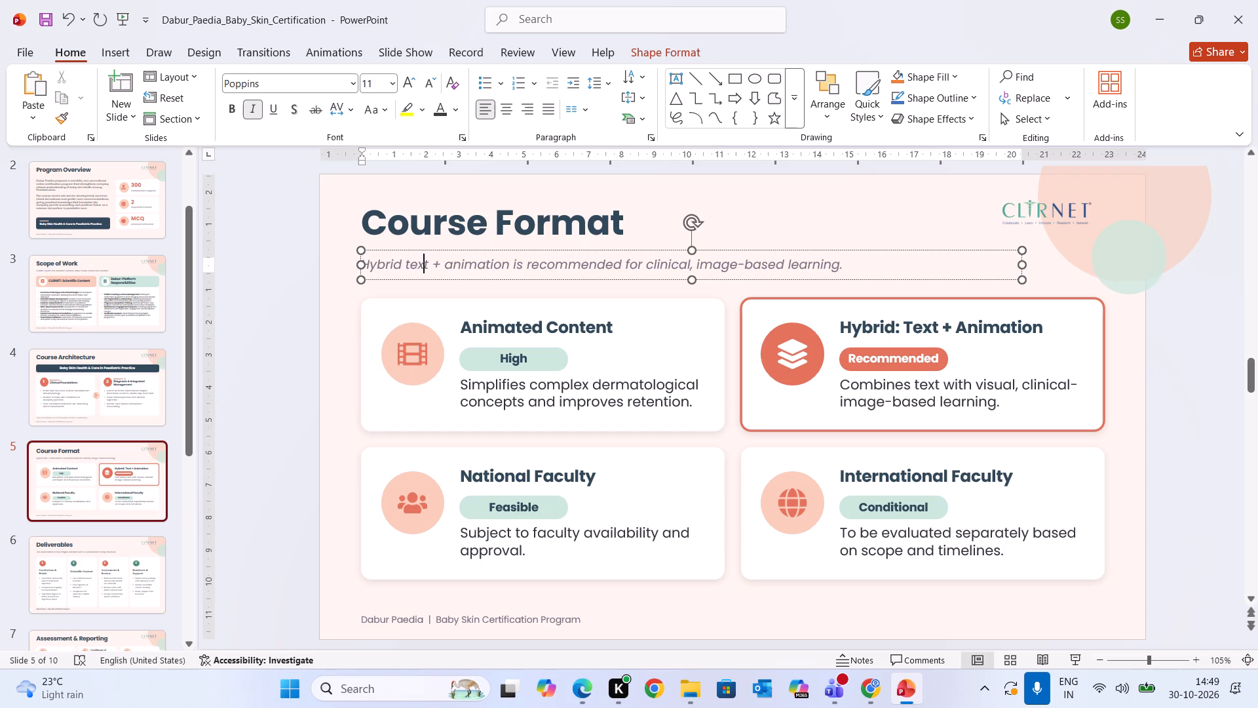
left_click(128, 540)
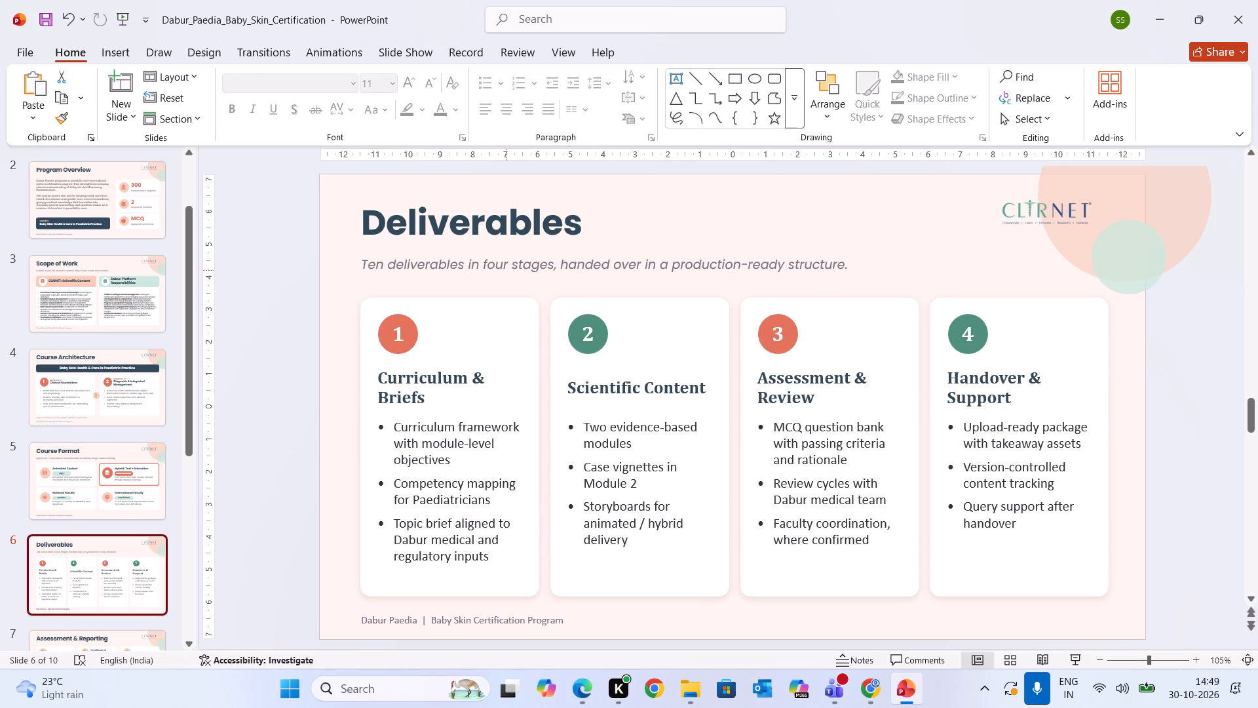
left_click(506, 264)
left_click(506, 385)
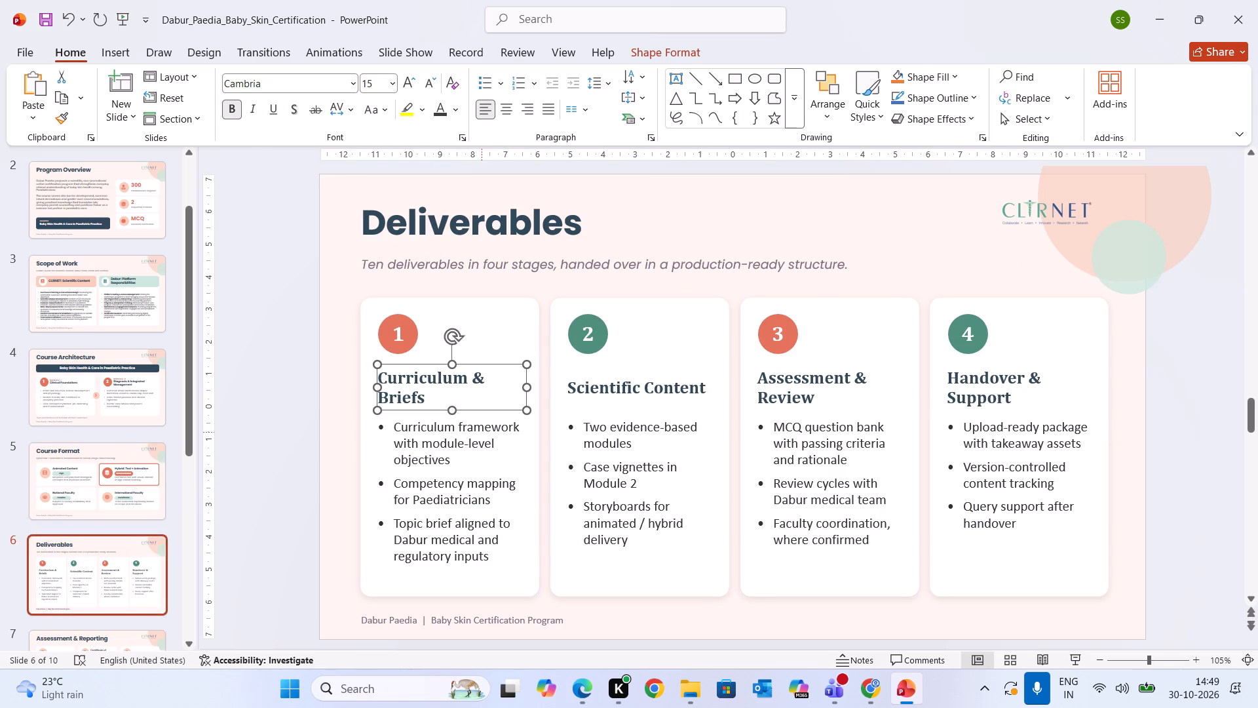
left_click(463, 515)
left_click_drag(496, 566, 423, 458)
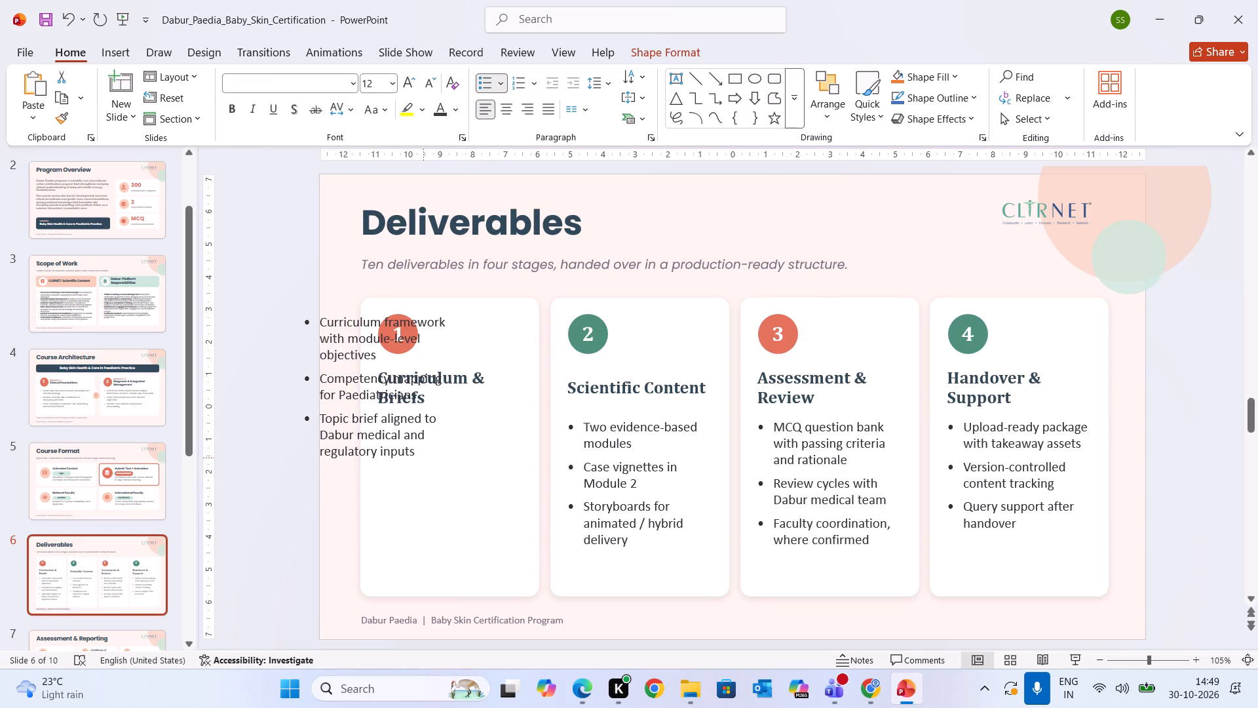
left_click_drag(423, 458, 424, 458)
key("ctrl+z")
Set the whole Curriculum & Briefs bullet list on the Deliverables slide to Poppins at size 10.5.
left_click(491, 557)
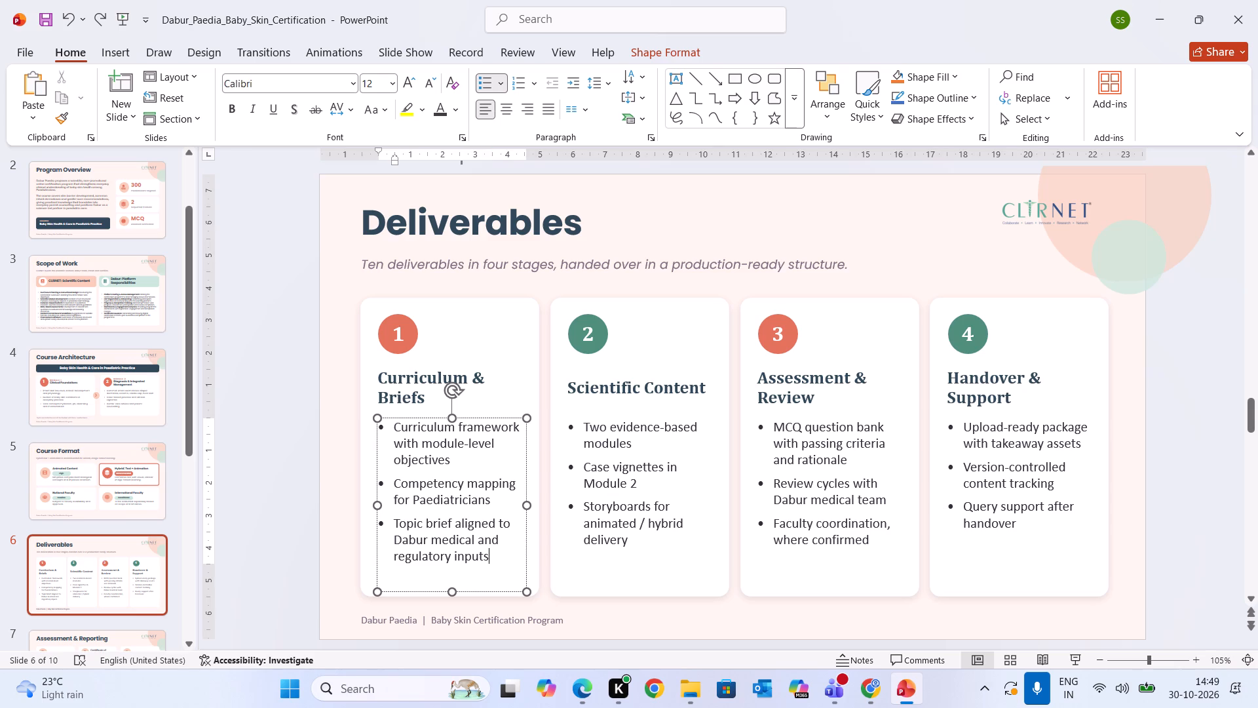
left_click_drag(491, 557, 395, 430)
left_click(309, 89)
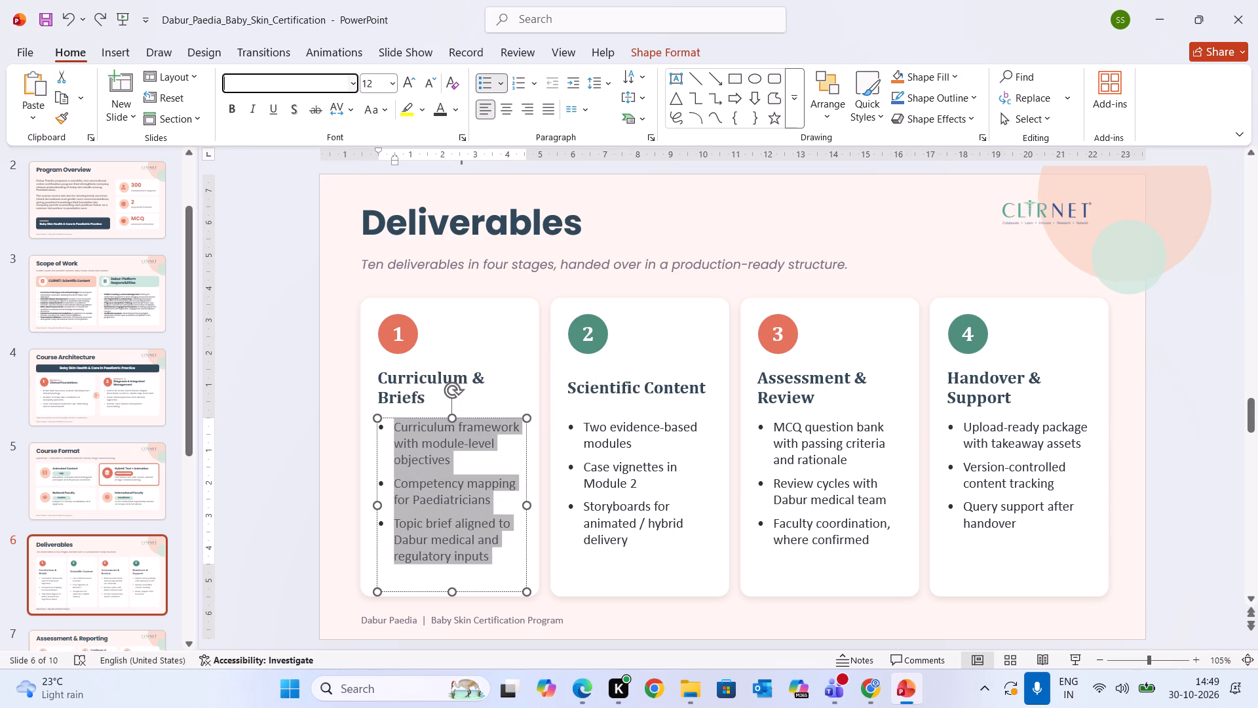
type("po")
key("Return")
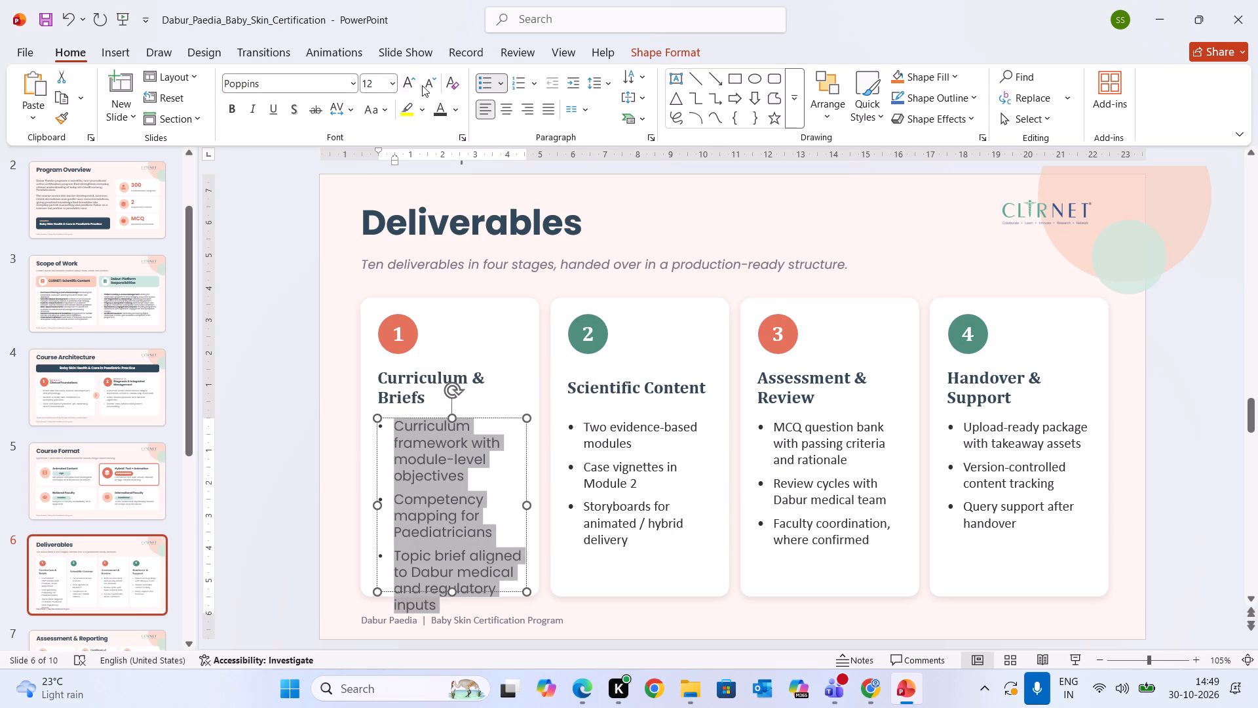
left_click(438, 81)
left_click(438, 81)
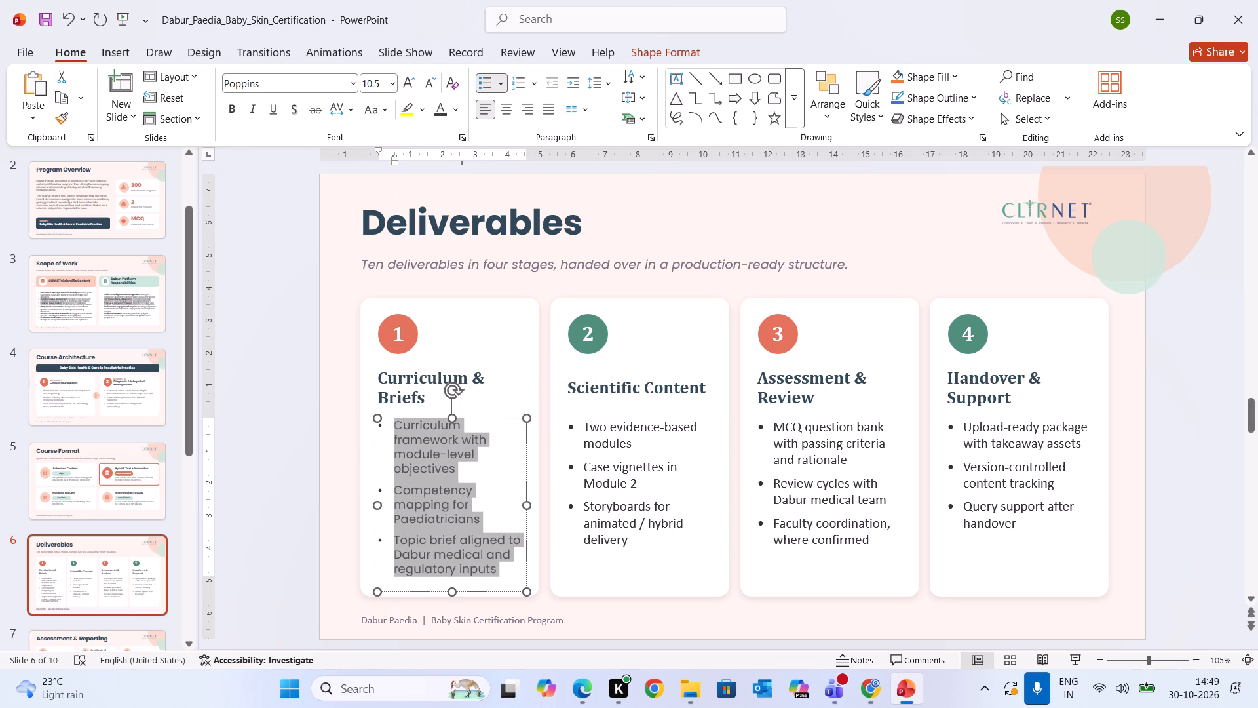
Copy the Curriculum & Briefs list formatting onto the Scientific Content, Assessment & Review and Handover & Support bullet lists.
left_click(66, 113)
left_click_drag(591, 423, 655, 543)
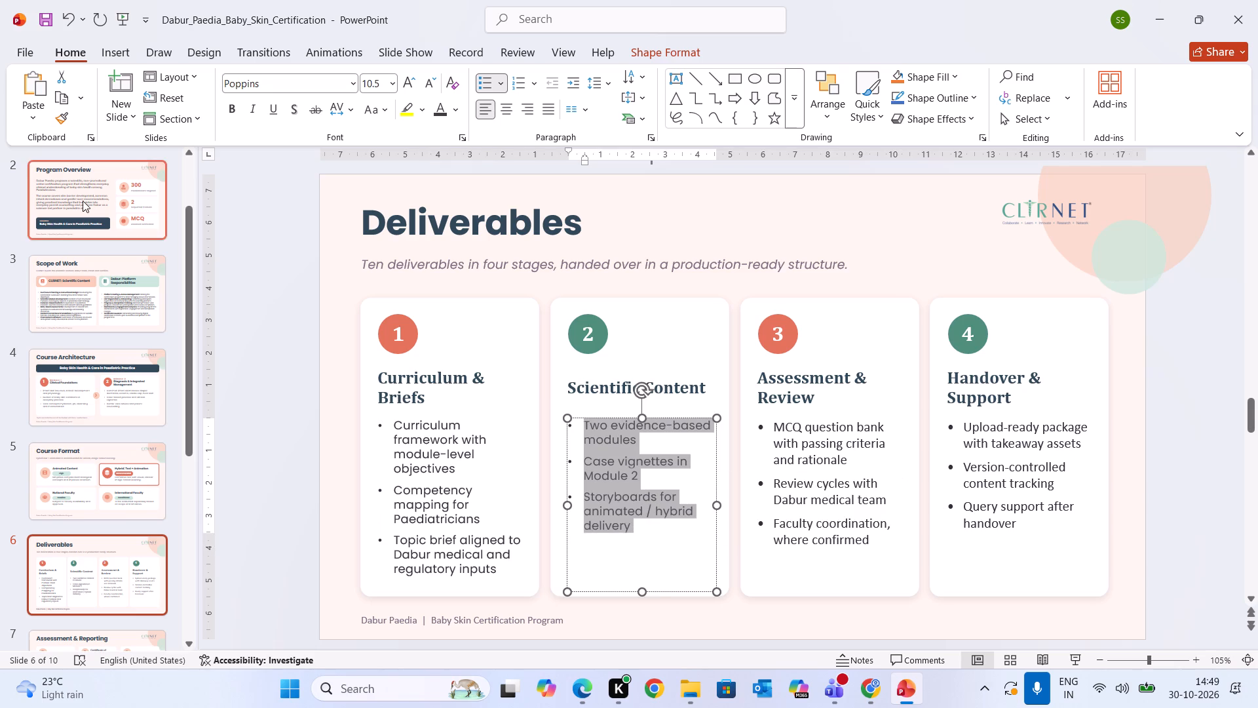
left_click(62, 124)
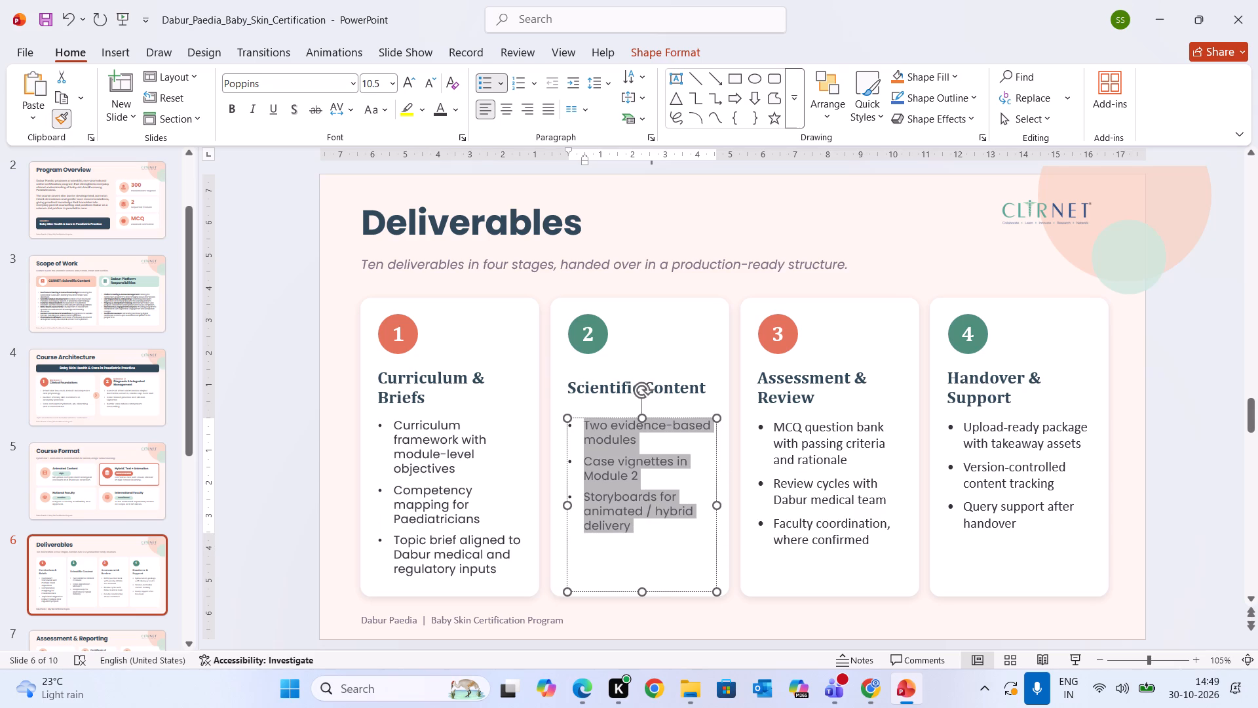
left_click_drag(783, 420, 860, 522)
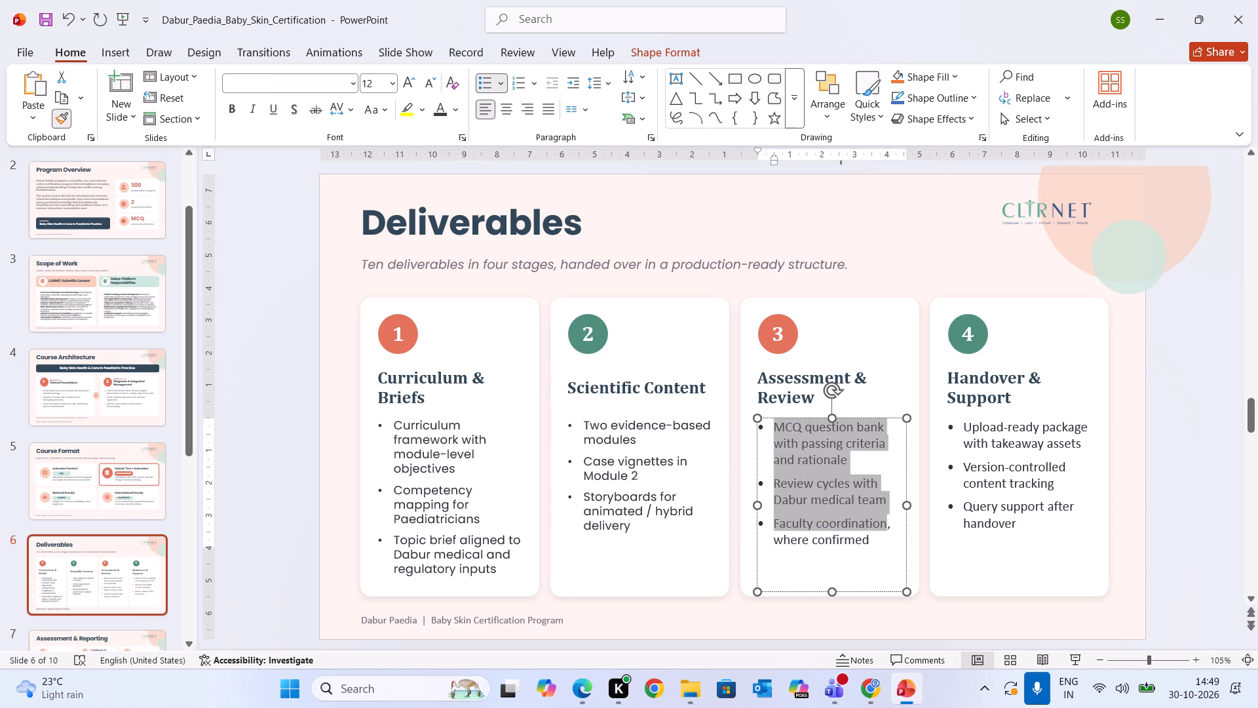
left_click_drag(860, 522, 869, 535)
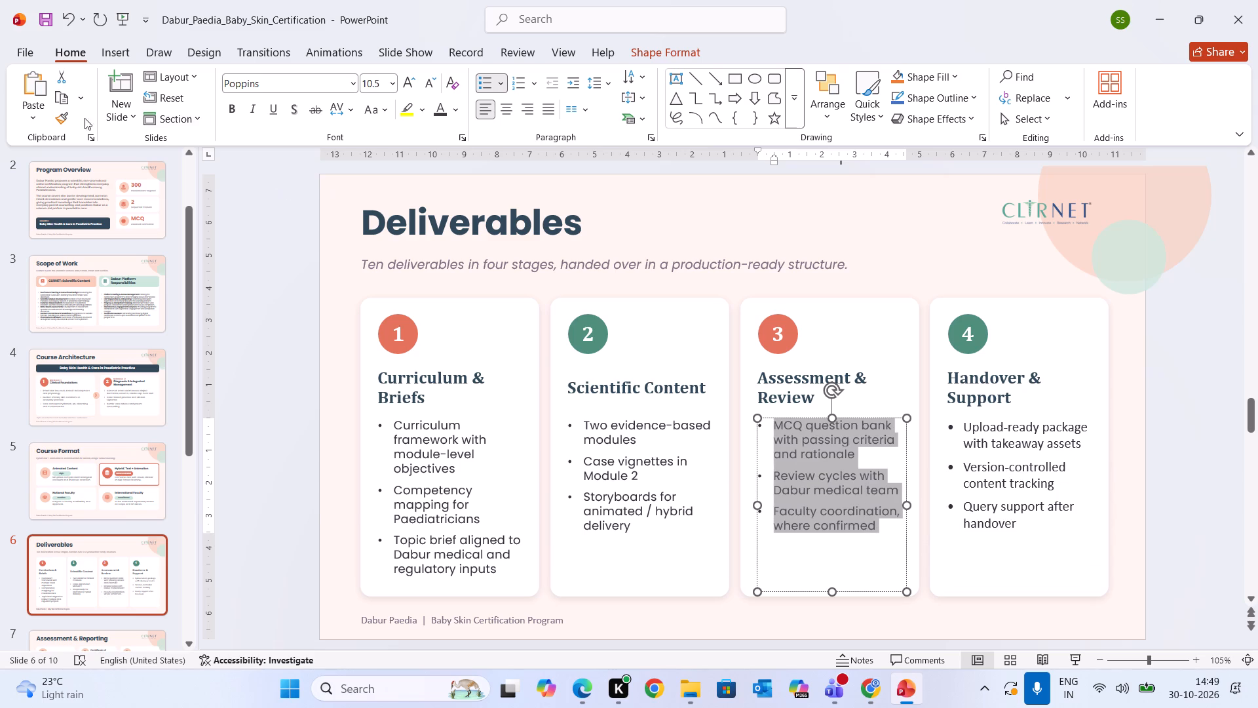
left_click(62, 123)
left_click_drag(971, 420, 1045, 530)
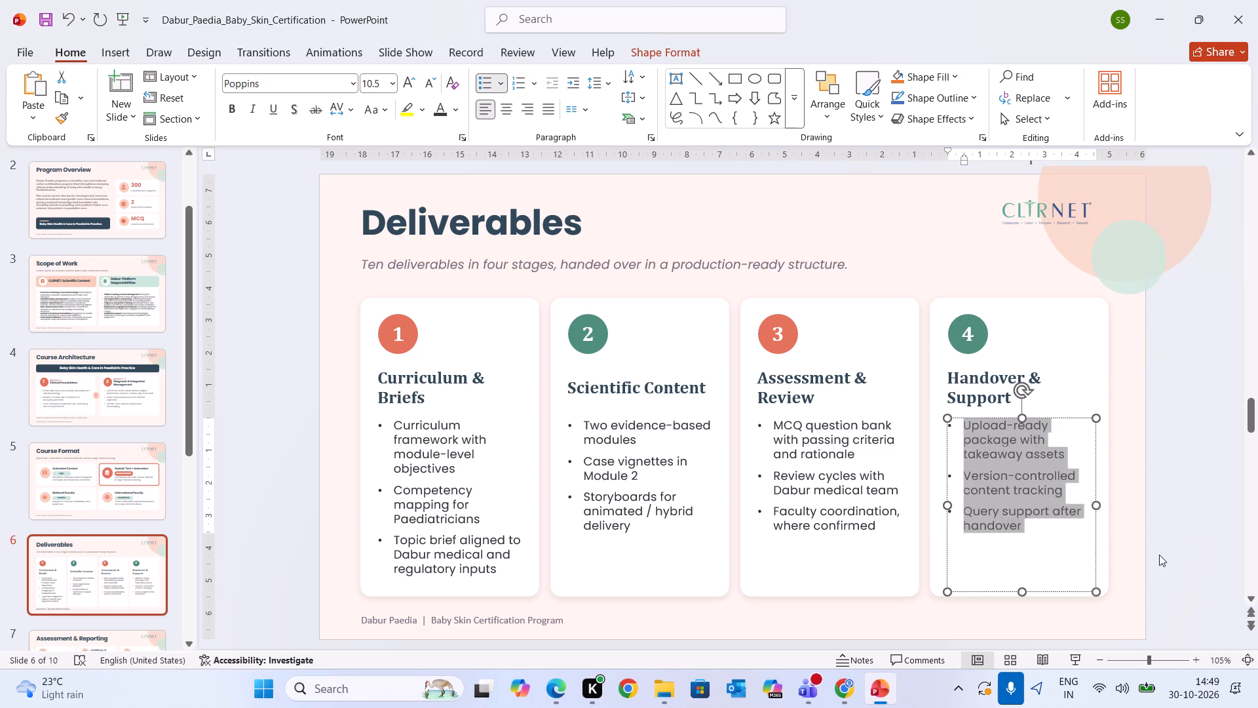
left_click(1159, 555)
Widen the Curriculum & Briefs bullet text box slightly and nudge it left so it sits evenly within its card.
left_click(446, 471)
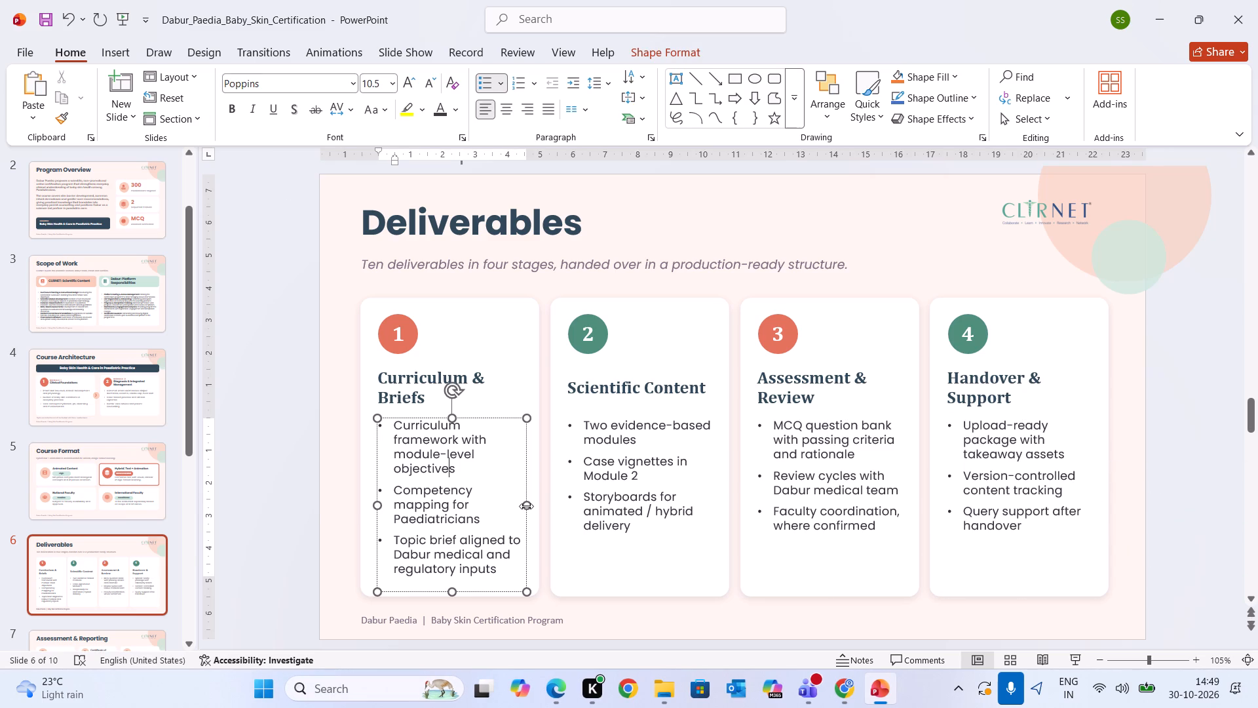
left_click_drag(526, 507, 539, 507)
left_click(578, 534)
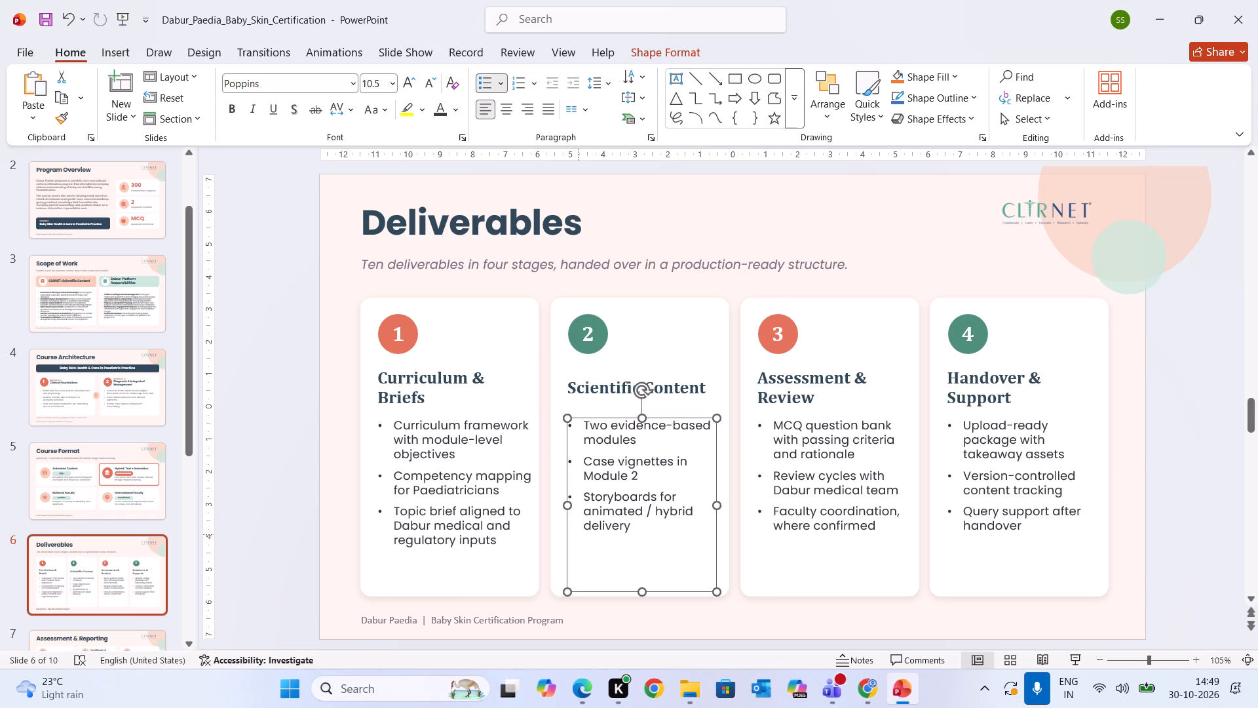
left_click(433, 470)
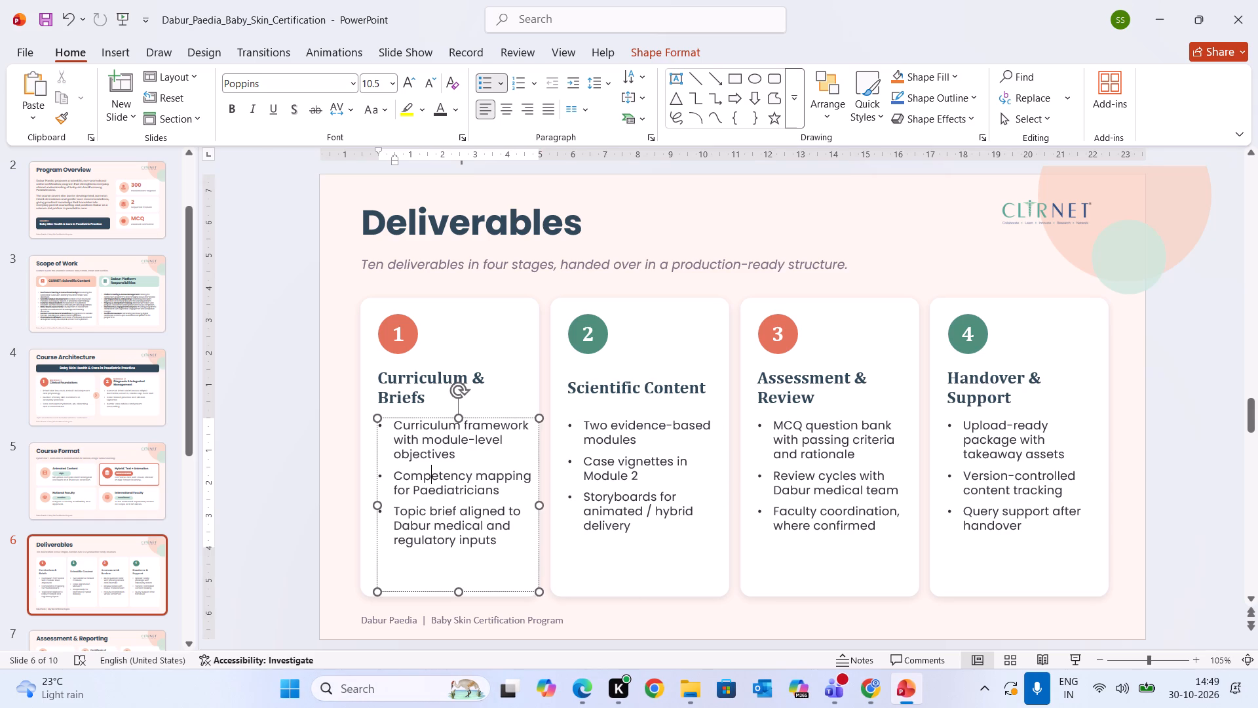
left_click(482, 587)
left_click(484, 588)
key("Left")
key("Left")
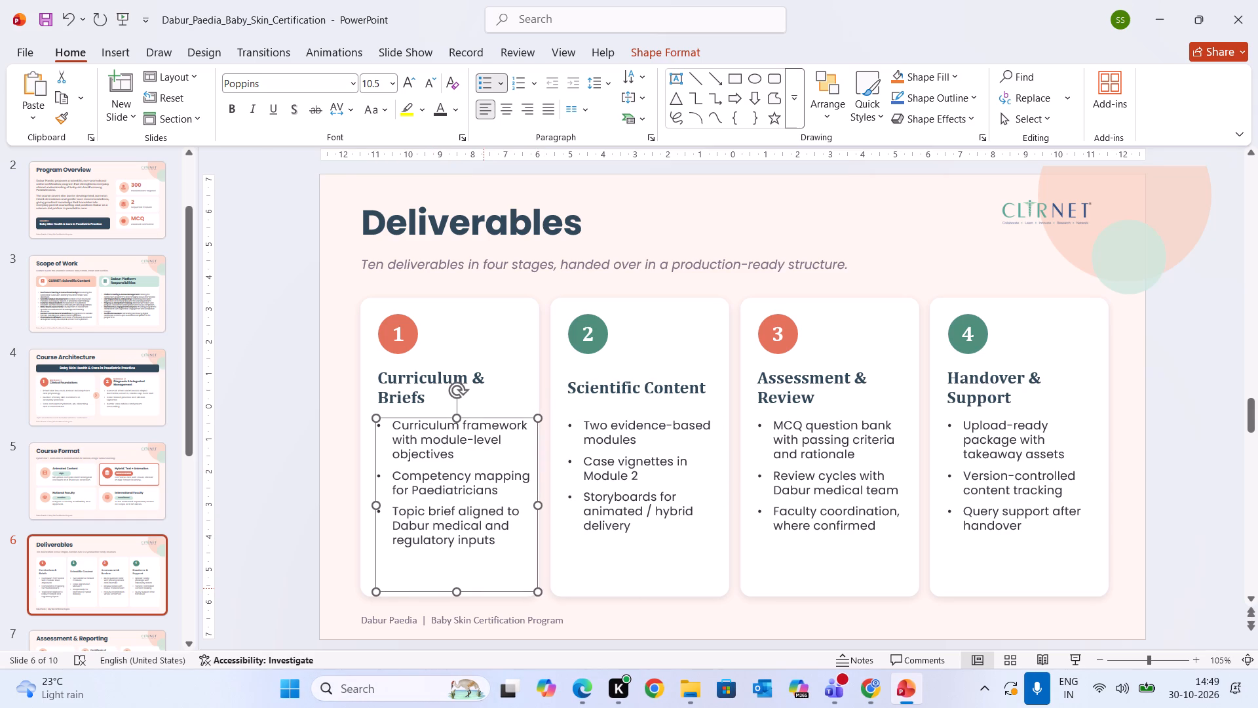
key("Left")
key("Left")
key("Left")
key("Left")
key("Left")
key("Left")
Widen the Scientific Content bullet text box slightly and nudge it left to fit within its card.
left_click(592, 519)
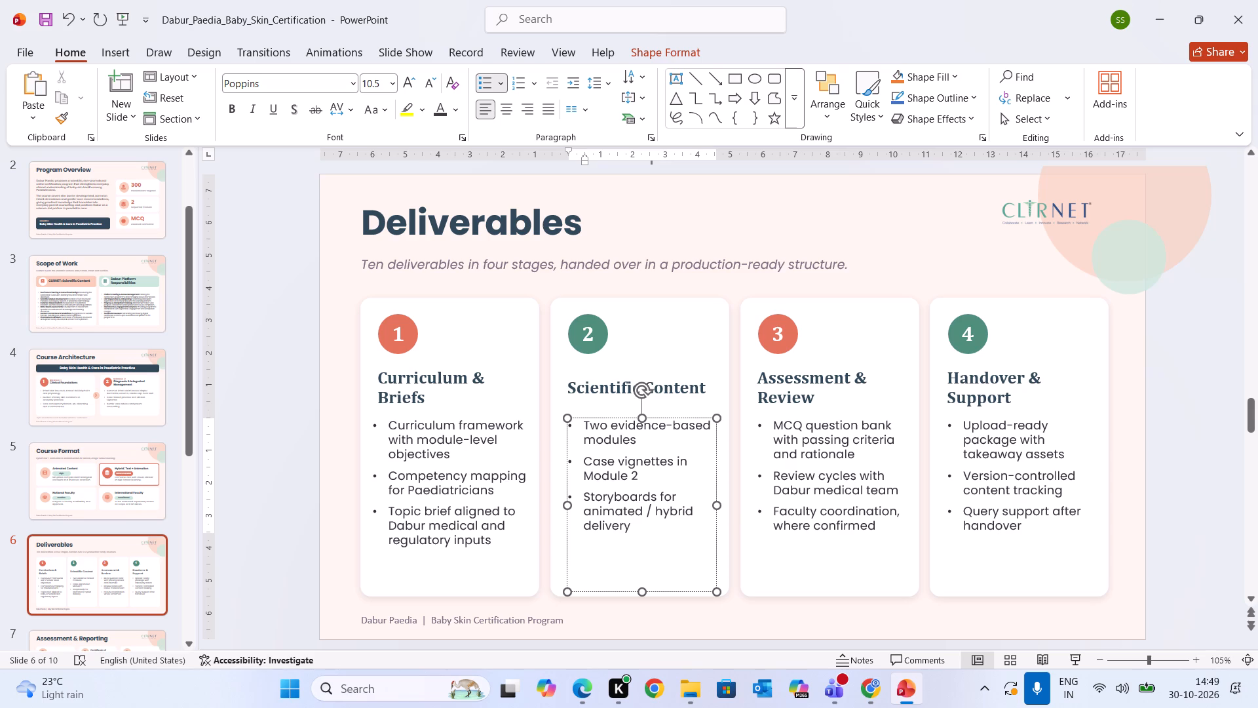
left_click_drag(715, 505, 733, 504)
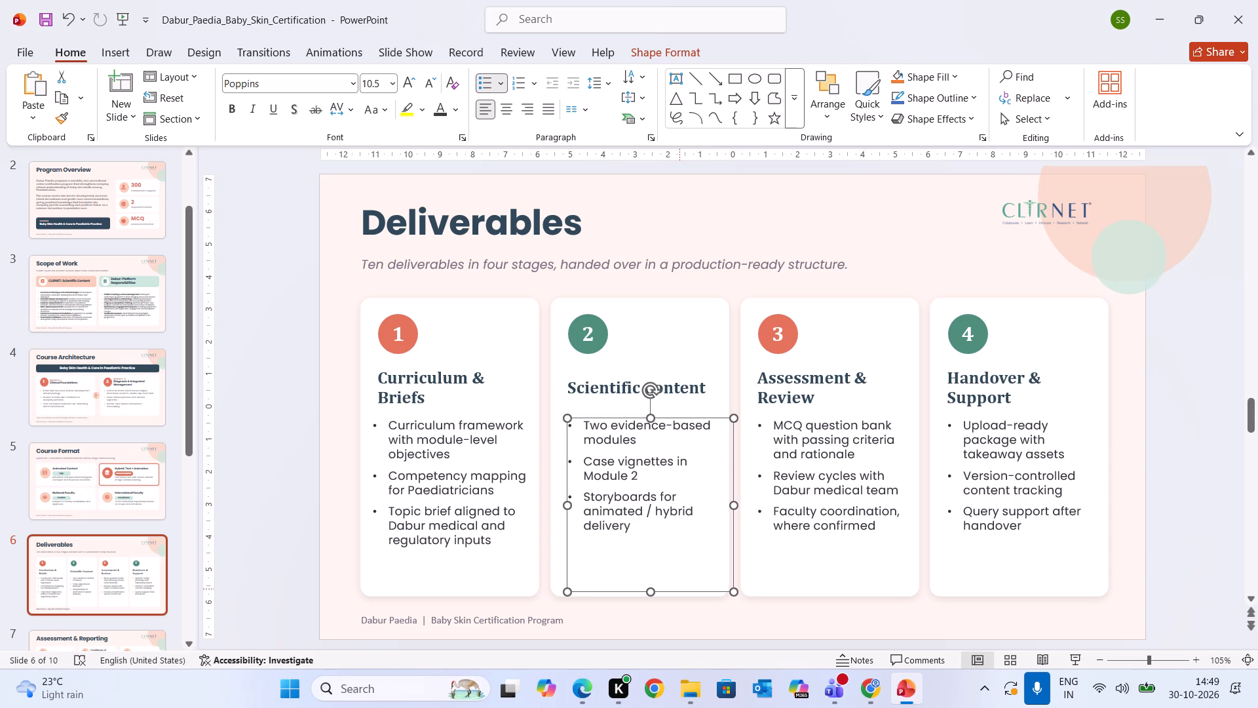
left_click(679, 589)
key("Left")
key("Left")
key("Left")
key("Left")
key("Left")
key("Left")
key("Left")
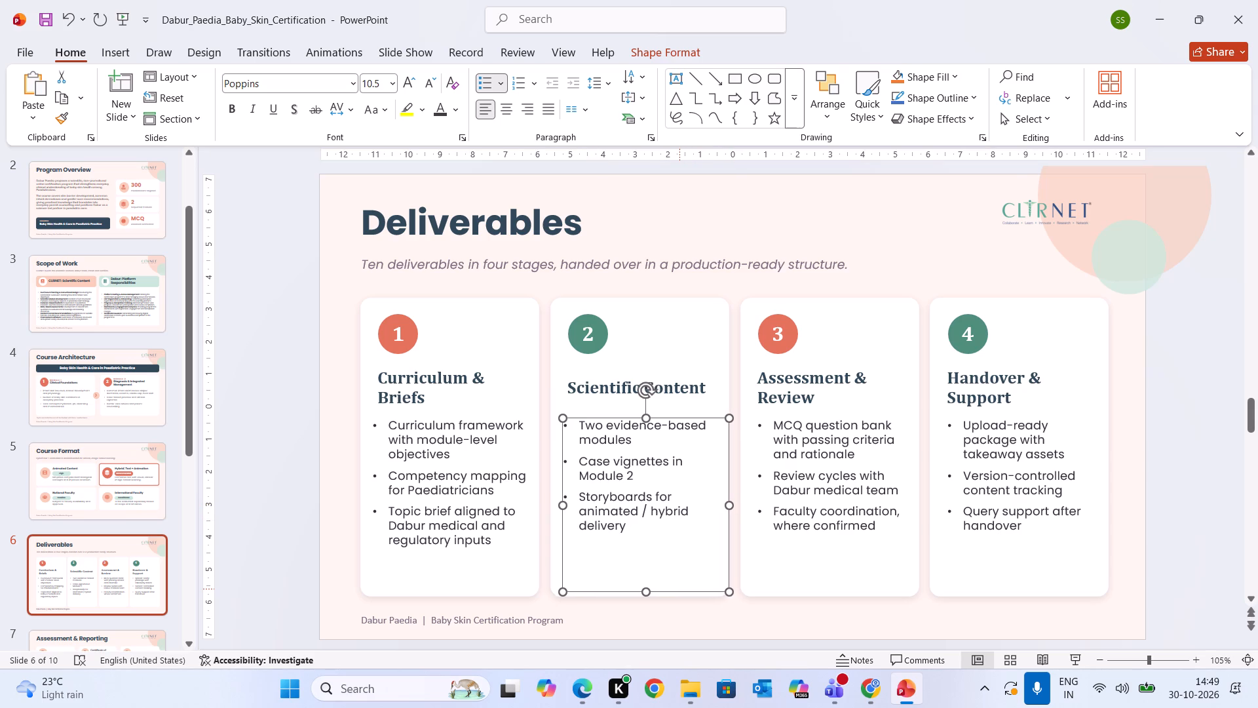
Widen the Assessment & Review bullet text box slightly and nudge it left within its card.
left_click(808, 476)
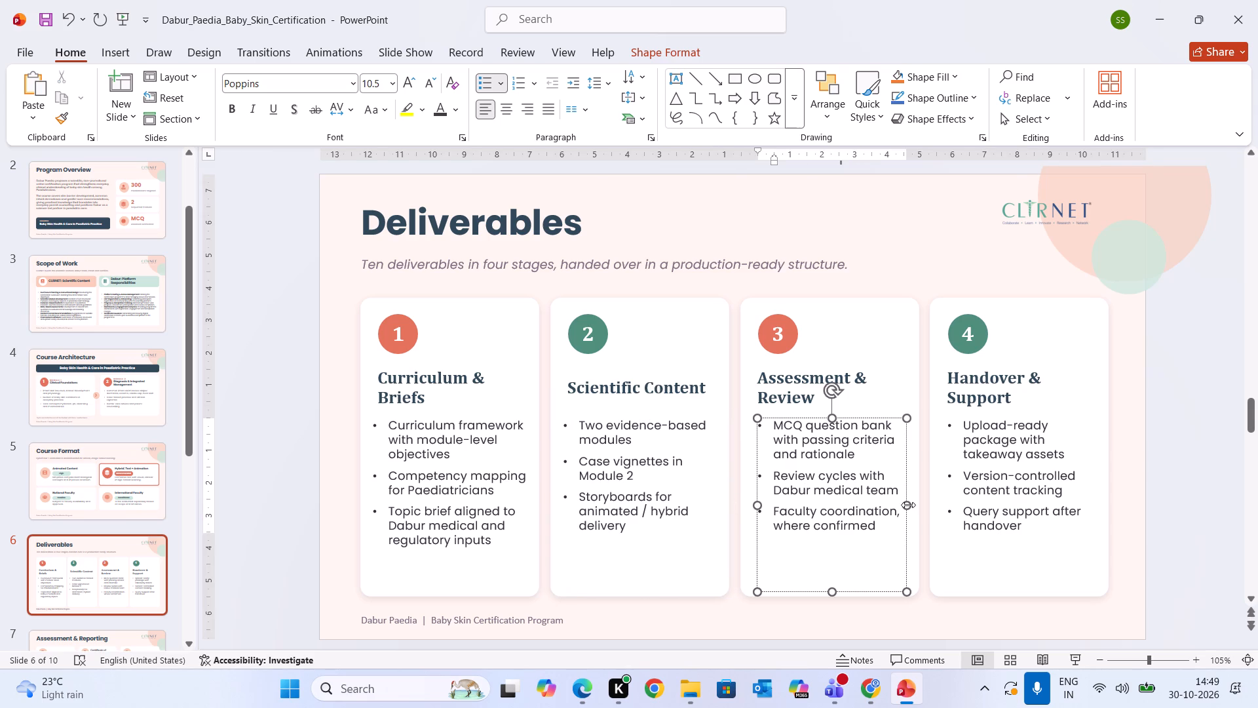
left_click_drag(905, 505, 911, 503)
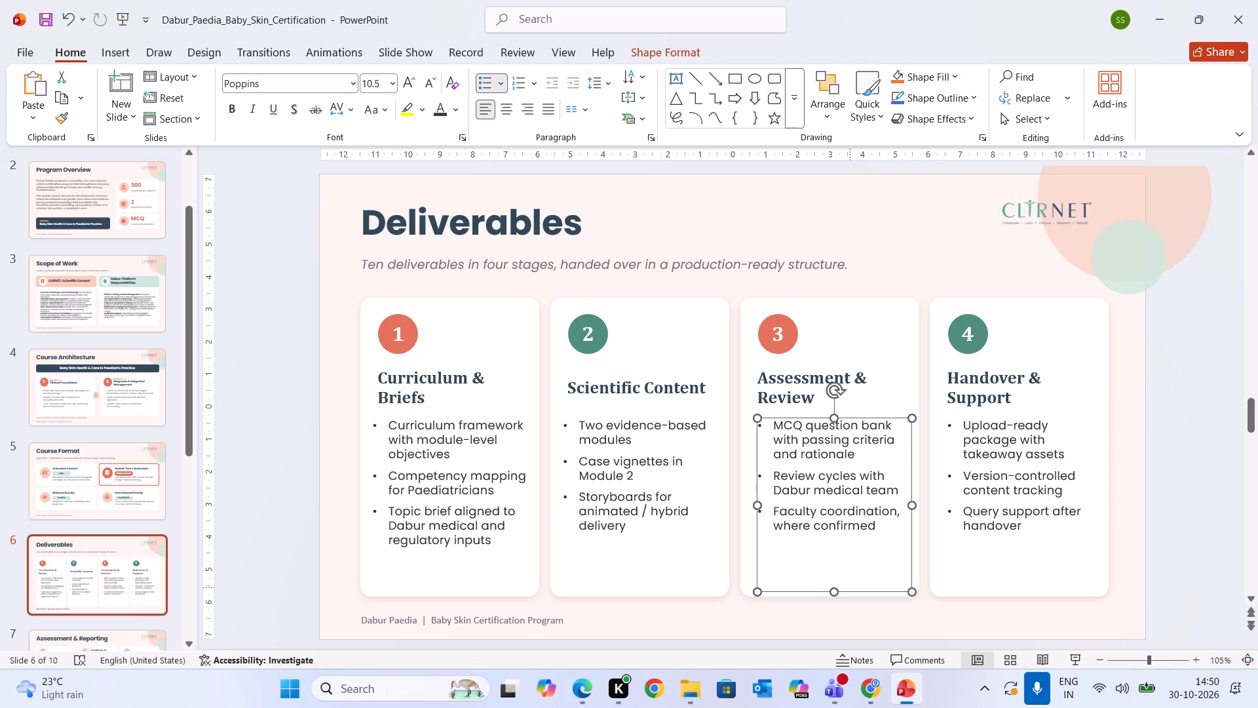
left_click(850, 587)
key("Left")
key("Left")
key("Left")
key("Left")
key("Left")
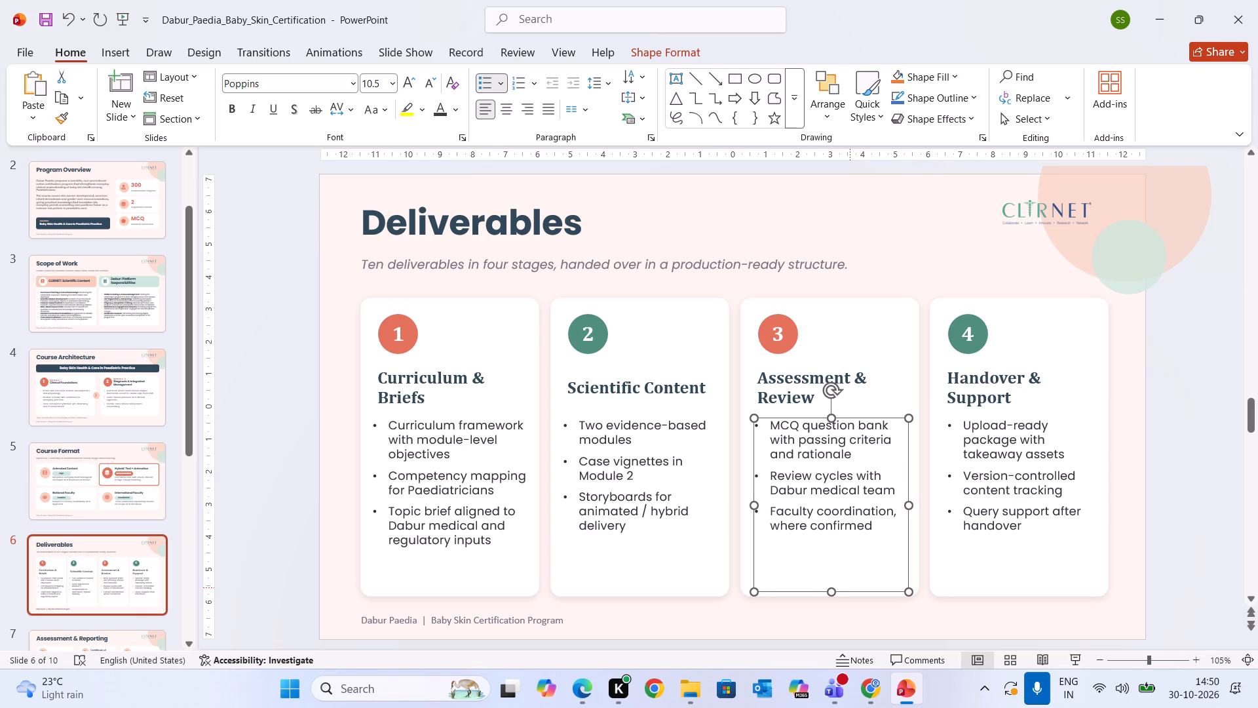
Widen the Handover & Support bullet text box slightly and shift it left to fit within its card.
left_click(1051, 497)
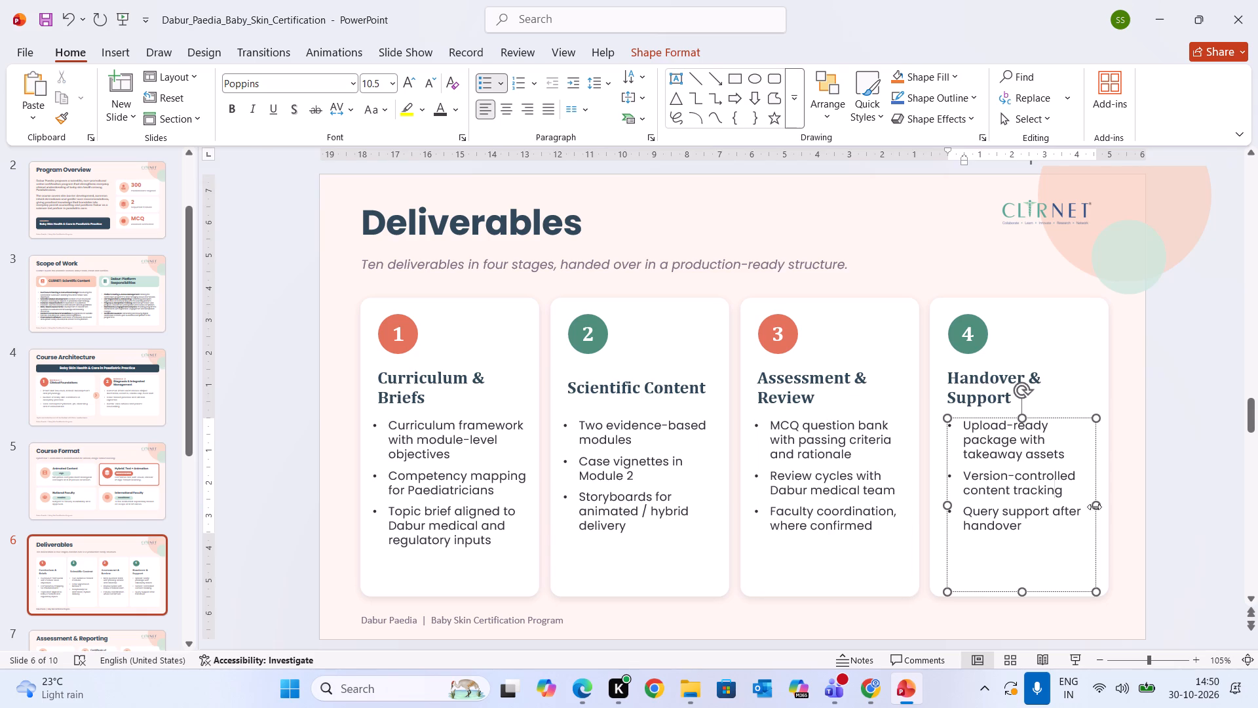
left_click_drag(1094, 508, 1111, 504)
left_click(1144, 525)
left_click(1012, 491)
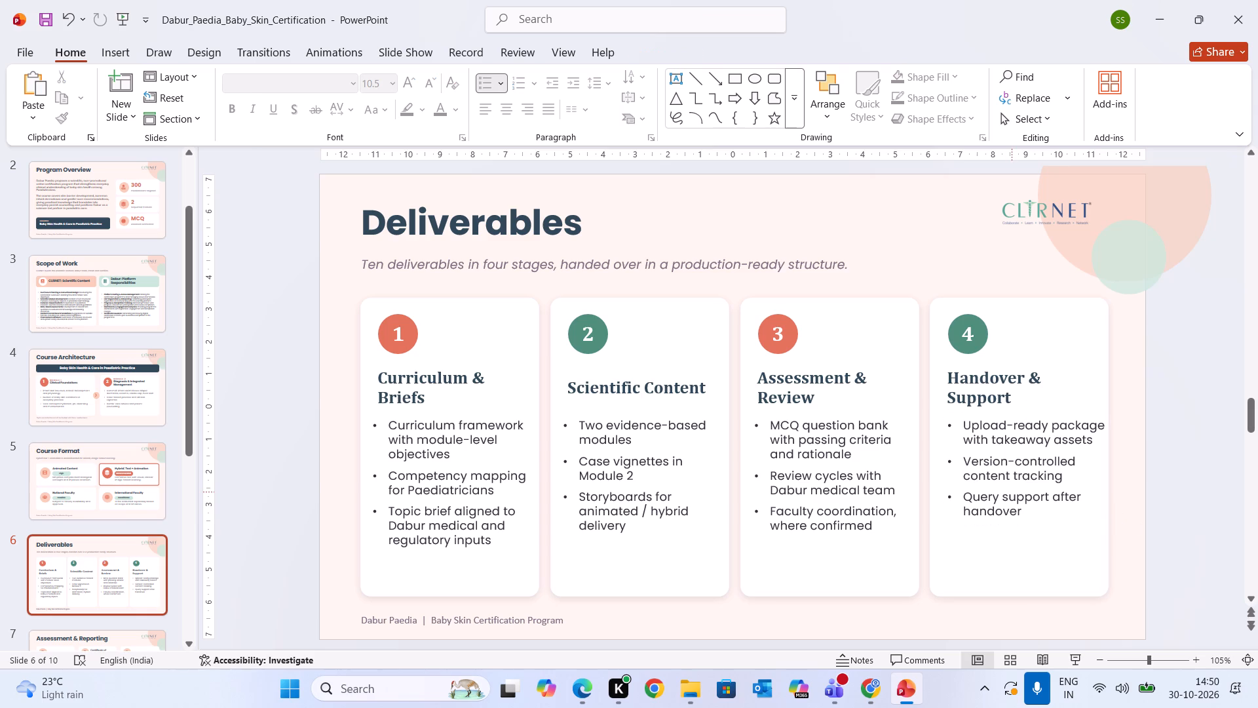
left_click_drag(1046, 591, 1039, 591)
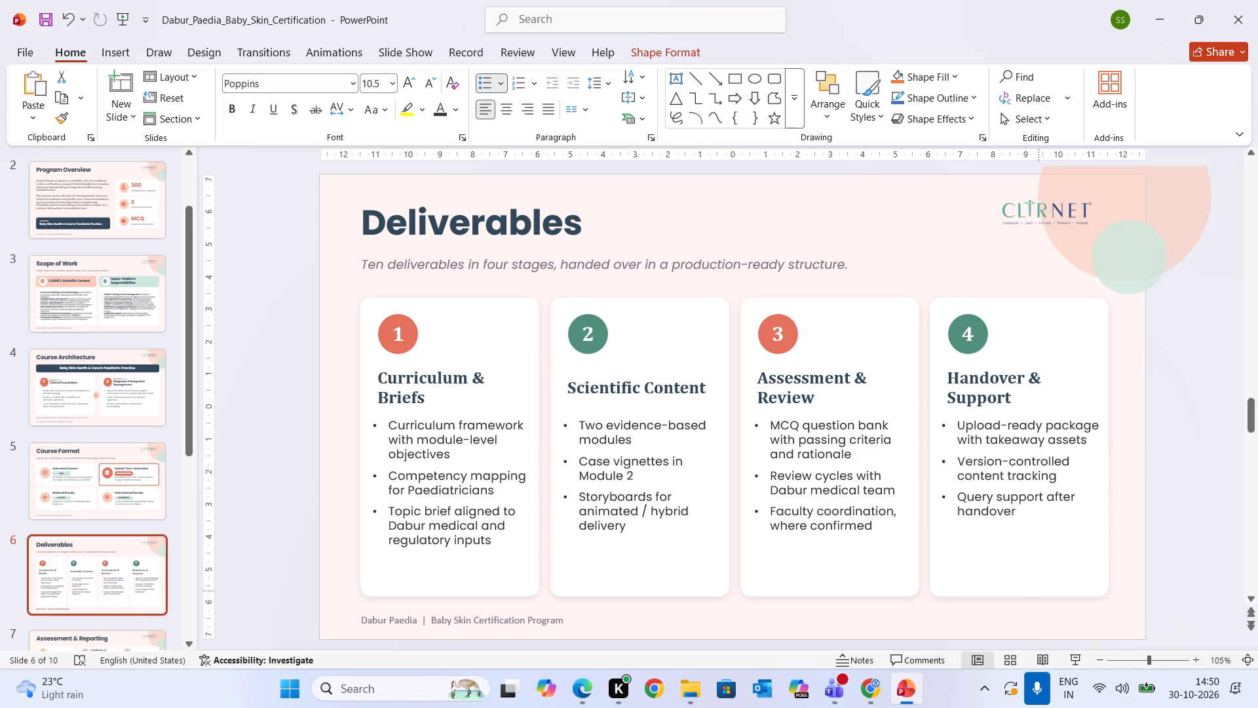
left_click_drag(1039, 591, 1038, 591)
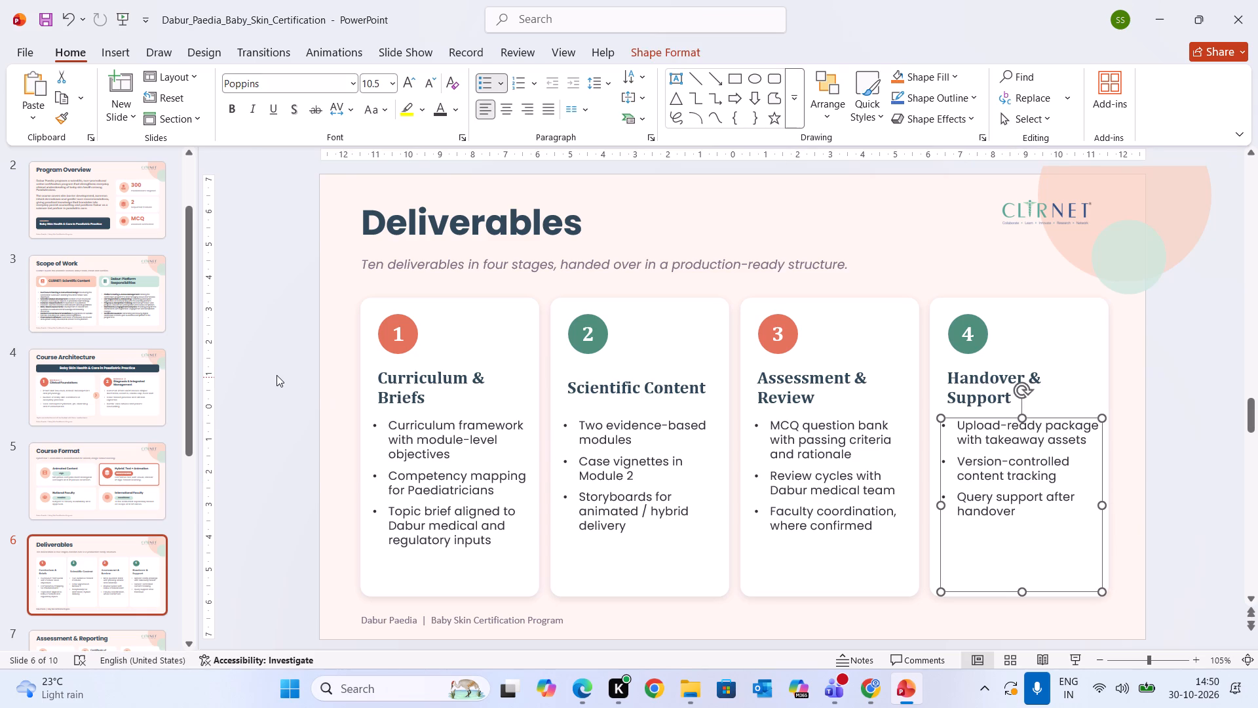